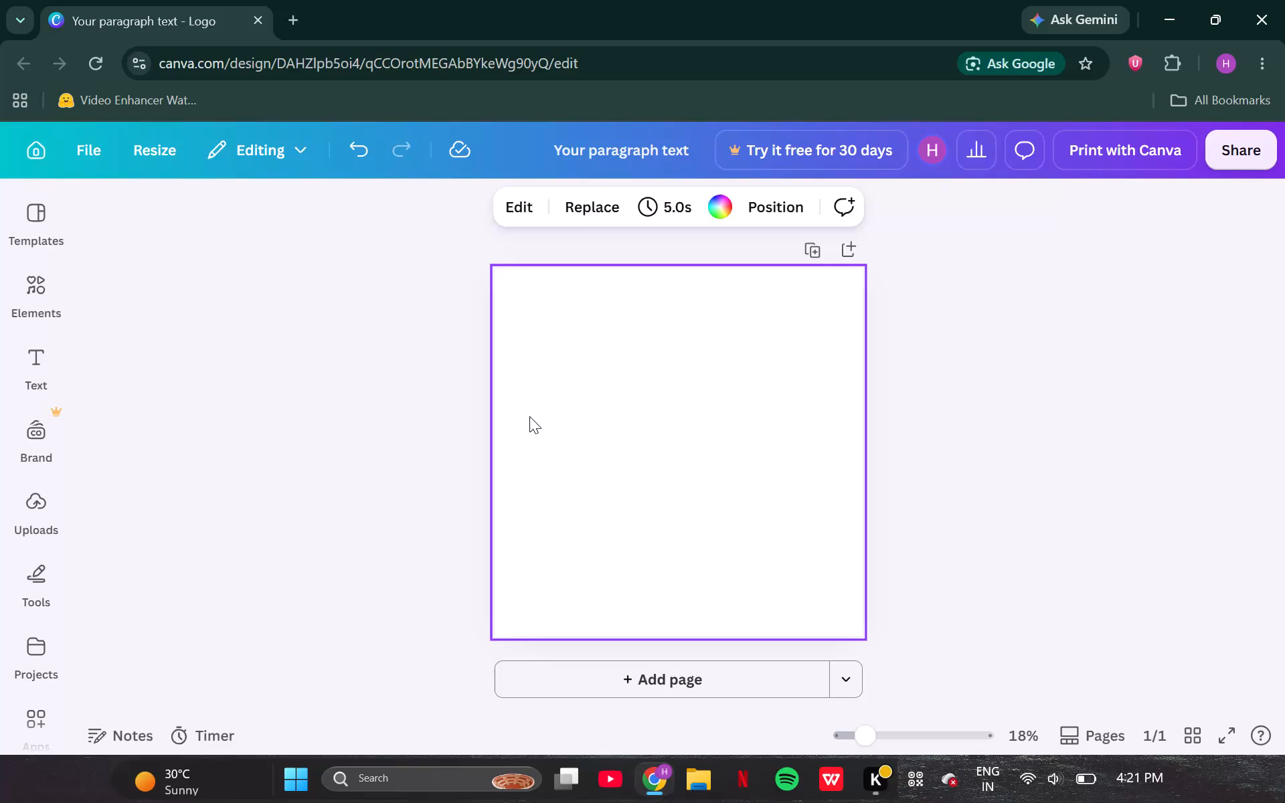
Set the blank page's background to a solid bright pink, #FF4ED8, using a custom colour.
left_click(693, 337)
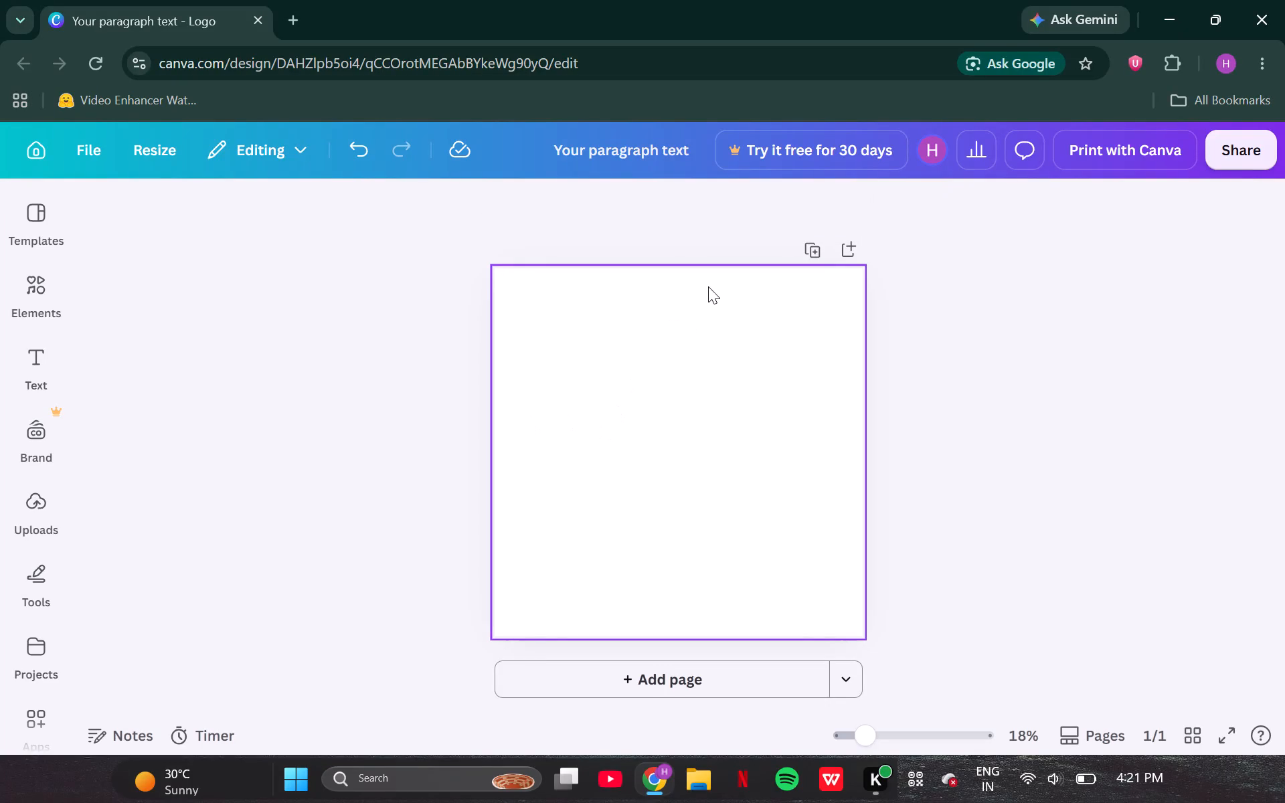
left_click(713, 362)
left_click(751, 203)
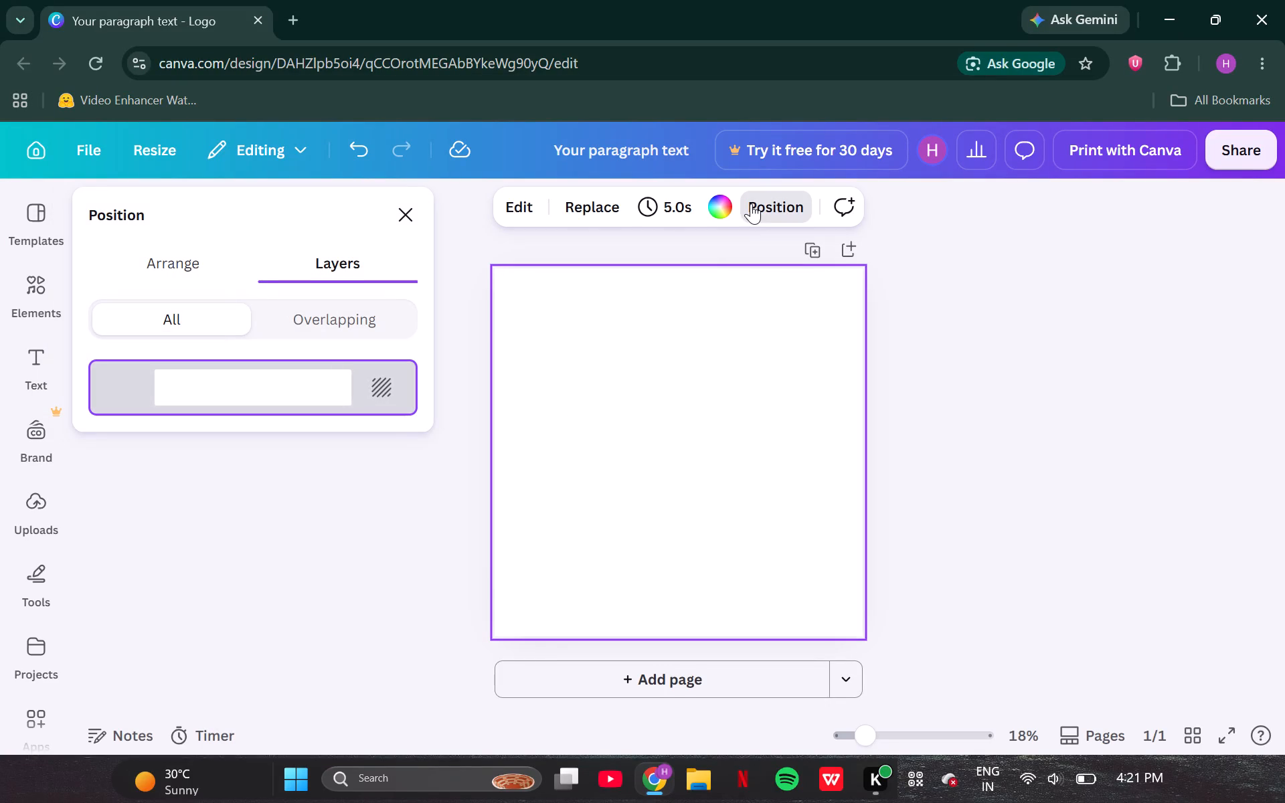
left_click(712, 209)
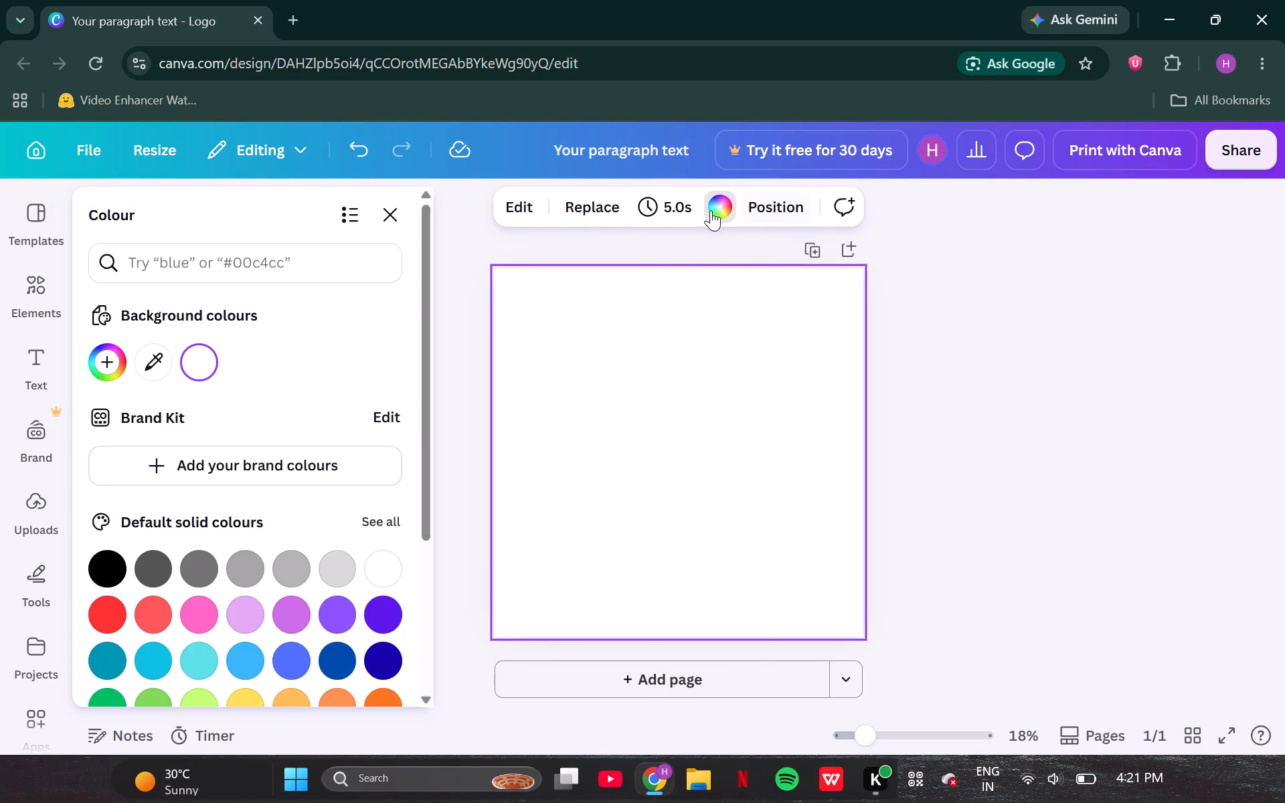
left_click(102, 365)
left_click(107, 451)
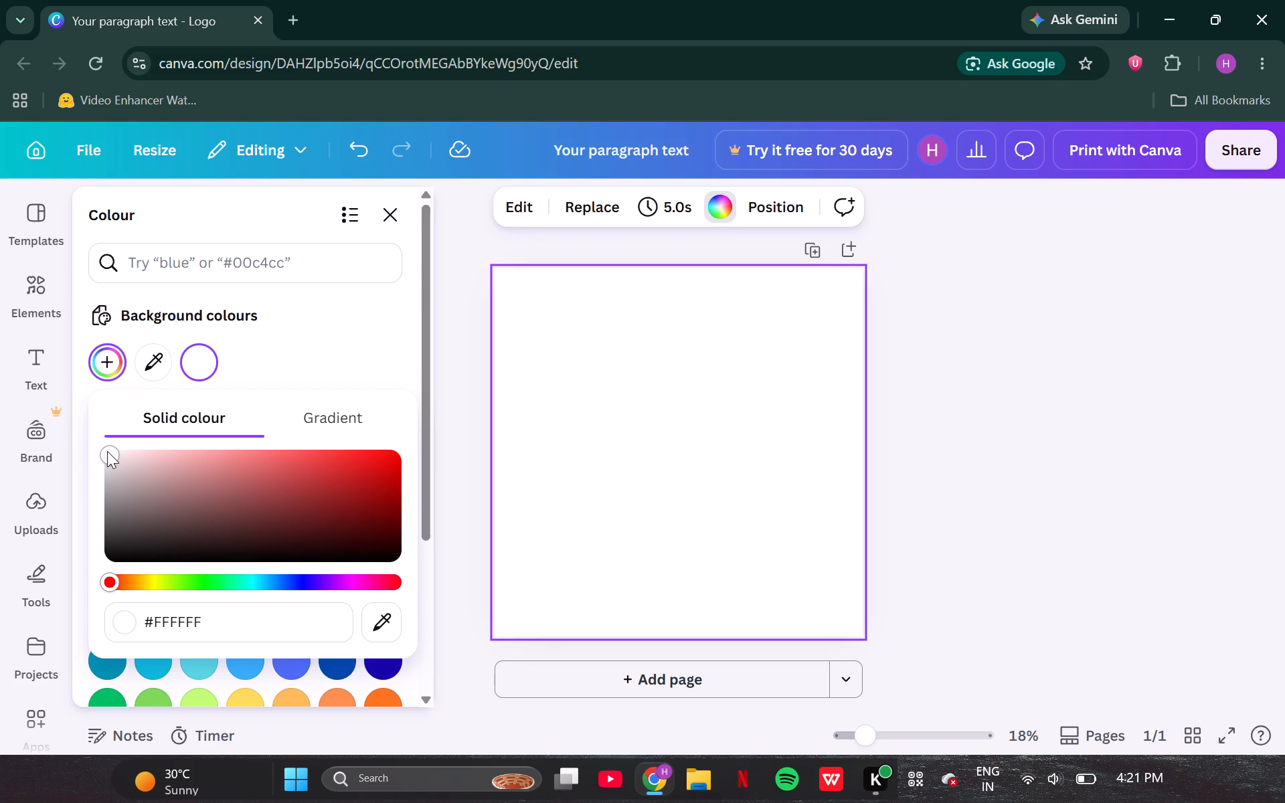
left_click_drag(106, 582, 107, 582)
left_click_drag(107, 582, 161, 592)
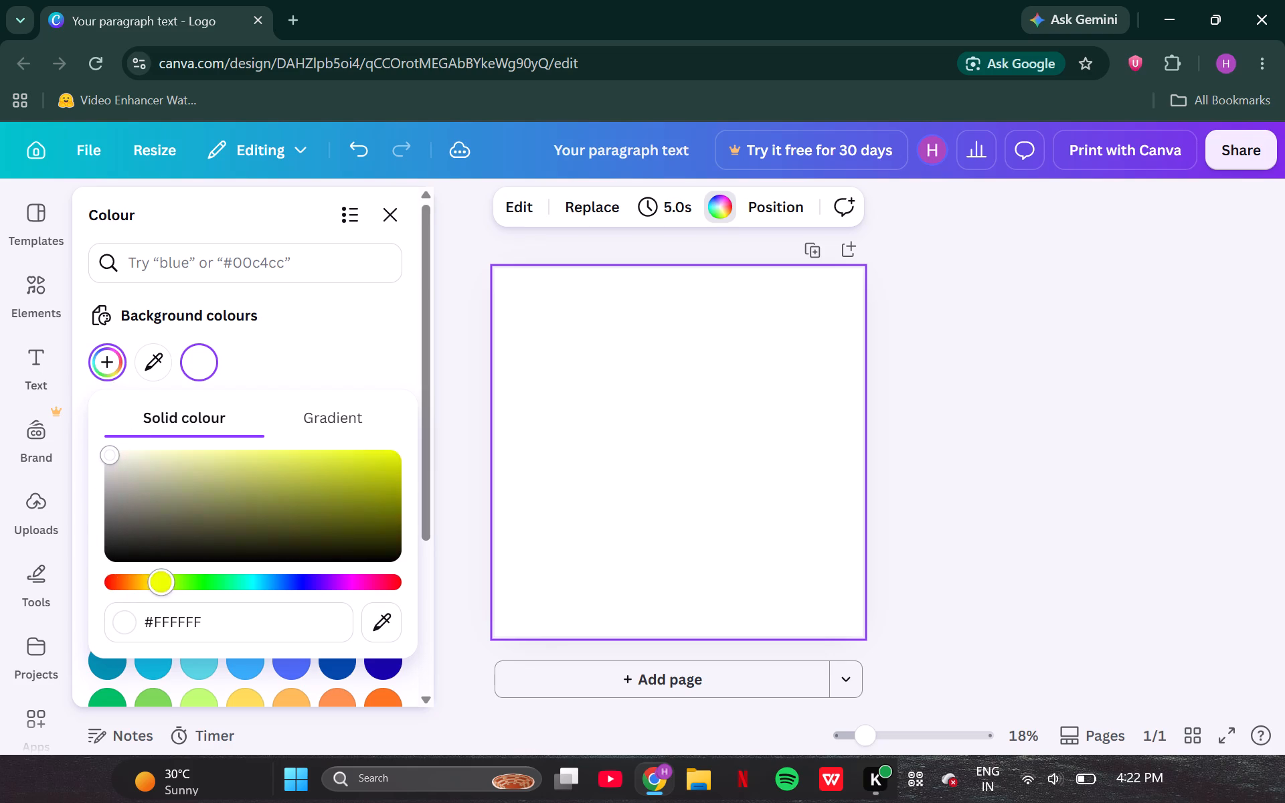
left_click_drag(161, 592, 252, 594)
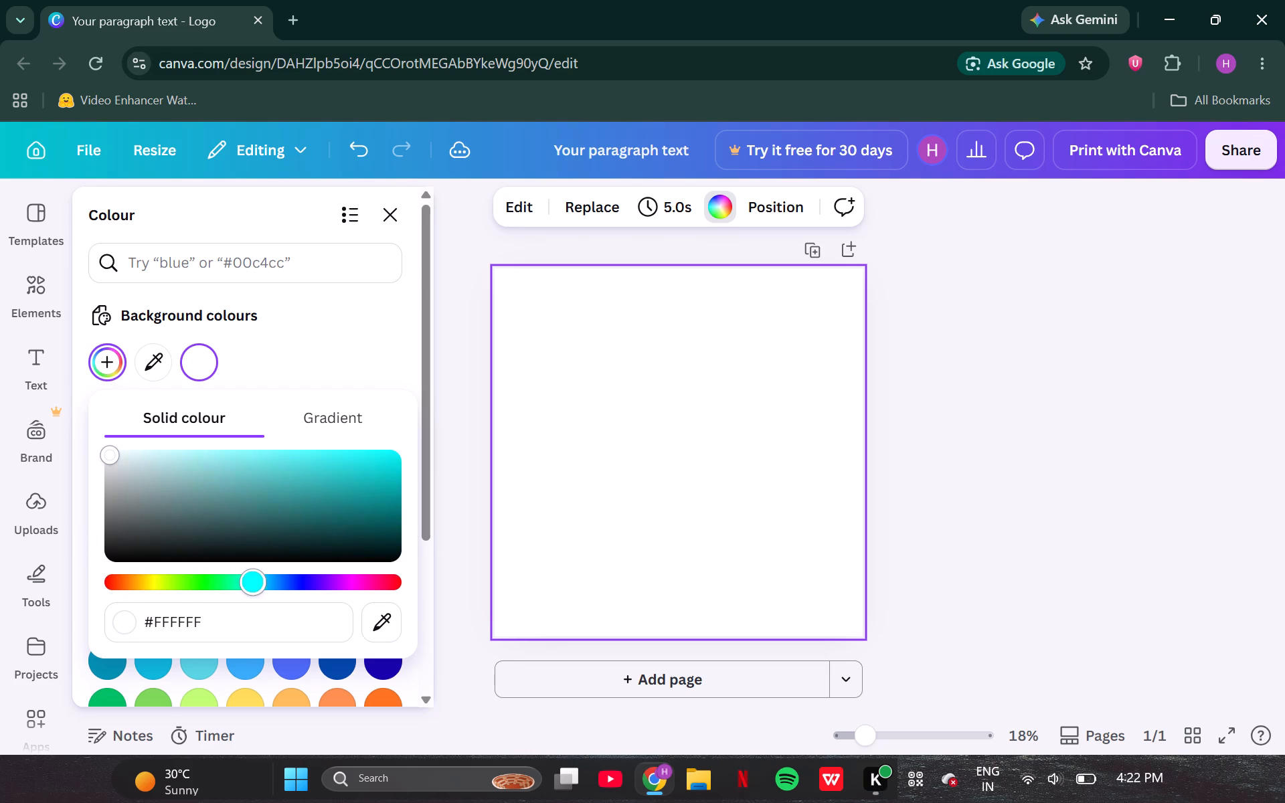
left_click_drag(252, 594, 331, 598)
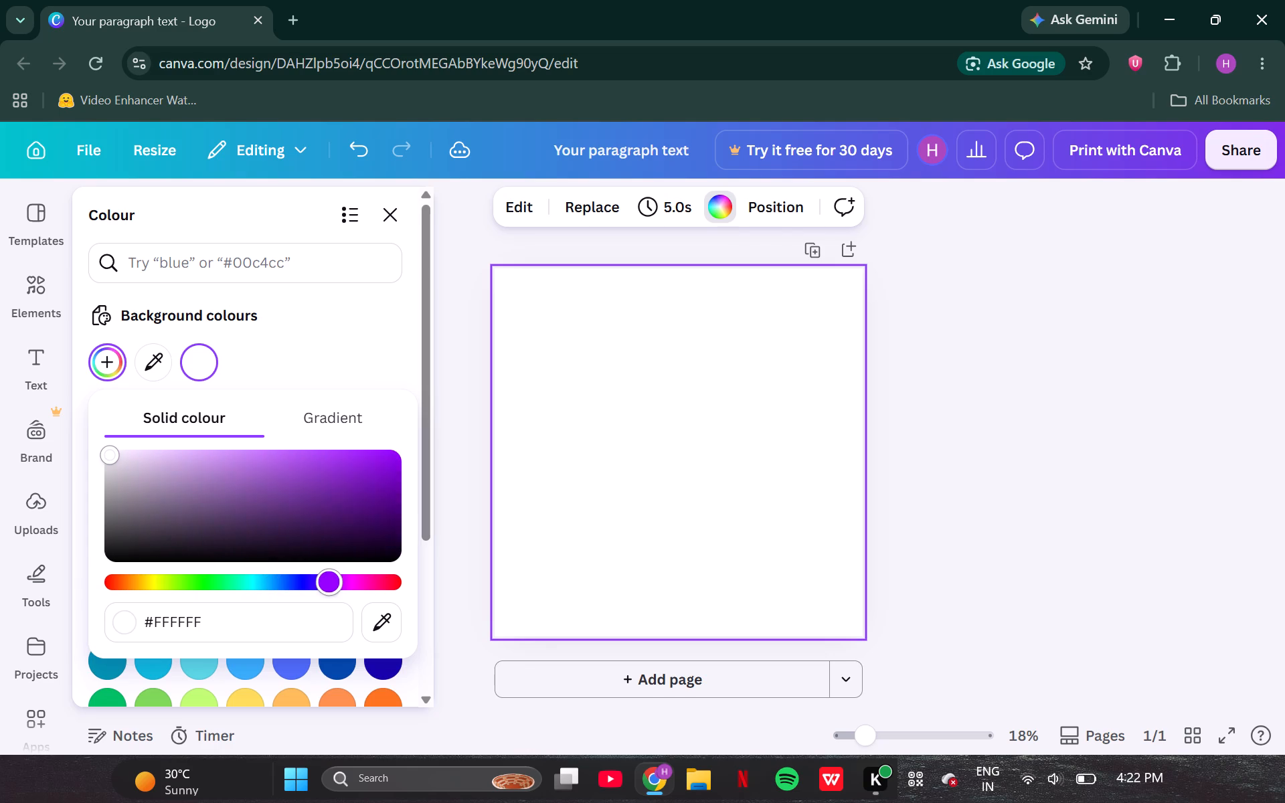
left_click_drag(331, 598, 395, 594)
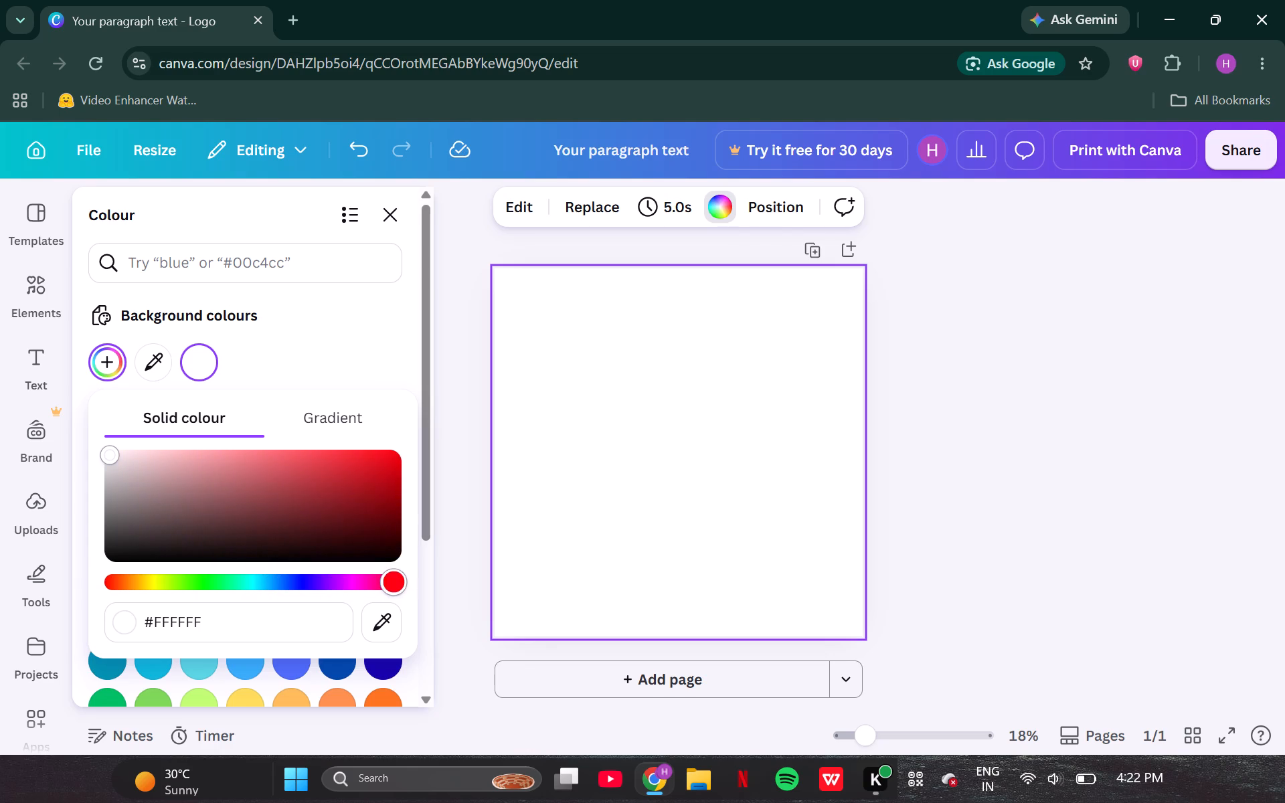
left_click_drag(395, 594, 360, 606)
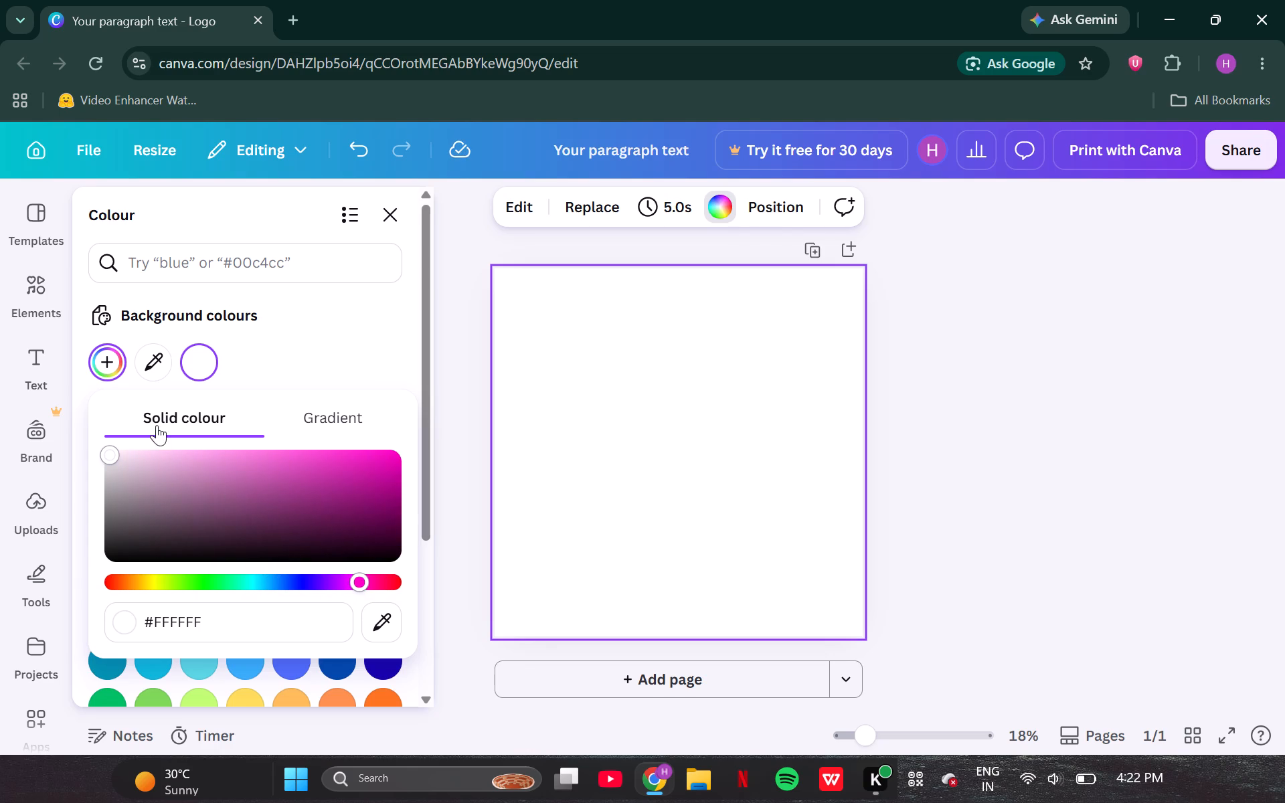
left_click_drag(113, 449, 200, 471)
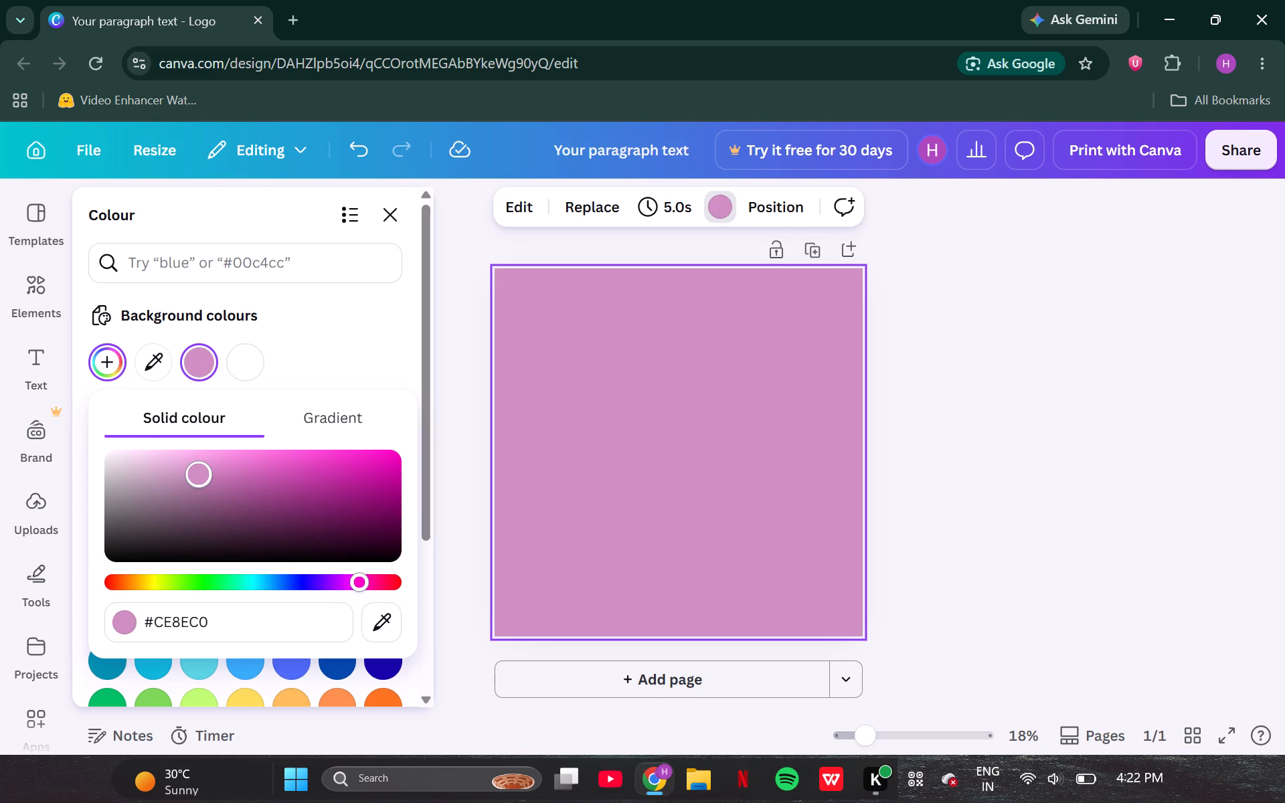
left_click_drag(200, 471, 383, 500)
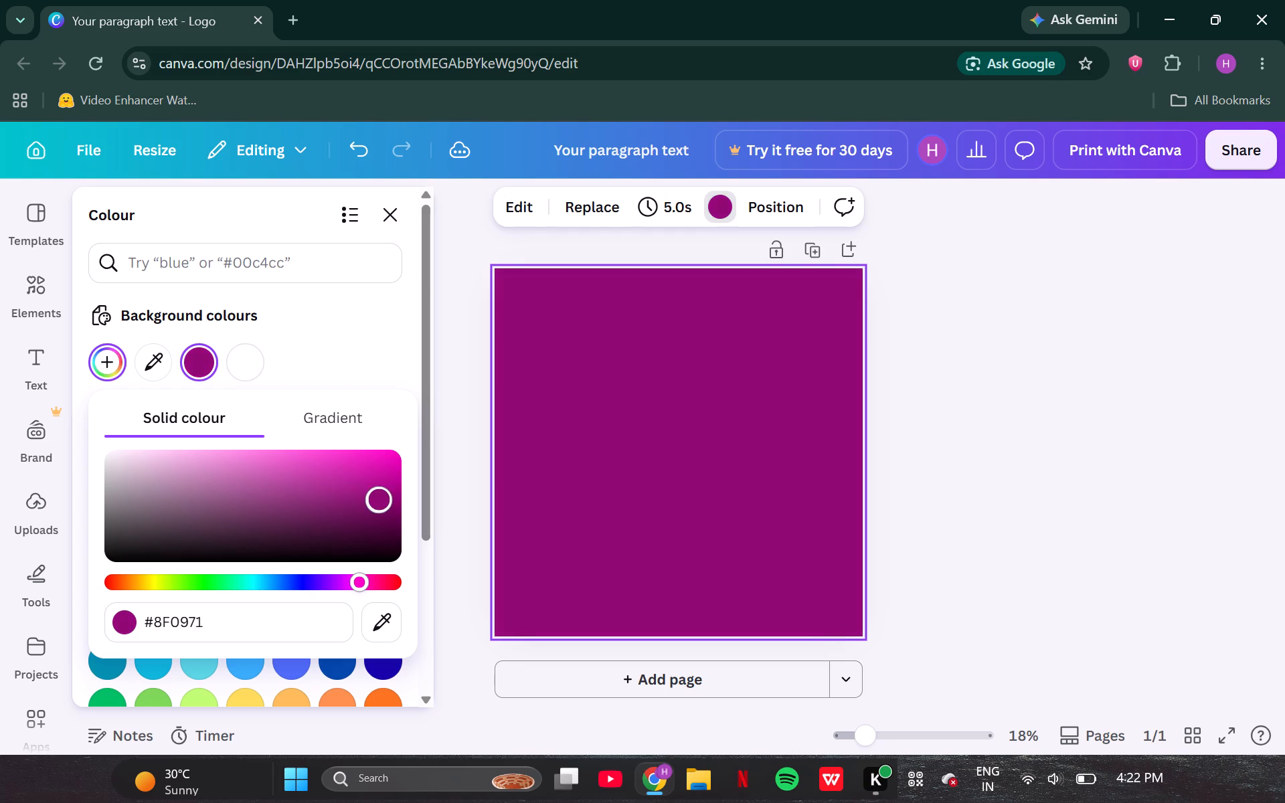
left_click_drag(383, 500, 332, 490)
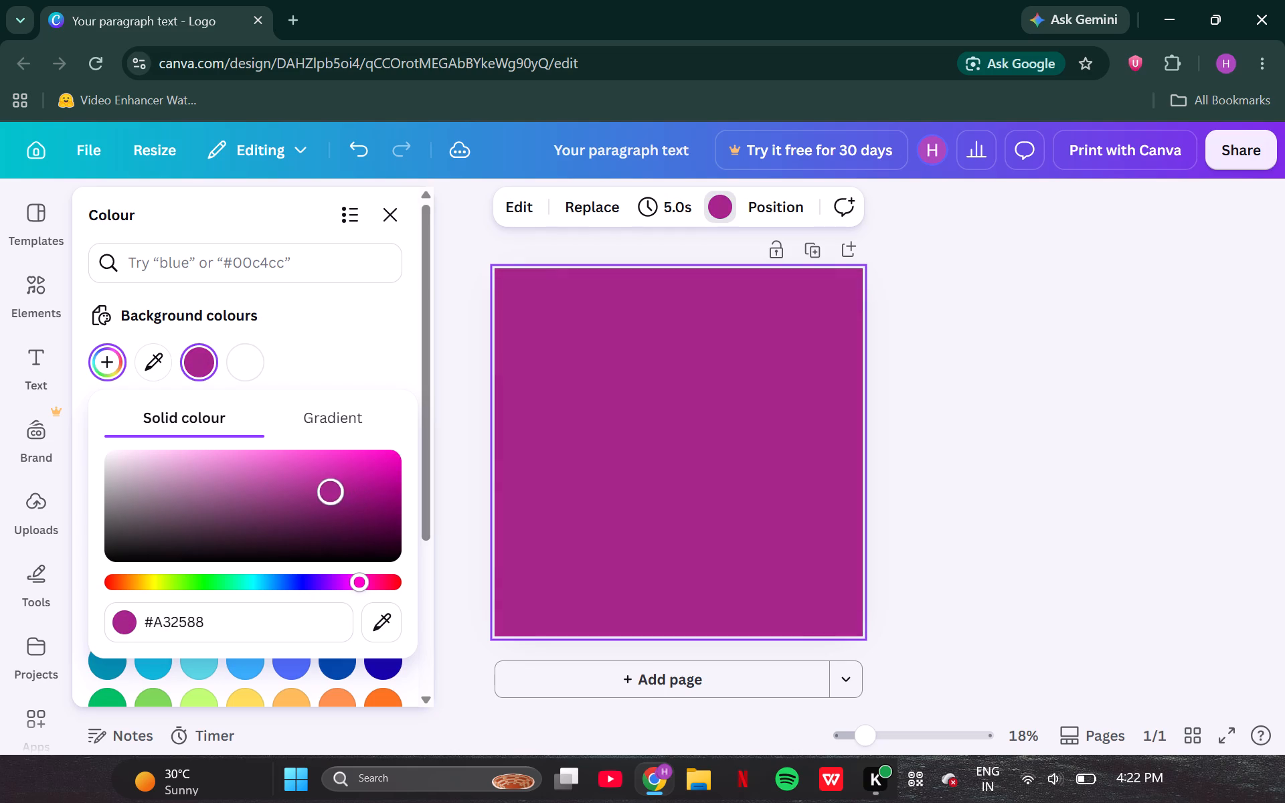
left_click_drag(332, 490, 295, 441)
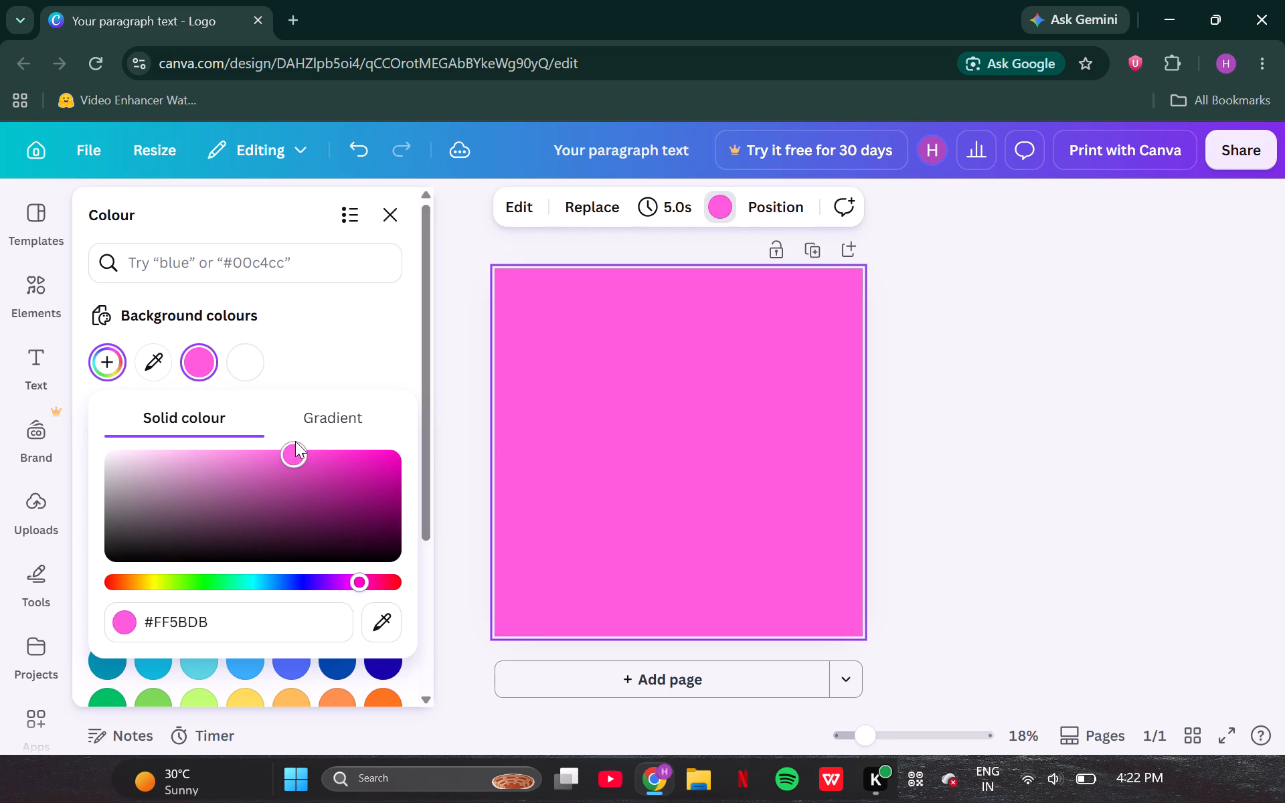
left_click_drag(295, 441, 311, 432)
Change the page background to a centred circular gradient running from pink #FF4ED8 to blue #212EB8.
left_click_drag(311, 432, 300, 428)
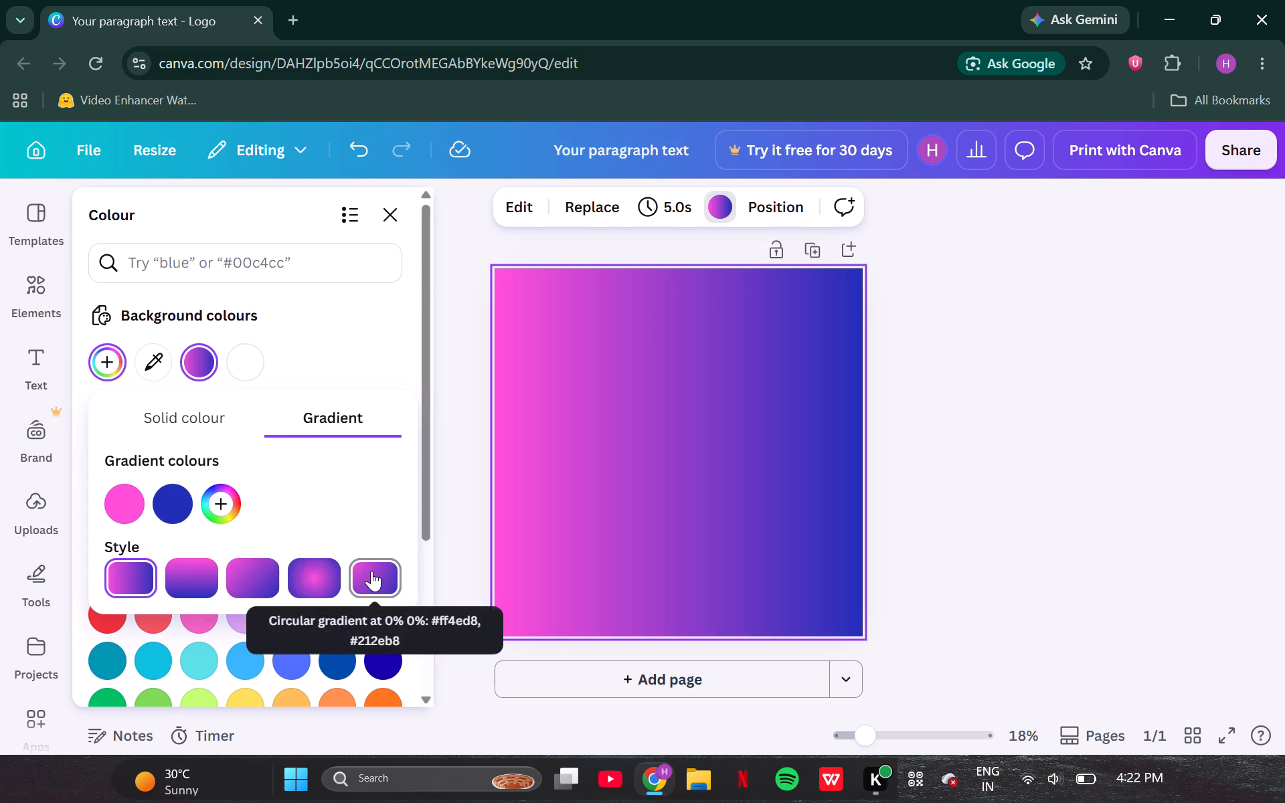
left_click(307, 571)
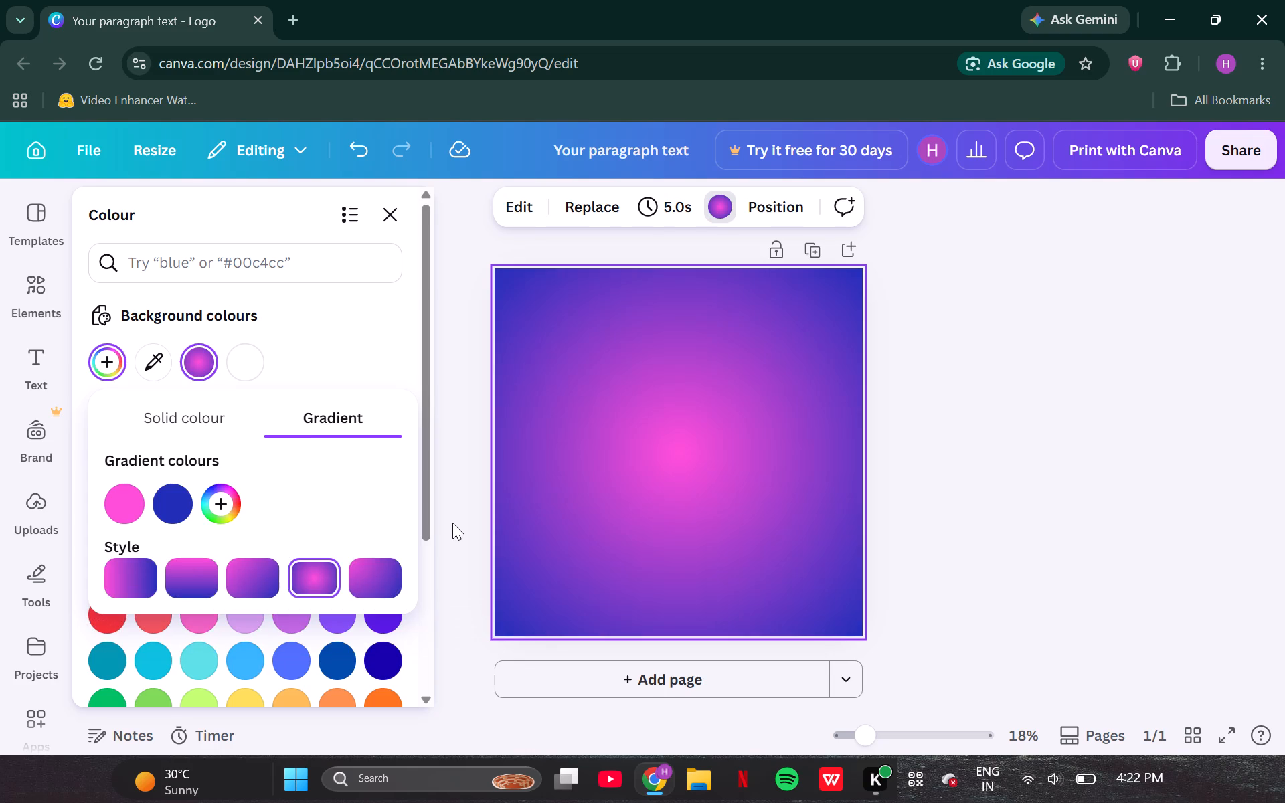
left_click(452, 523)
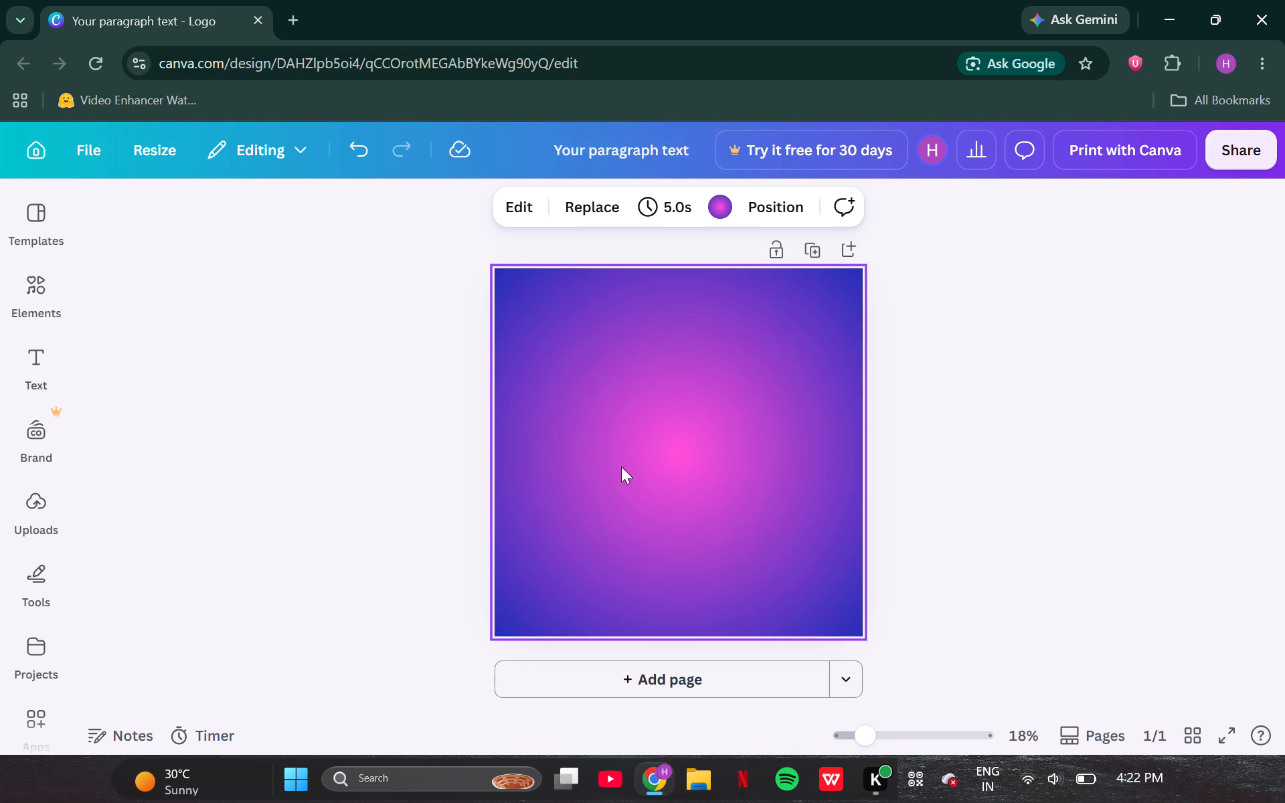
Search the elements for "mobile" and add the tilted smartphone graphic with coloured app icons to the page.
left_click(42, 312)
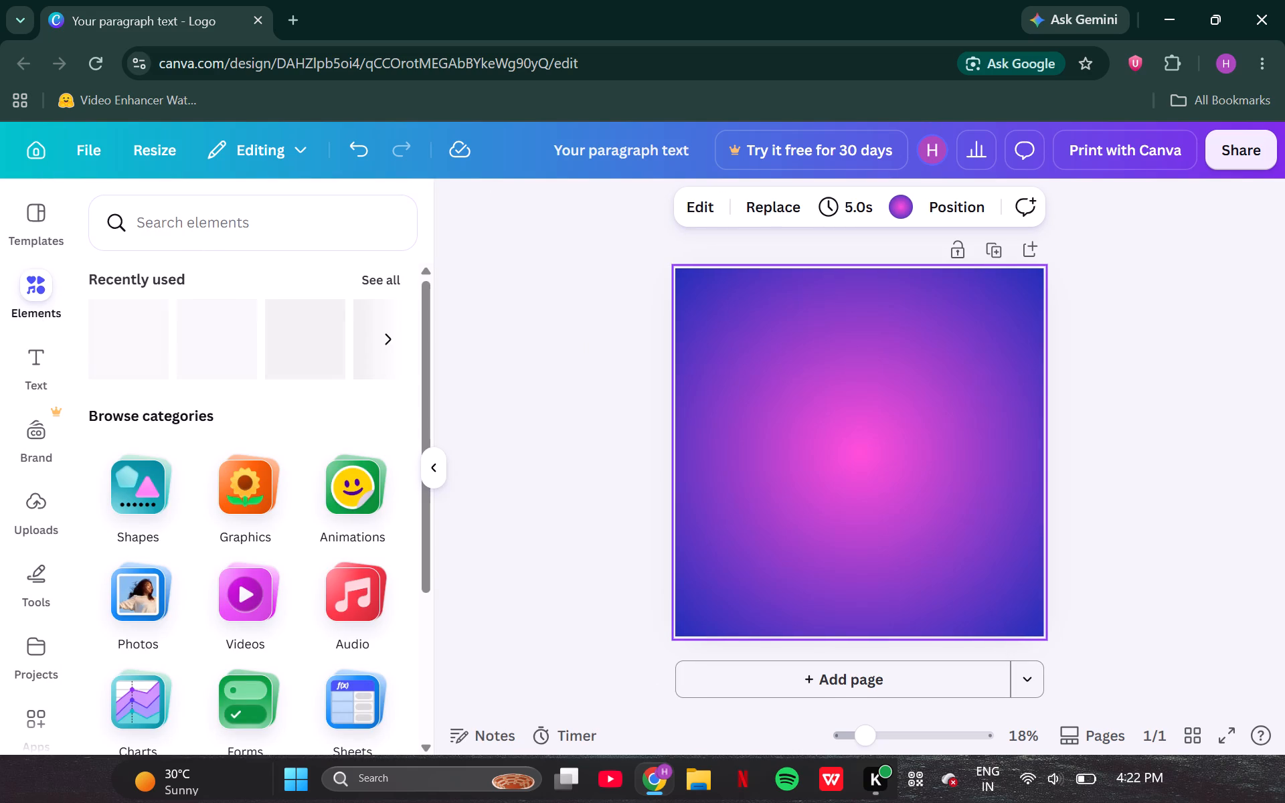
left_click(220, 226)
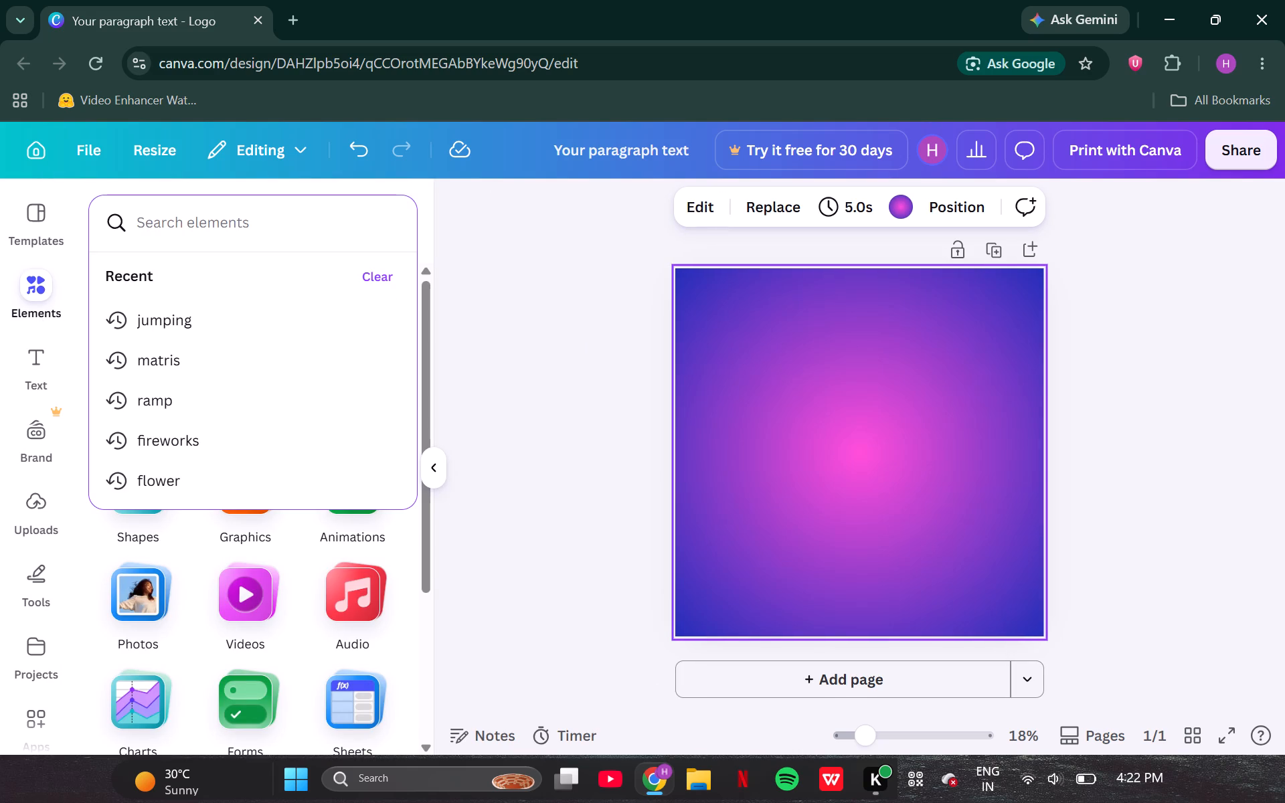
key("m")
key("o")
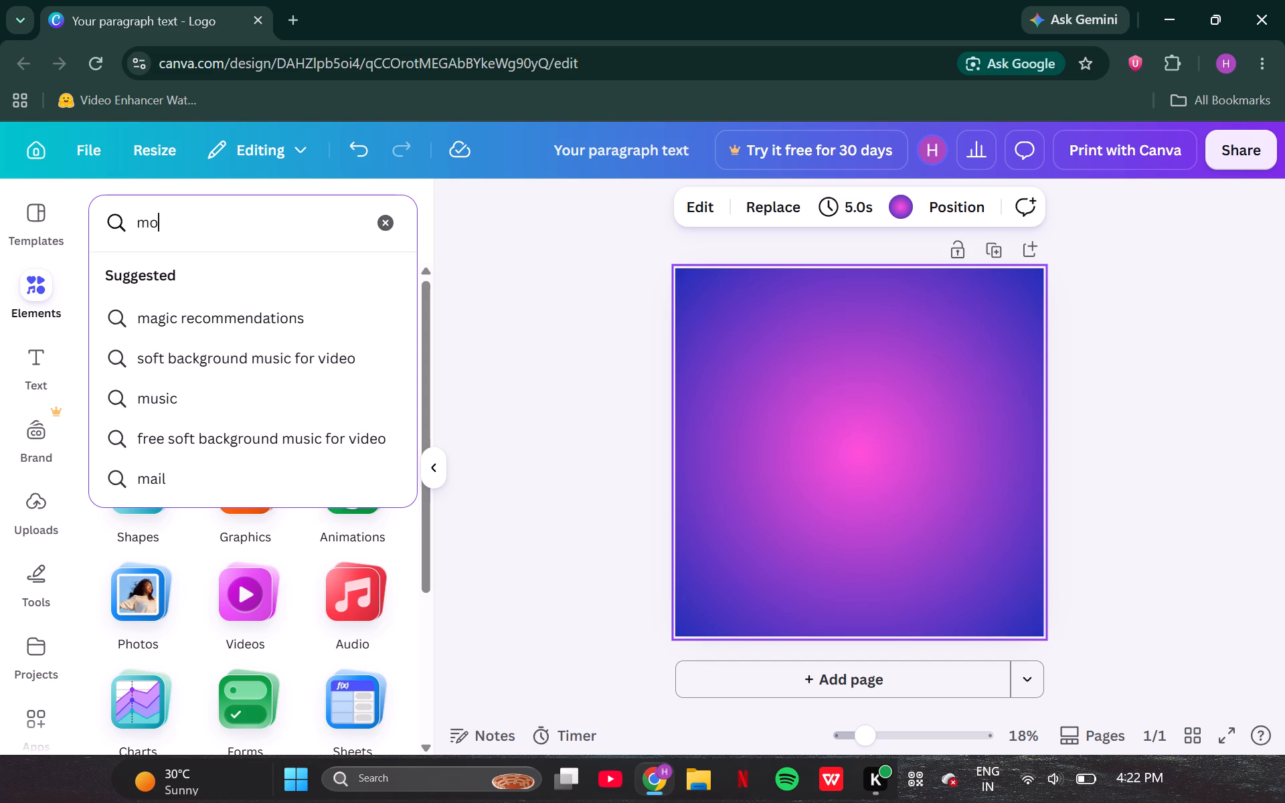
type("bile")
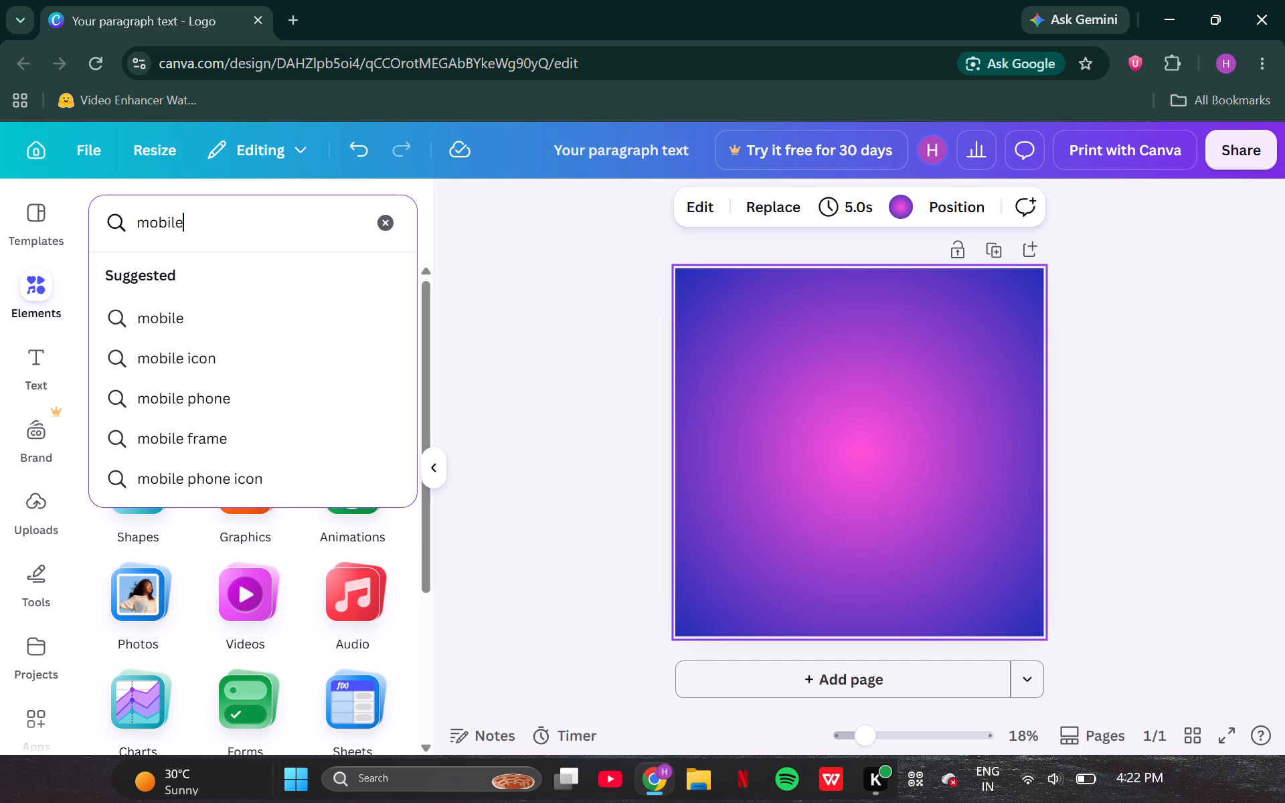
key("Return")
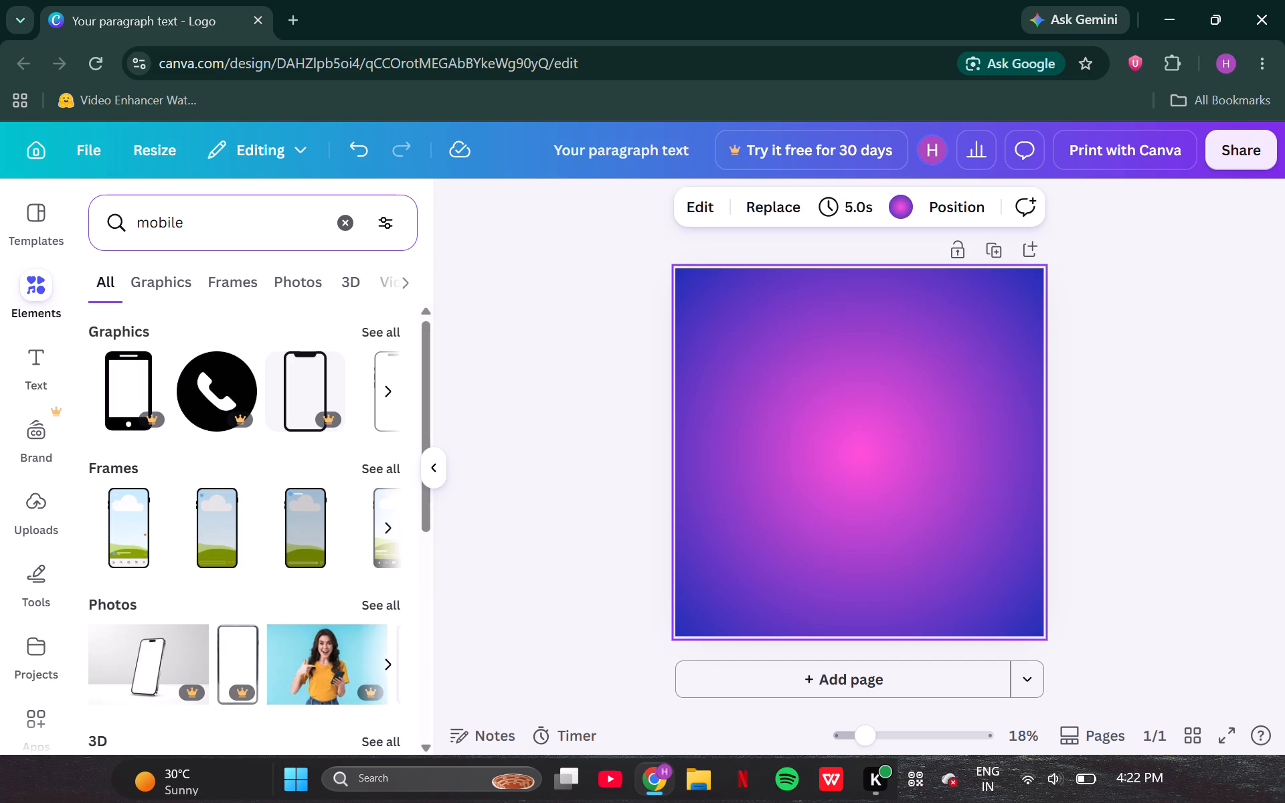
scroll(294, 393, "left", 3)
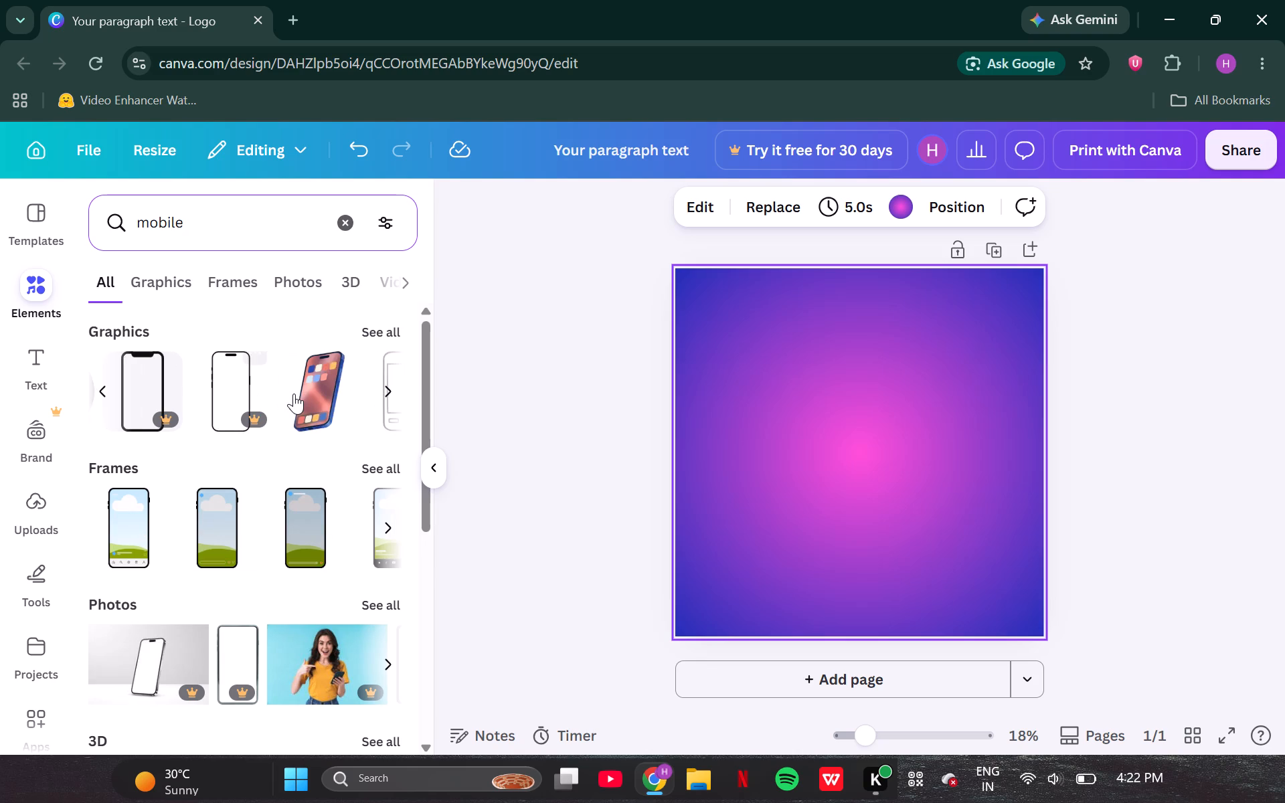
left_click(318, 401)
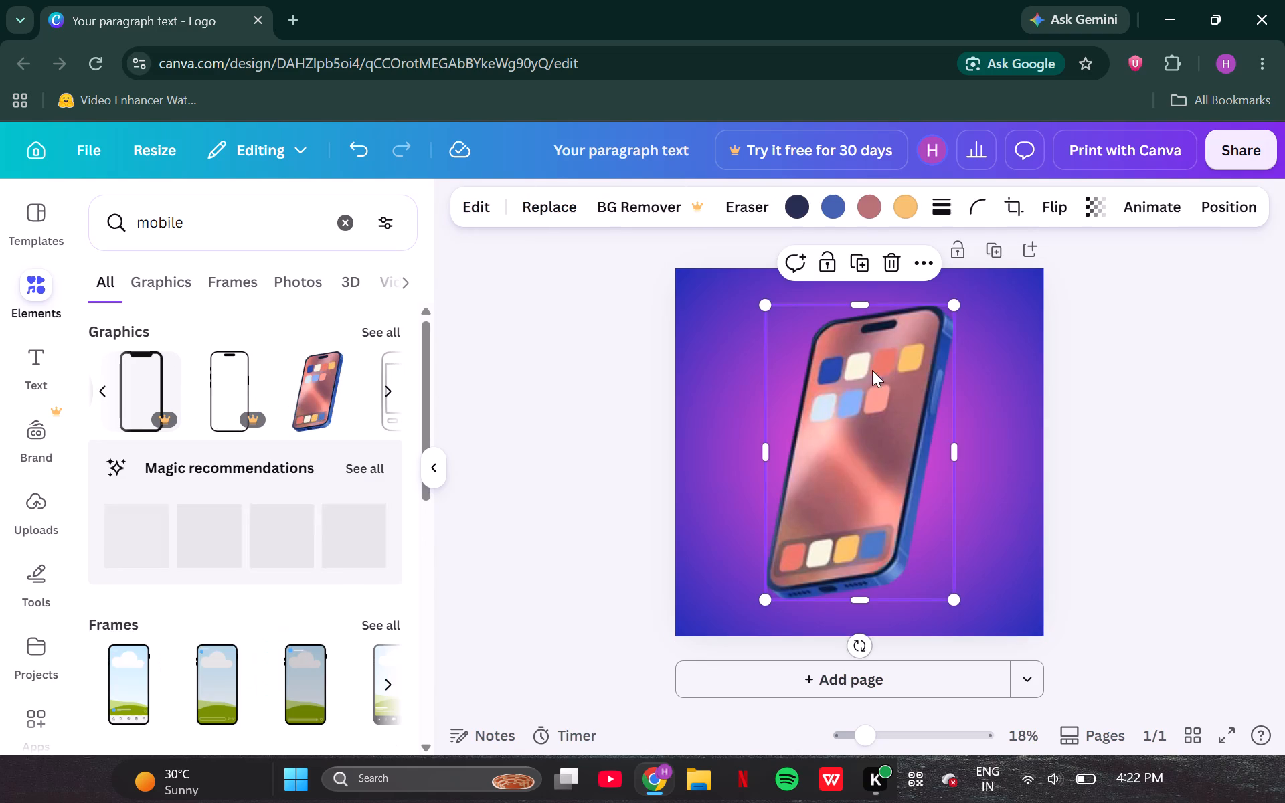
Shrink the smartphone graphic to roughly half its size and move it near the centre of the page.
left_click(771, 309)
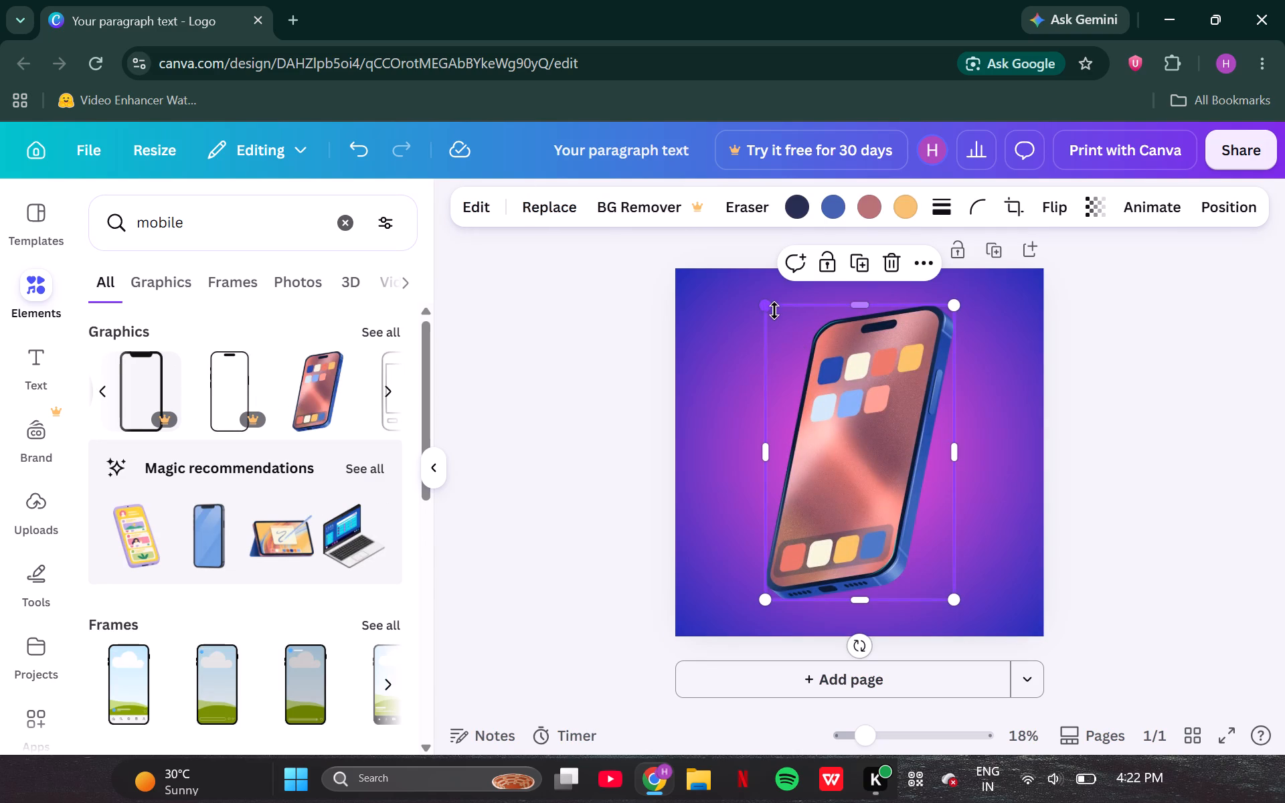
left_click_drag(766, 308, 859, 439)
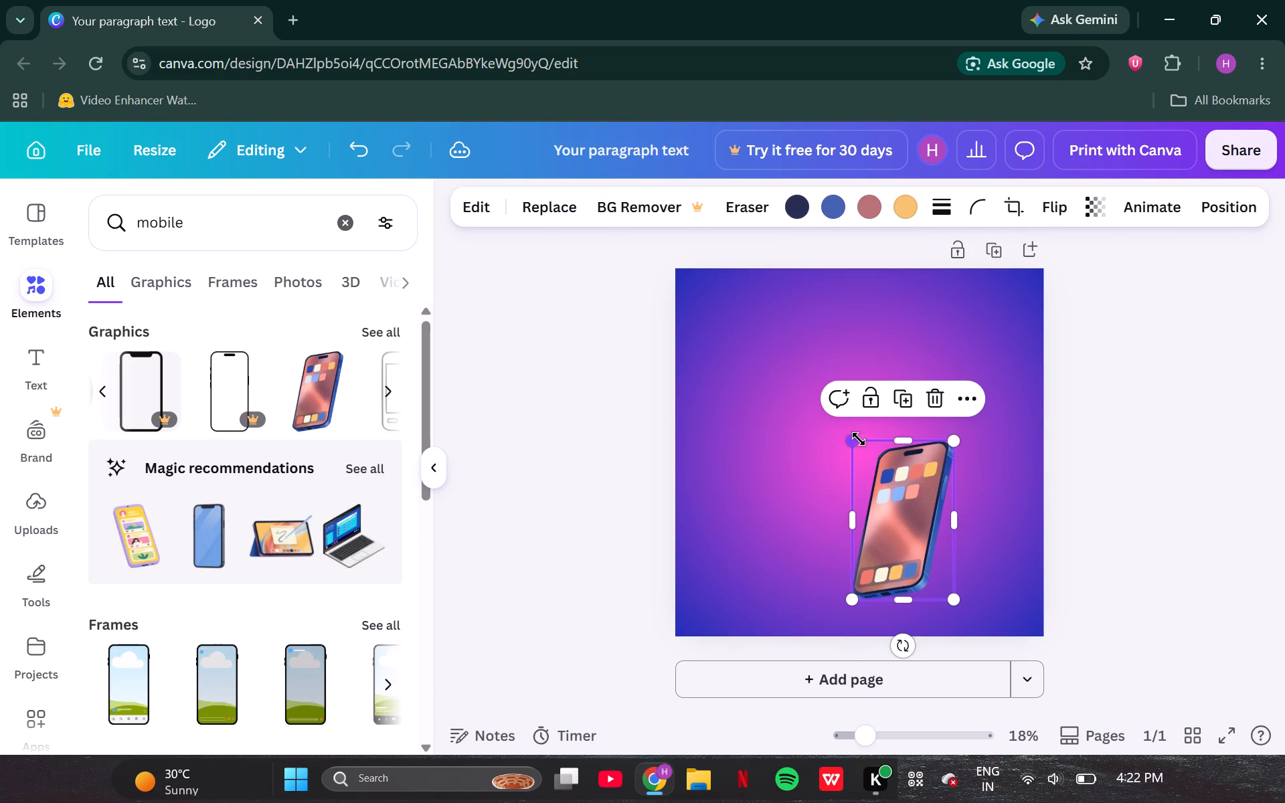
left_click_drag(904, 521, 869, 446)
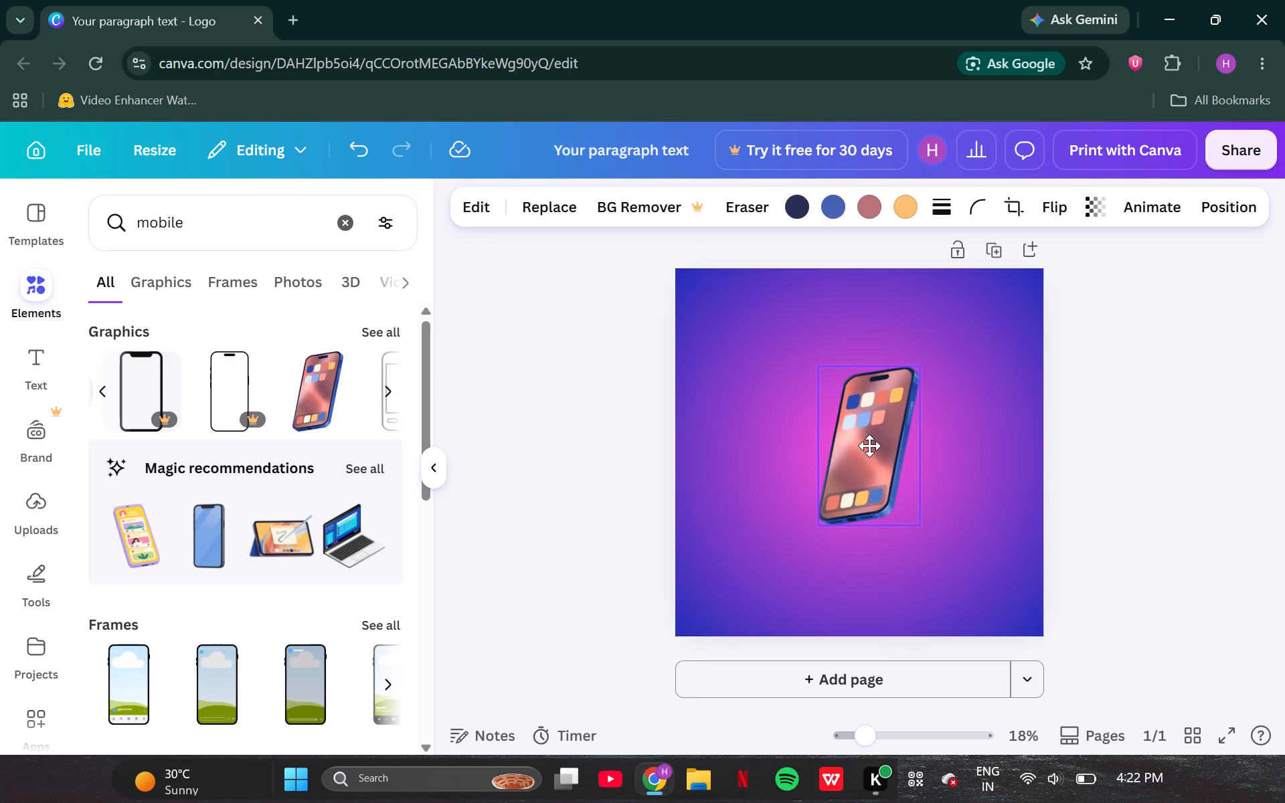
left_click_drag(869, 446, 869, 445)
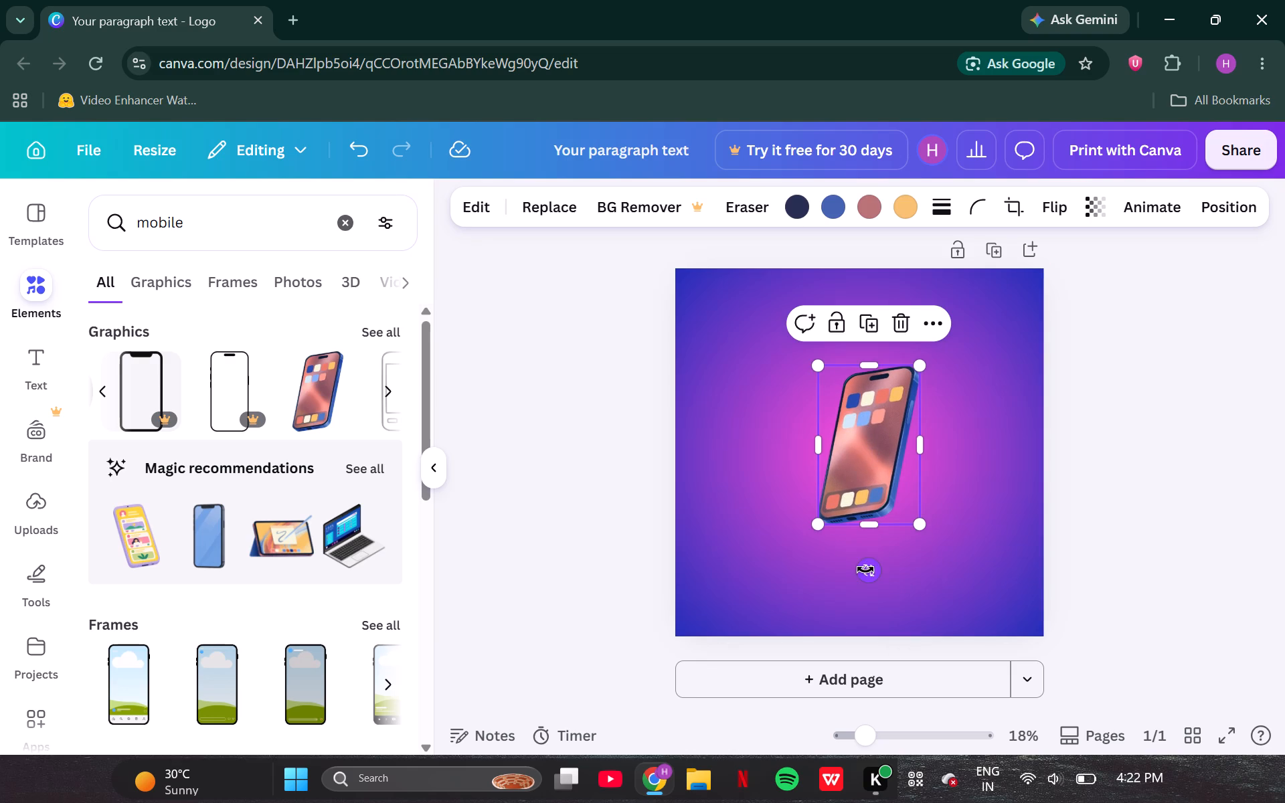
Rotate the smartphone graphic to 29° and shift it slightly left over the centre of the gradient.
left_click_drag(865, 569, 806, 546)
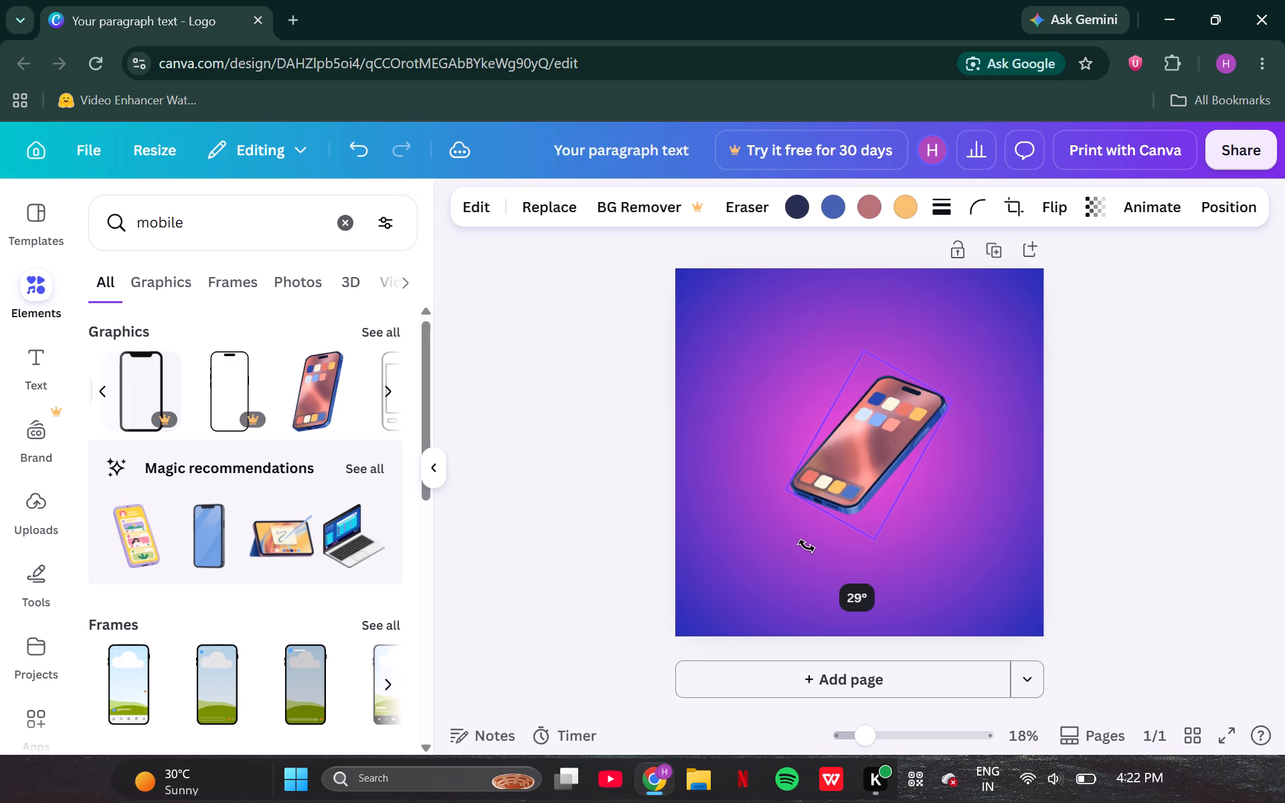
left_click_drag(806, 546, 806, 545)
left_click(1103, 478)
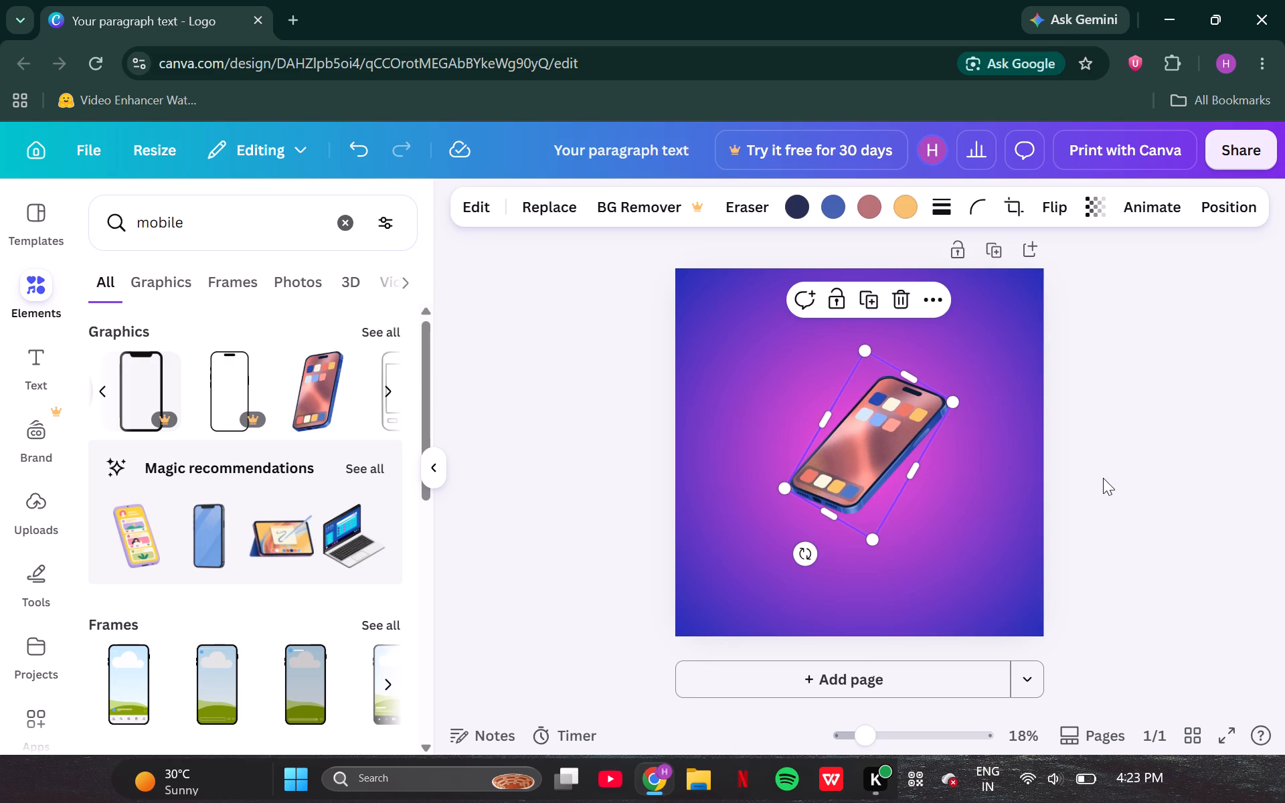
left_click_drag(899, 424, 879, 423)
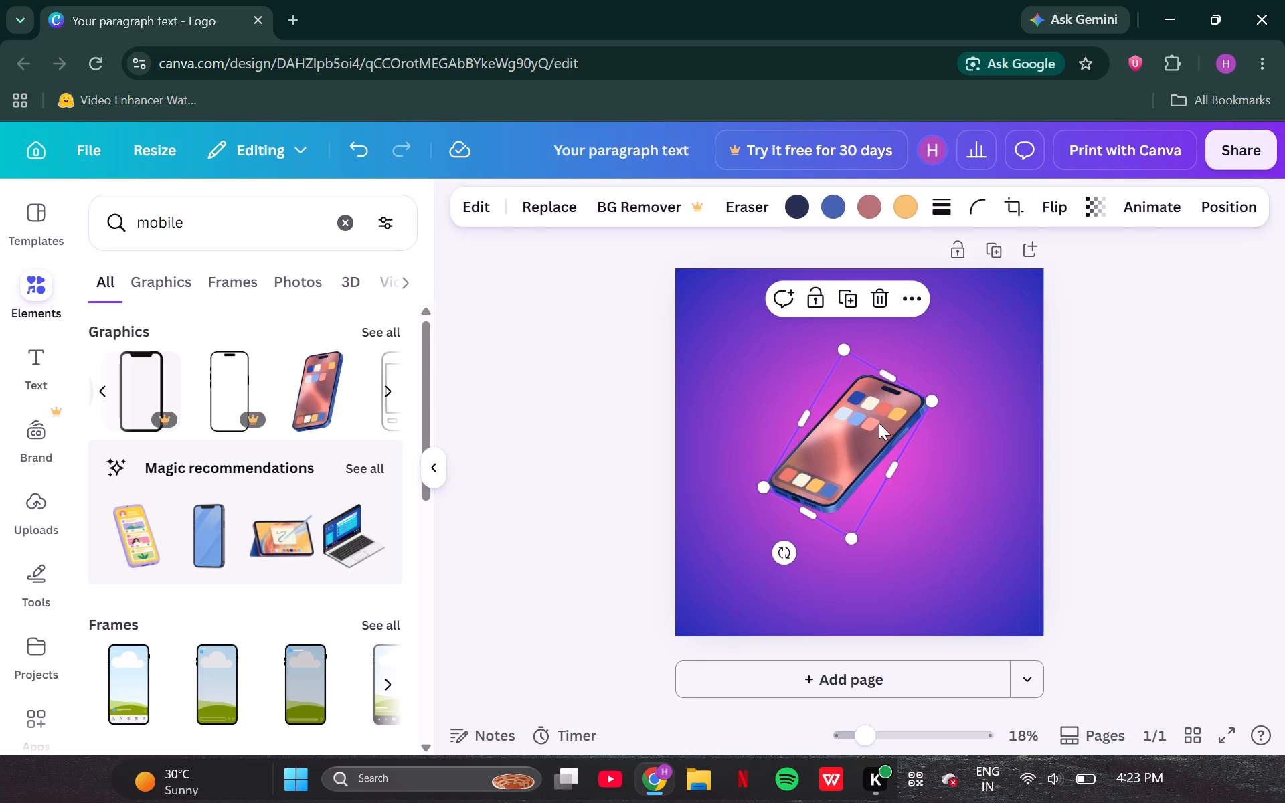
Recolour the smartphone graphic's yellow-orange colour to the dark grey default solid colour.
left_click(913, 209)
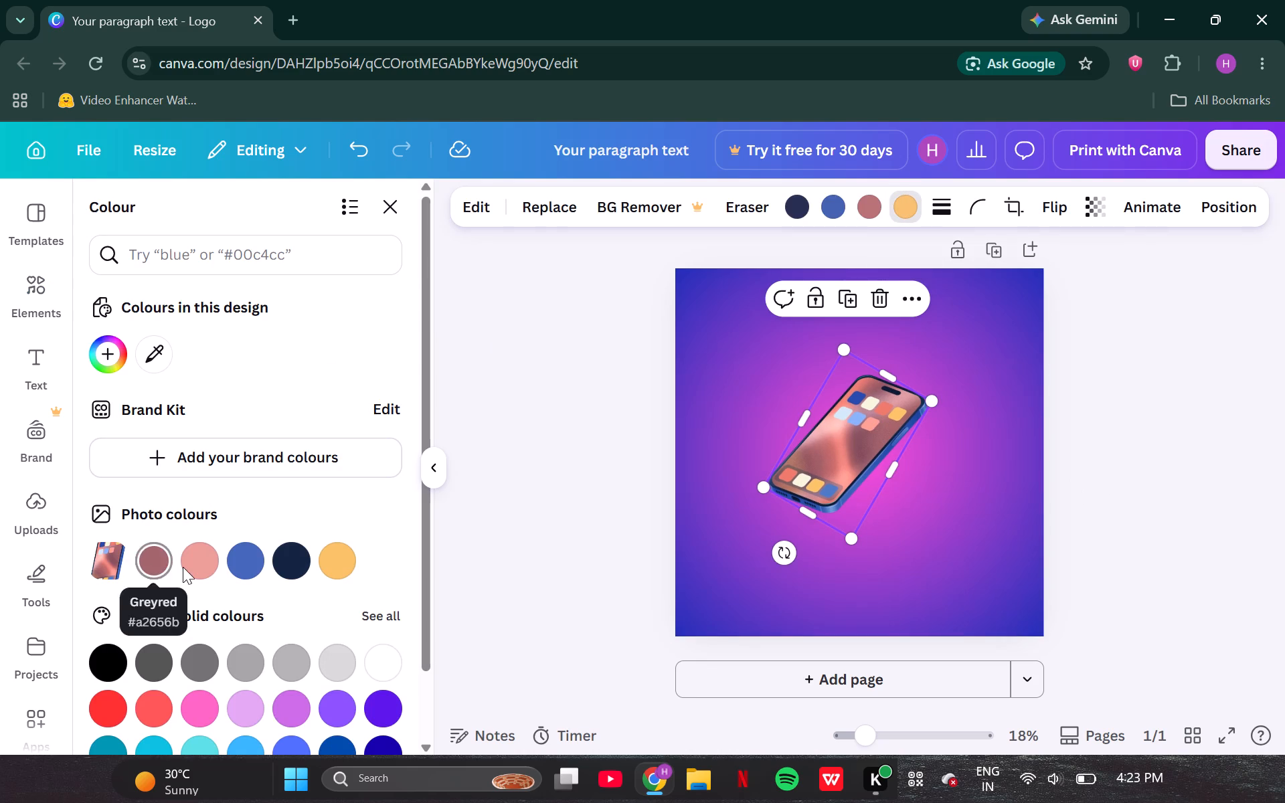
left_click(160, 658)
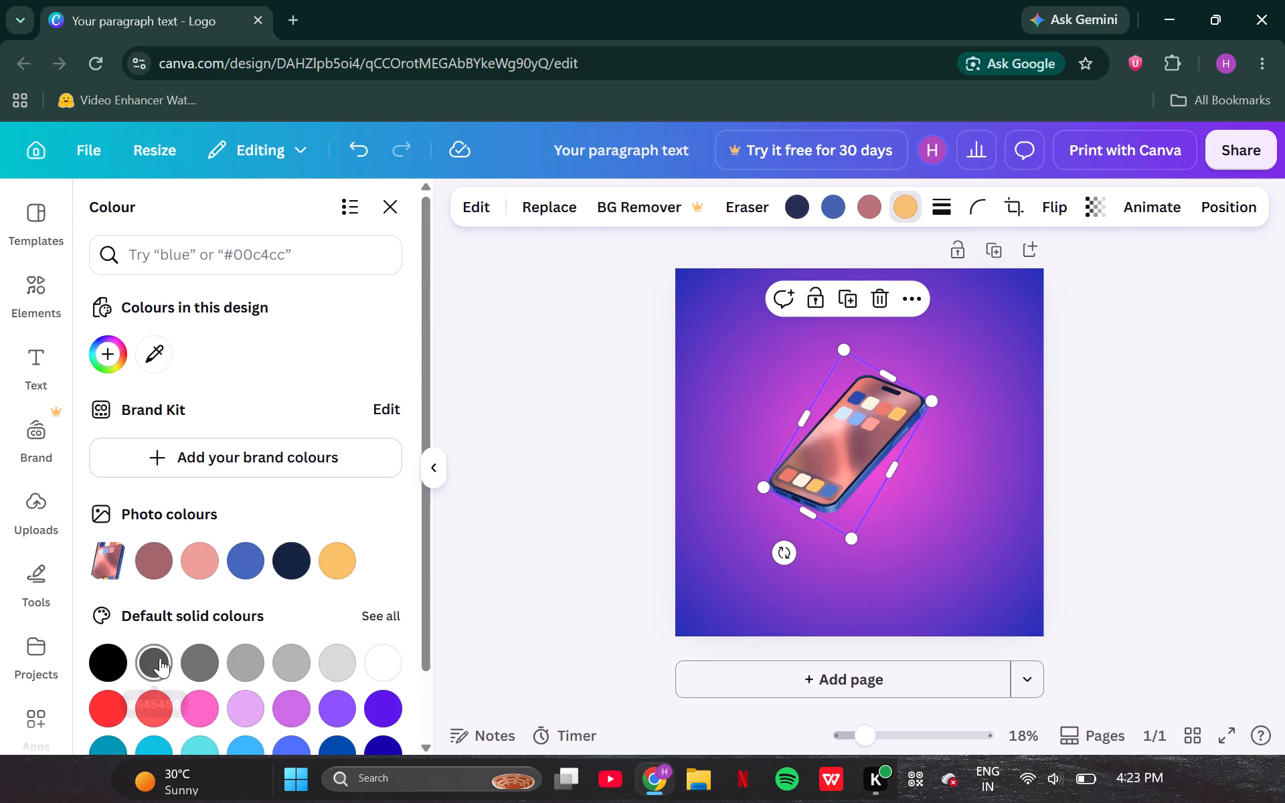
Try several grey and purple default colours on the smartphone graphic's dark grey colour and settle on black.
left_click(207, 656)
left_click(243, 653)
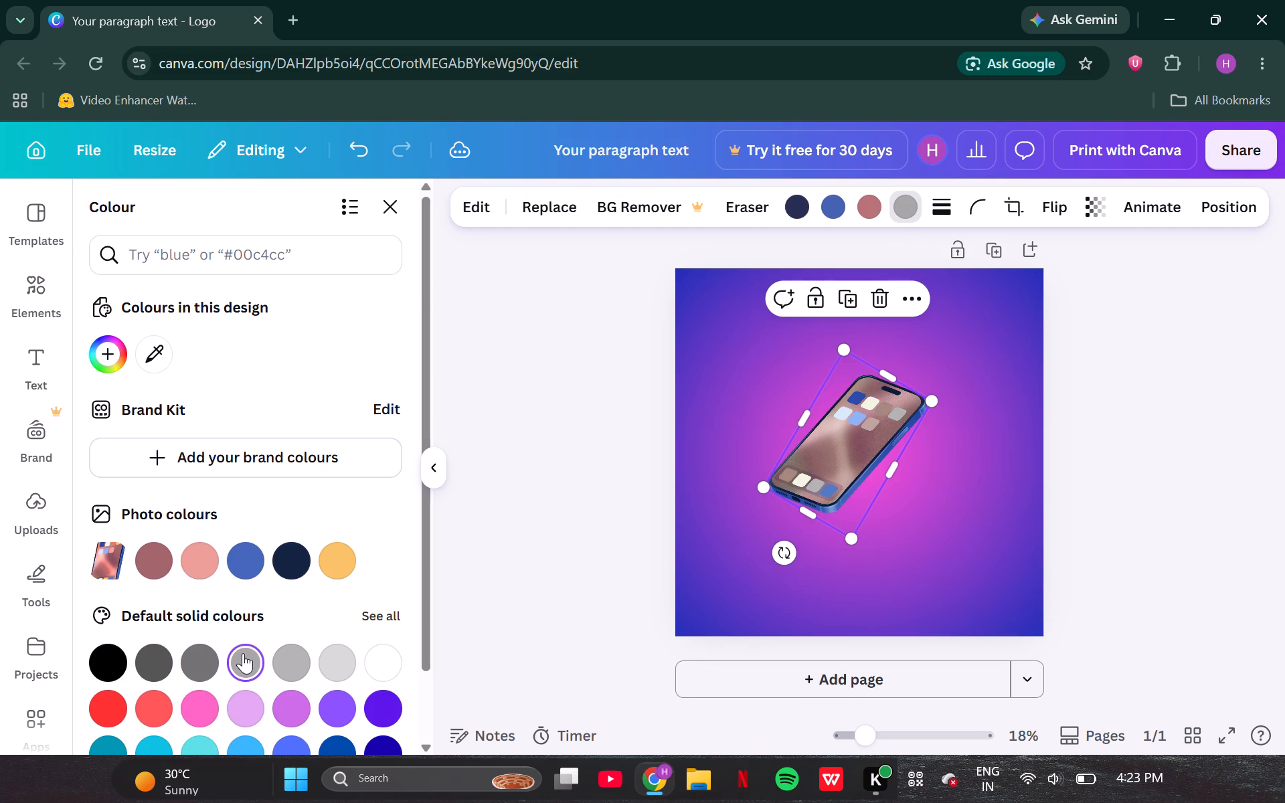
left_click(289, 665)
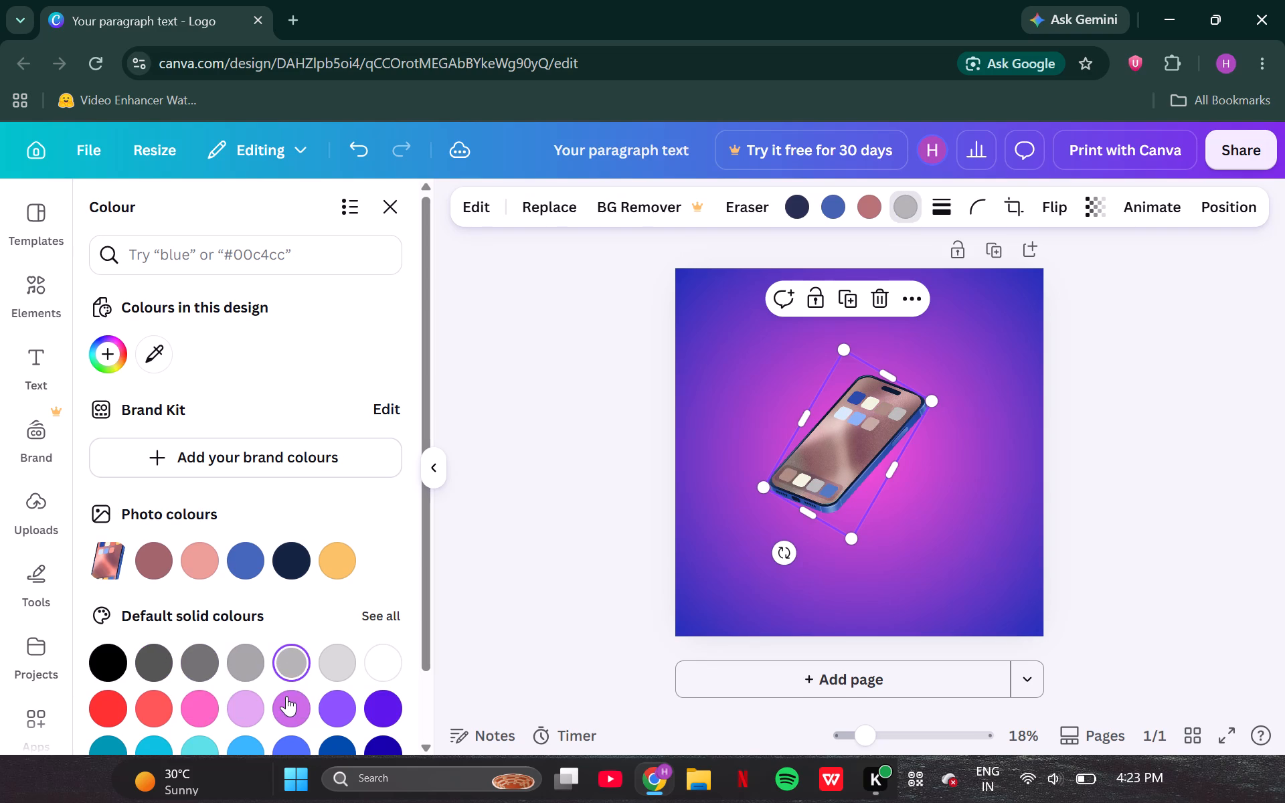
left_click(283, 697)
left_click(246, 699)
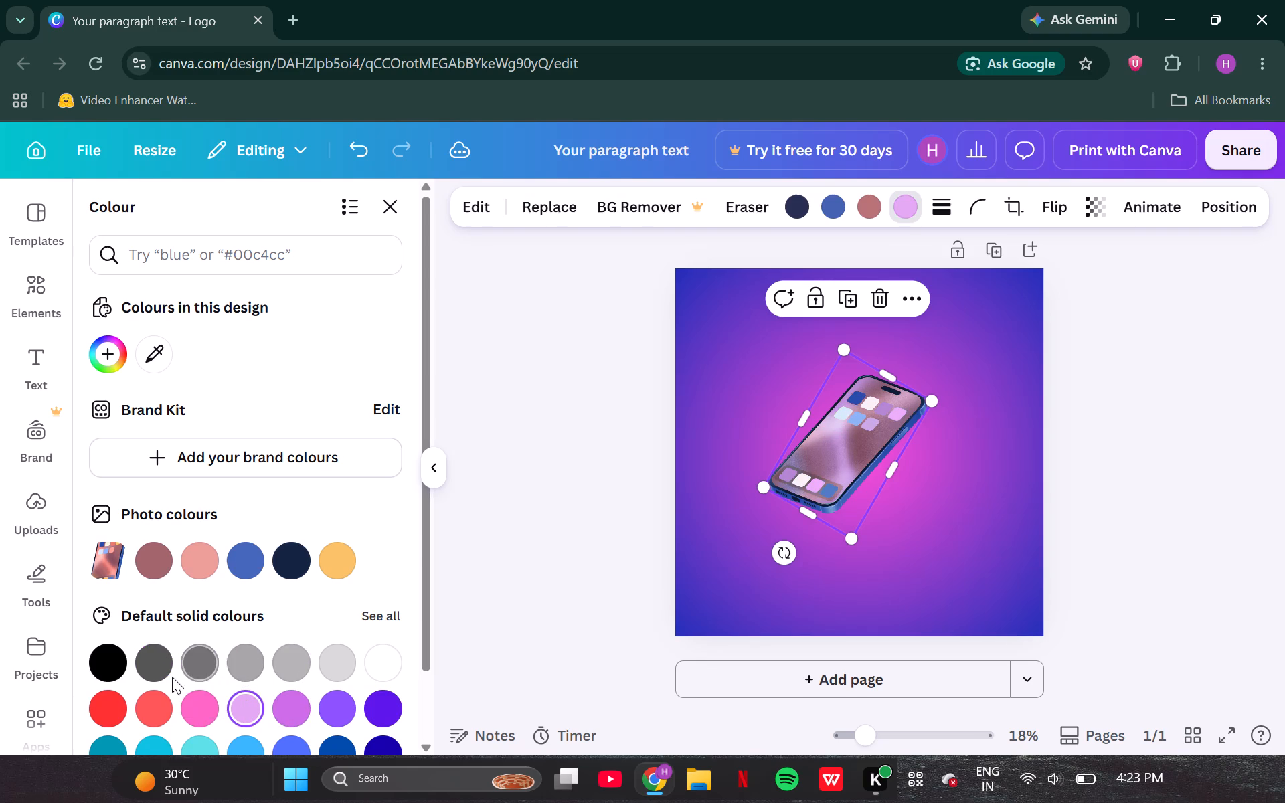
left_click(149, 673)
left_click(110, 669)
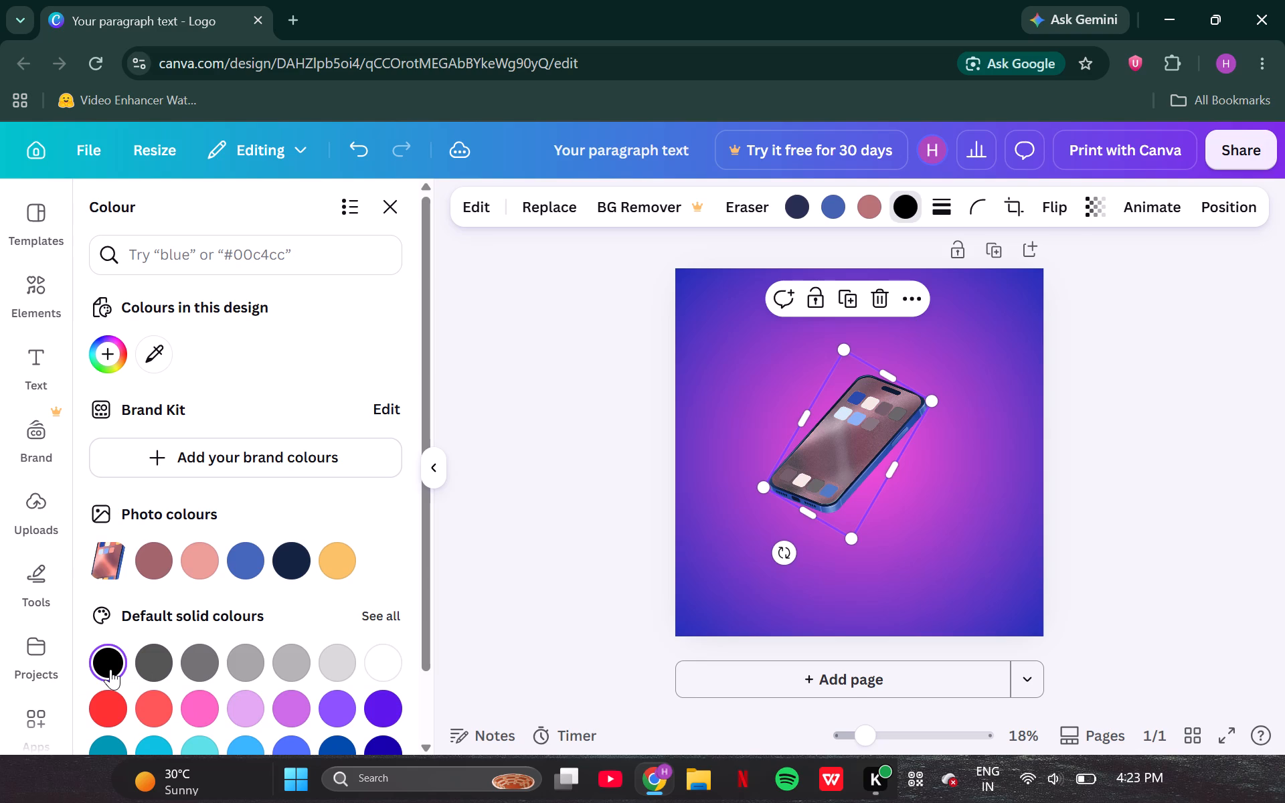
Recolour the smartphone graphic's muted pink colour to a light grey default solid colour.
left_click(862, 205)
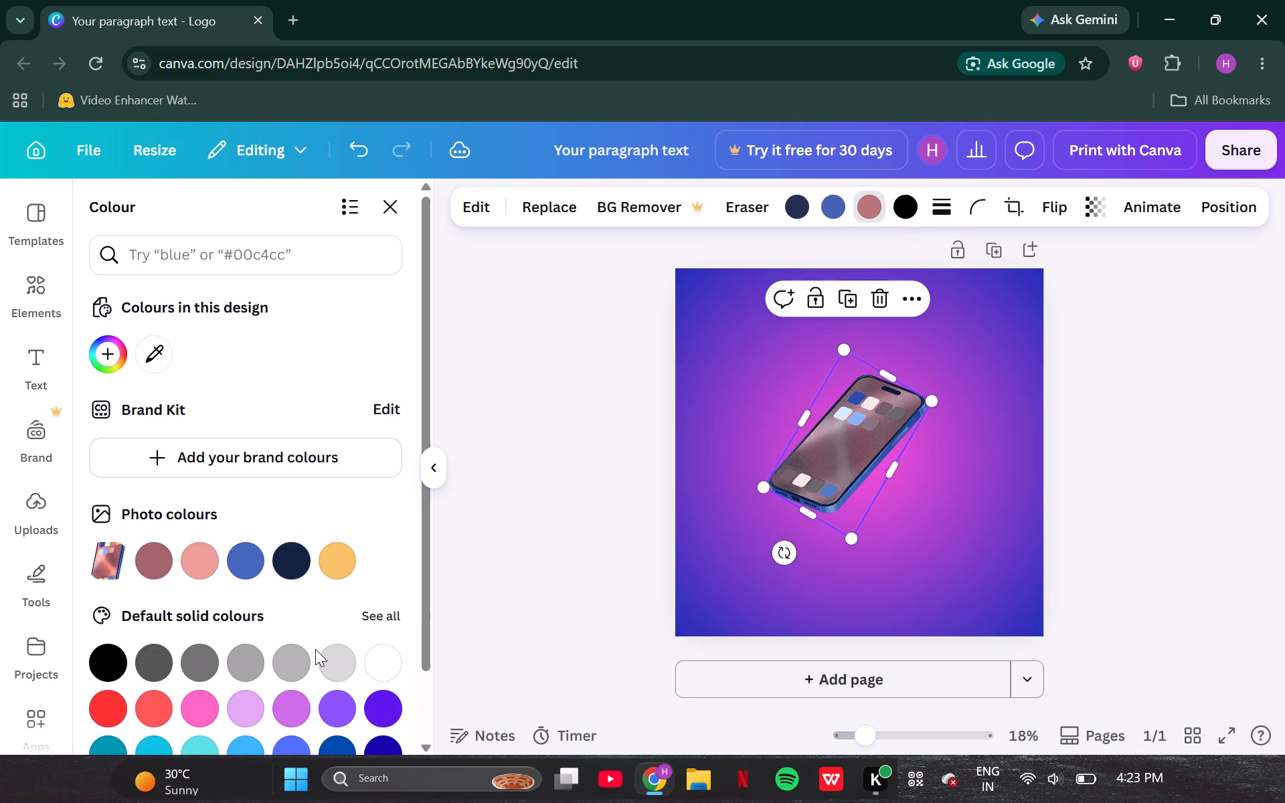
left_click(348, 656)
left_click(292, 659)
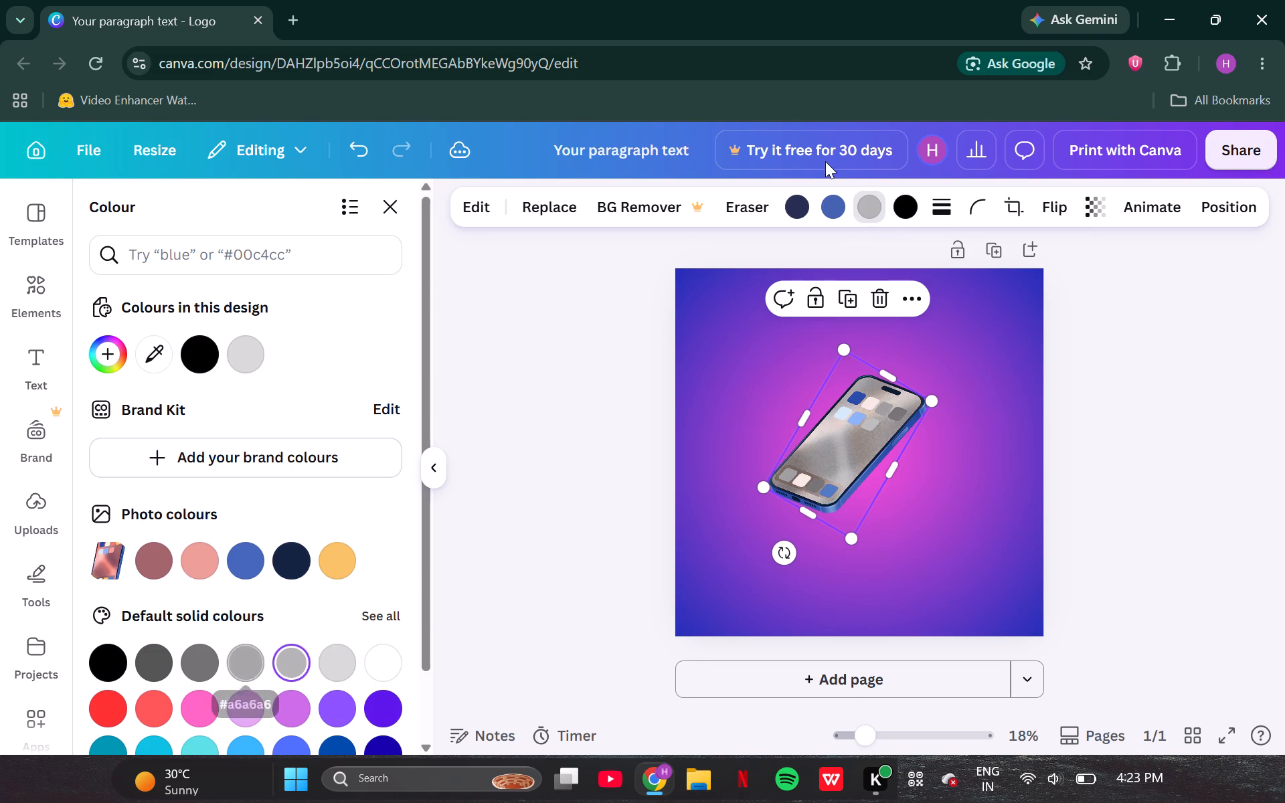
Recolour the smartphone graphic's blue colour to bright red after trying light grey, purple and coral red.
left_click(831, 207)
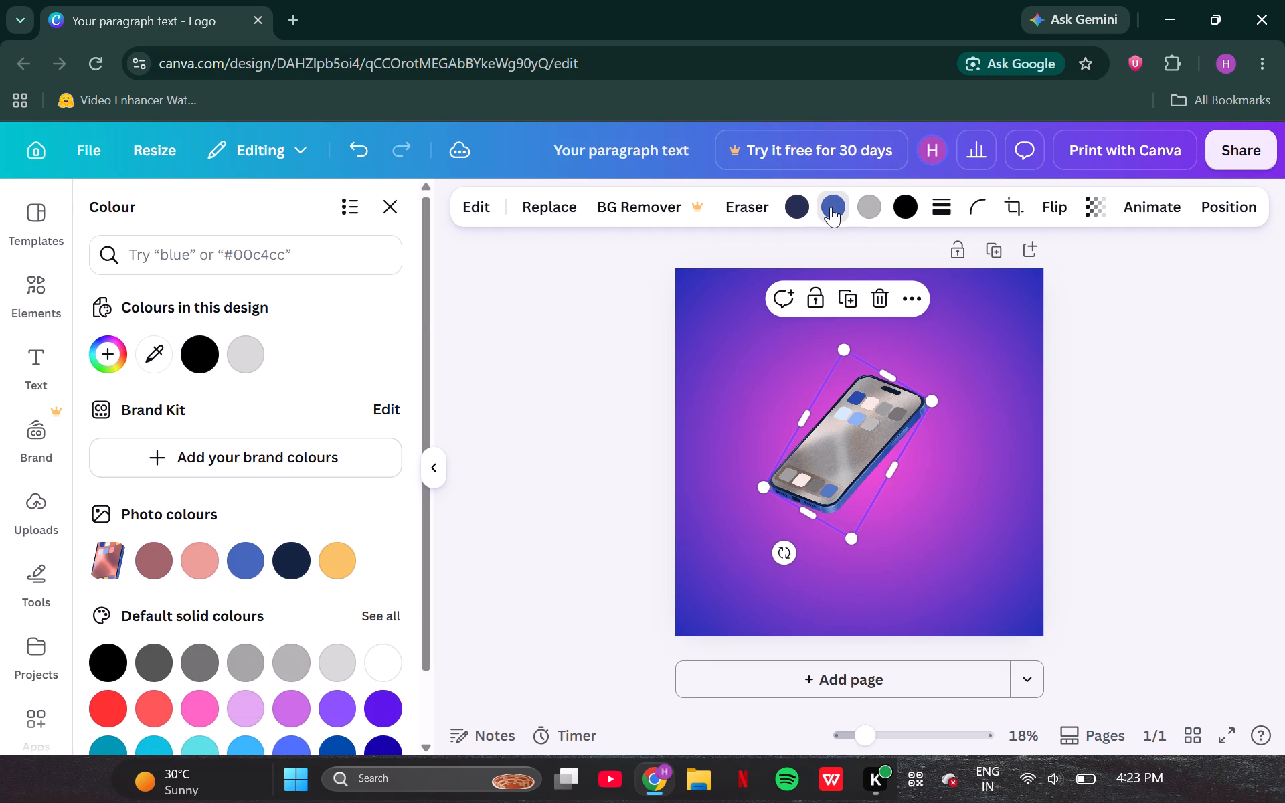
left_click(829, 210)
left_click(828, 205)
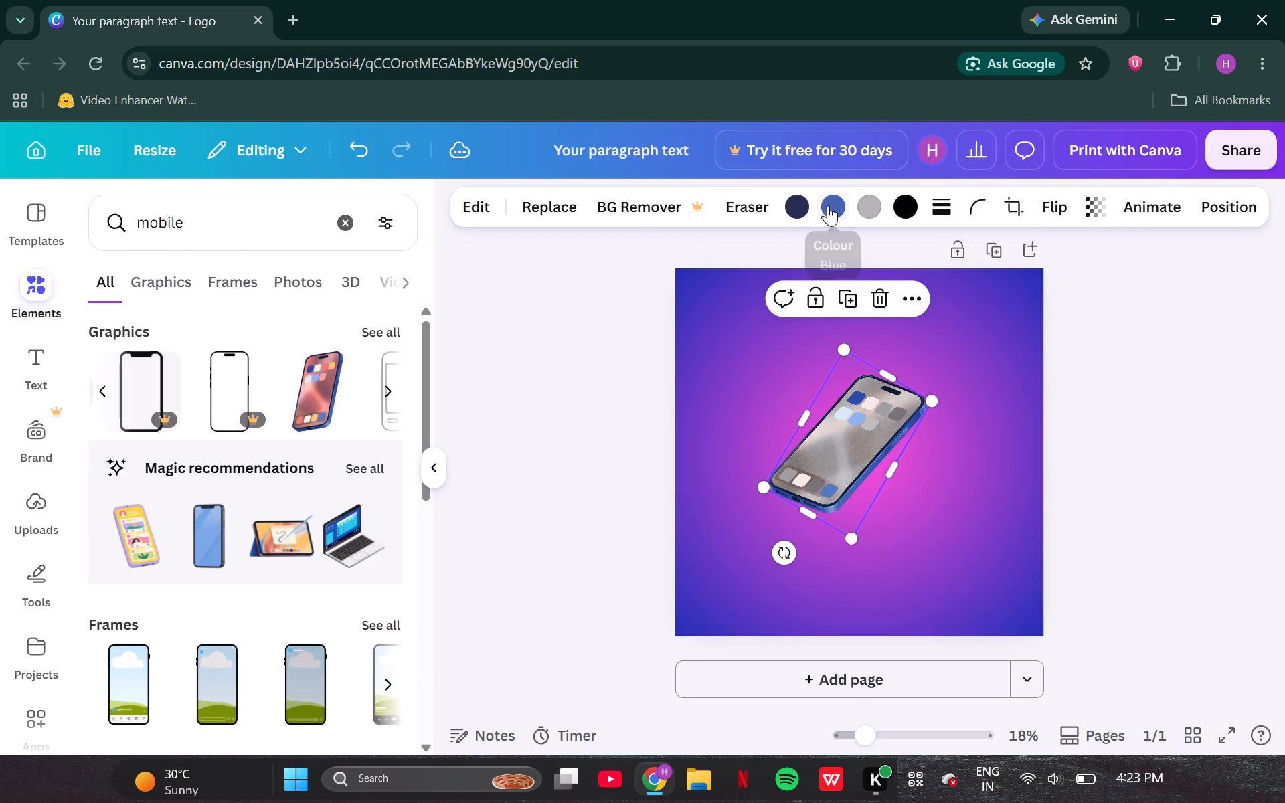
scroll(333, 552, "down", 2)
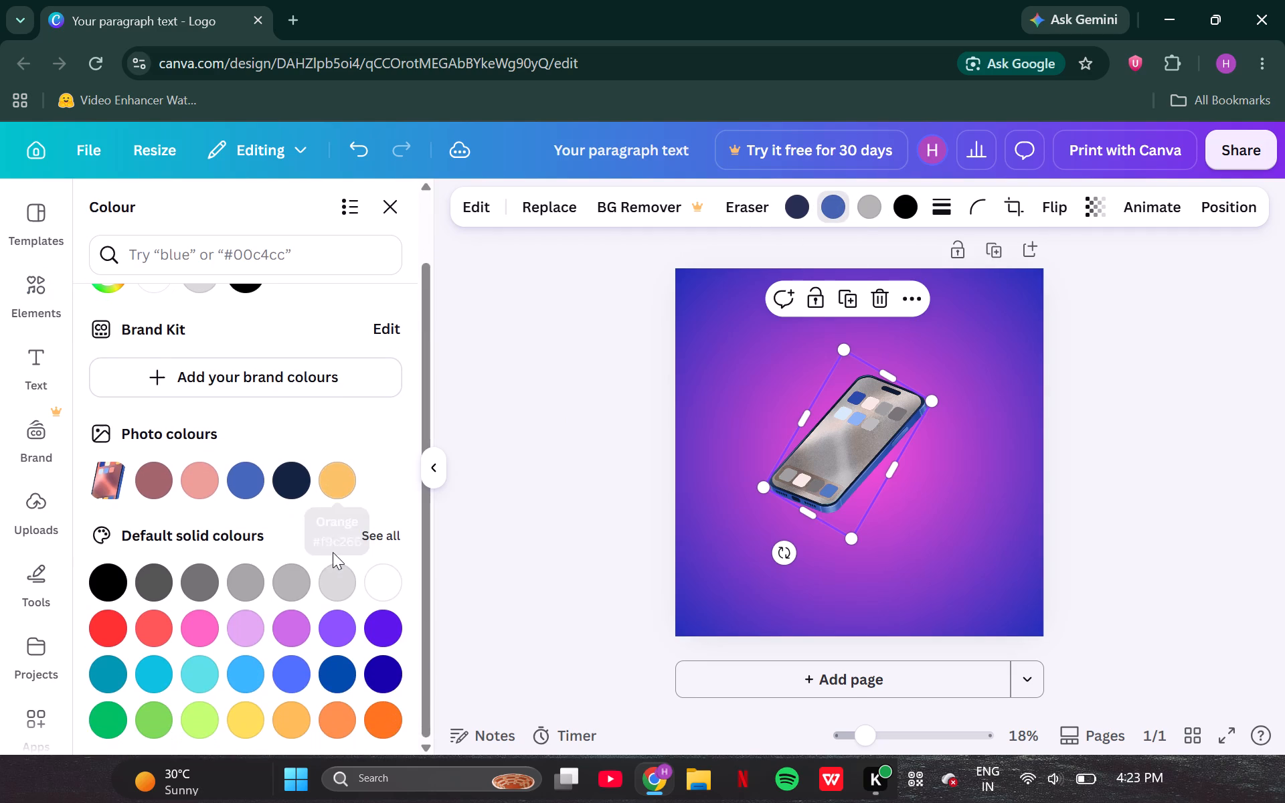
left_click(338, 570)
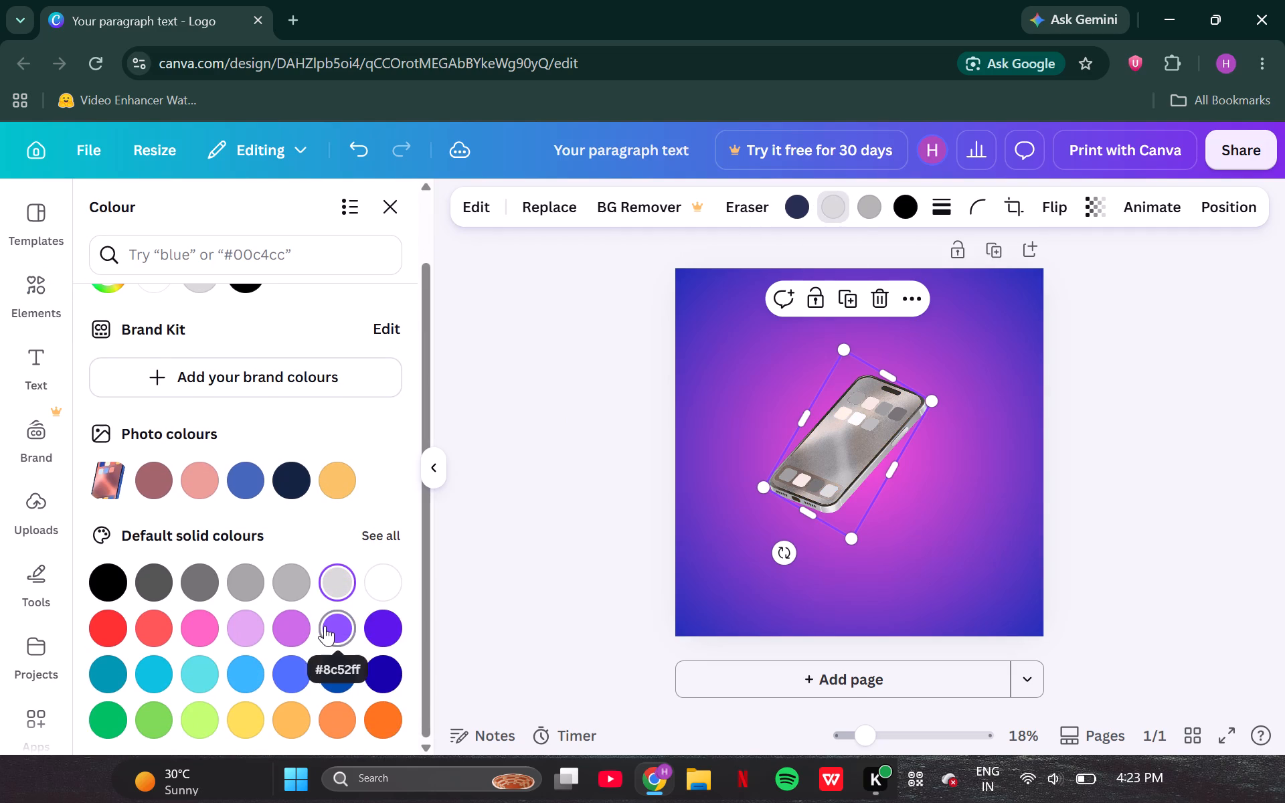
left_click(325, 626)
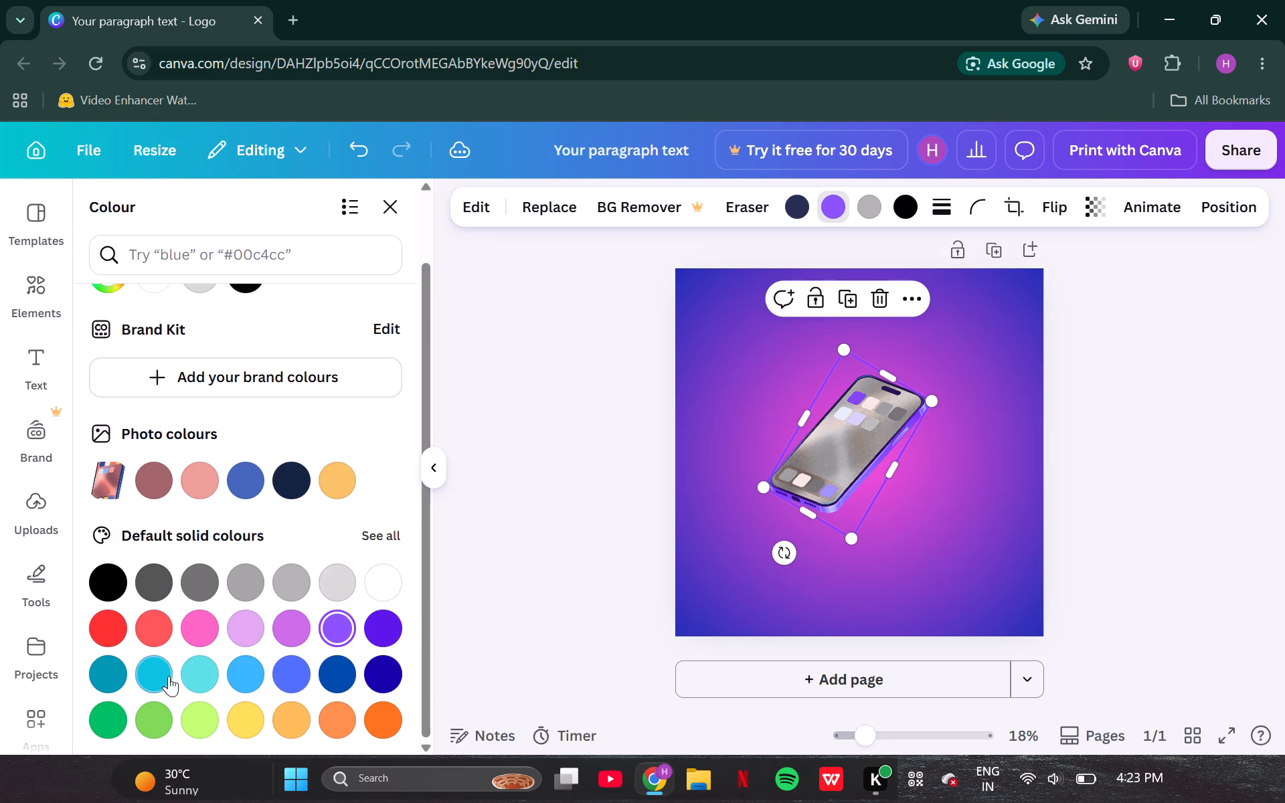
left_click(147, 643)
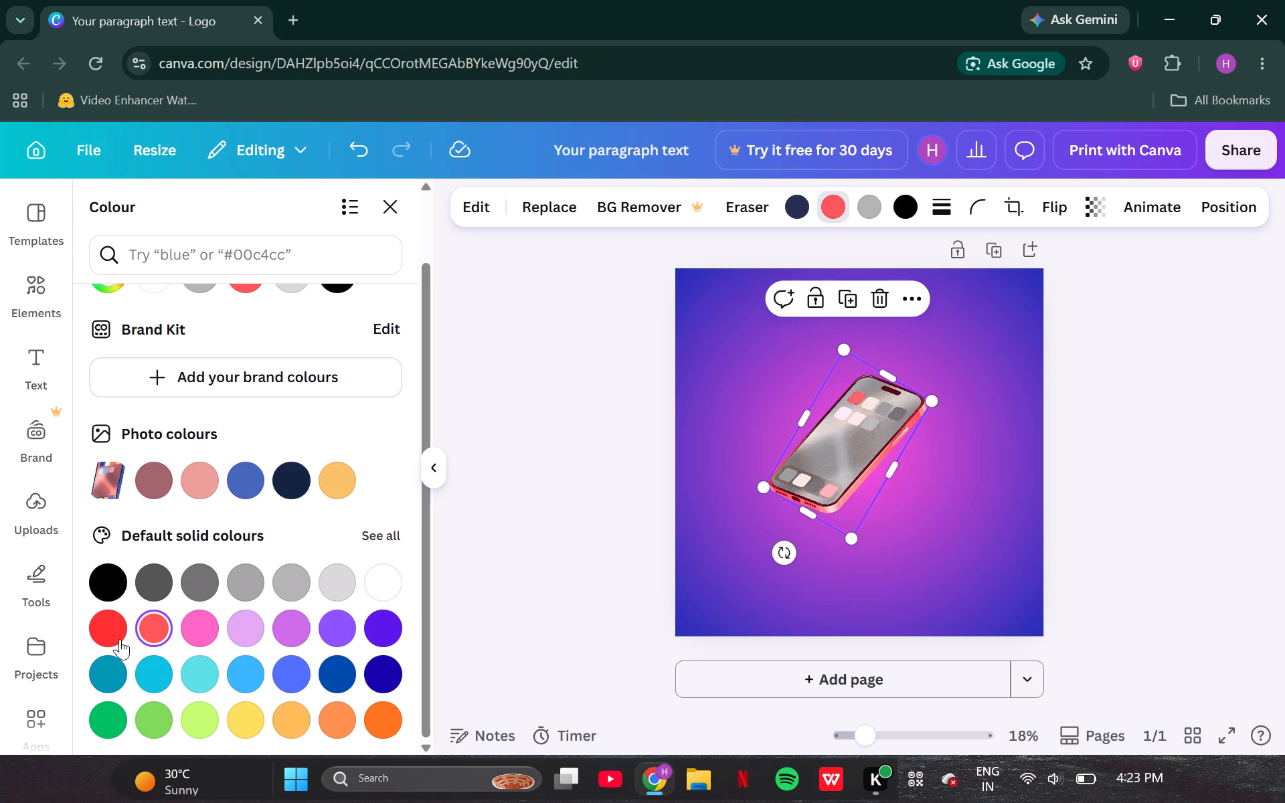
left_click(102, 636)
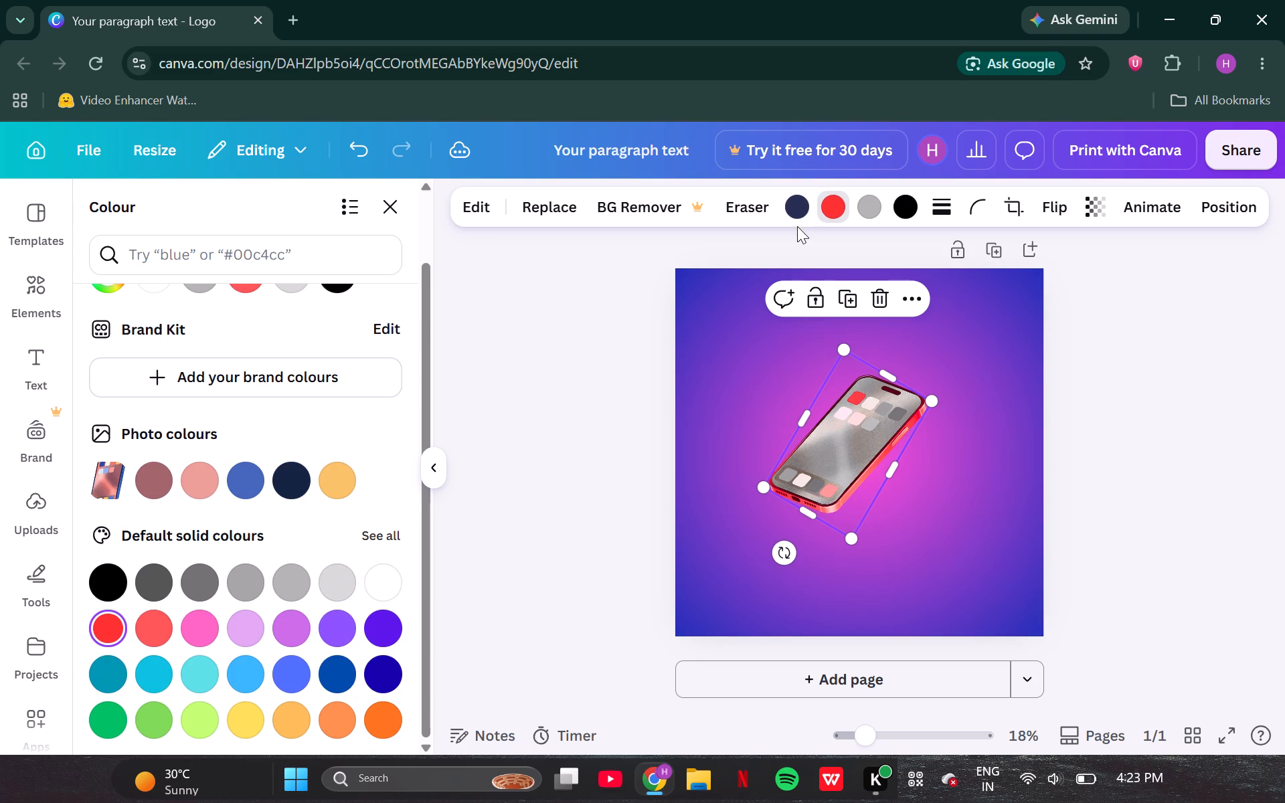
Recolour the smartphone graphic's dark navy colour to light blue #38b6ff after comparing it with #5170ff.
left_click(803, 202)
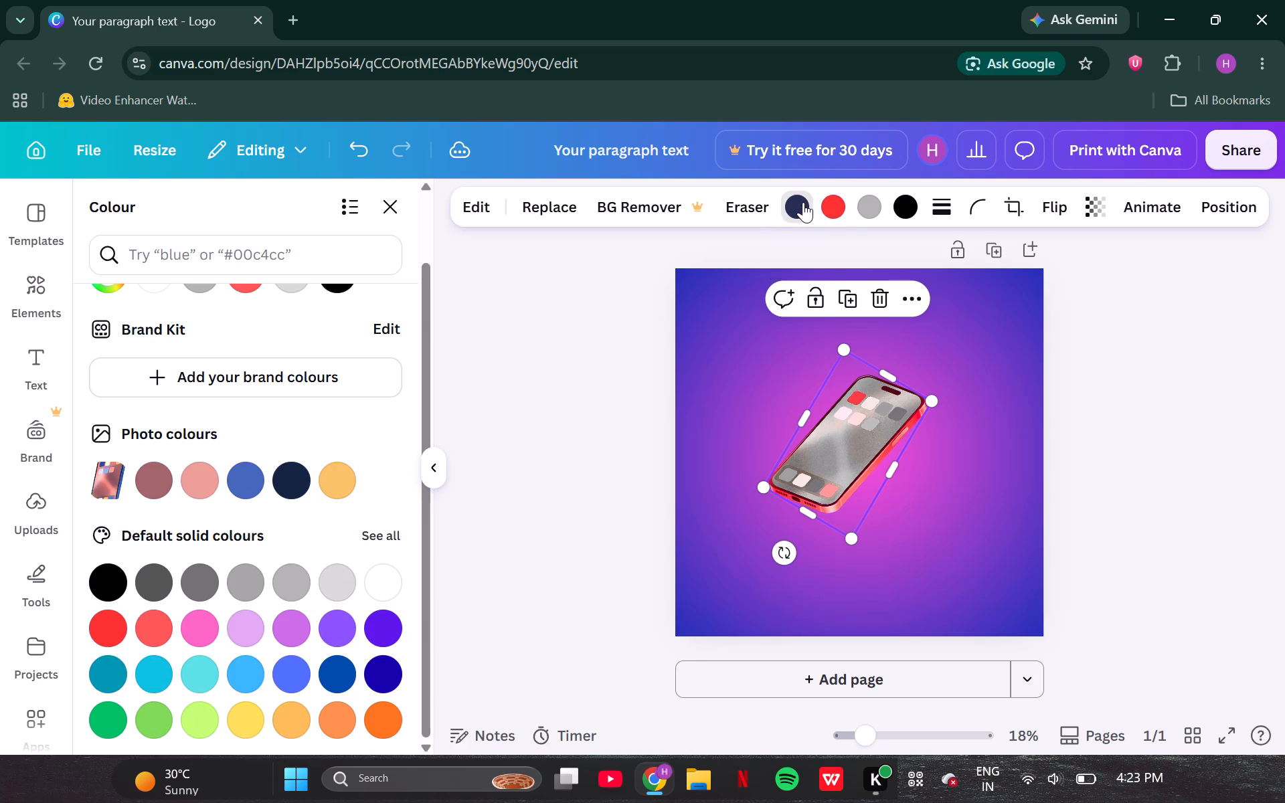
left_click(804, 213)
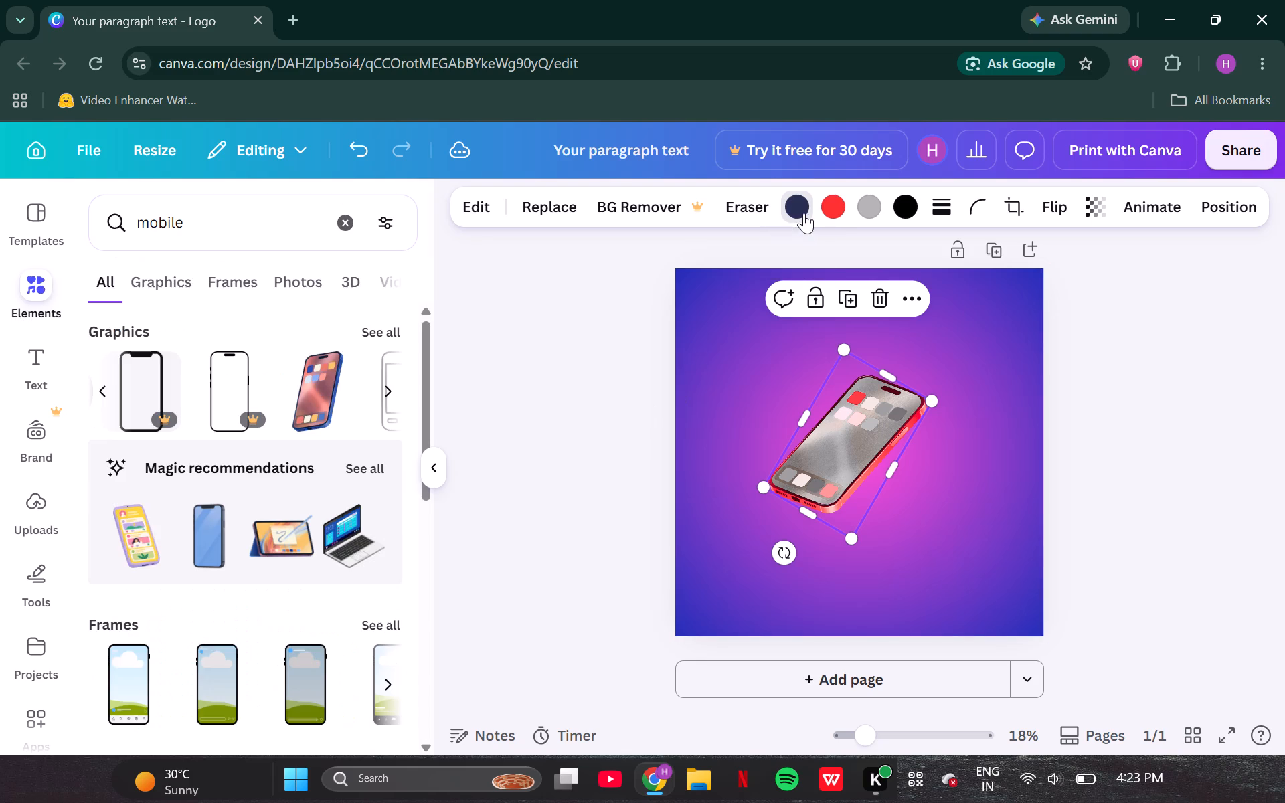
left_click(804, 213)
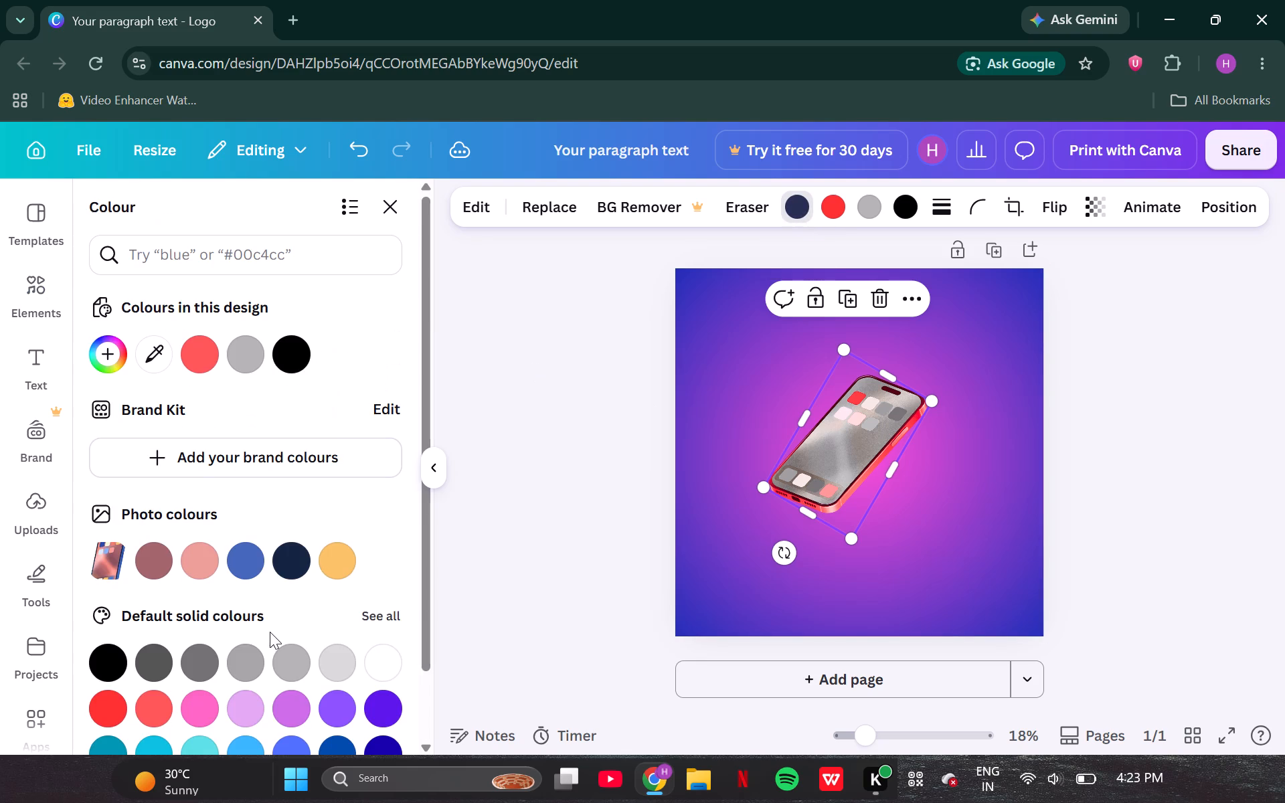
scroll(270, 632, "down", 3)
left_click(253, 663)
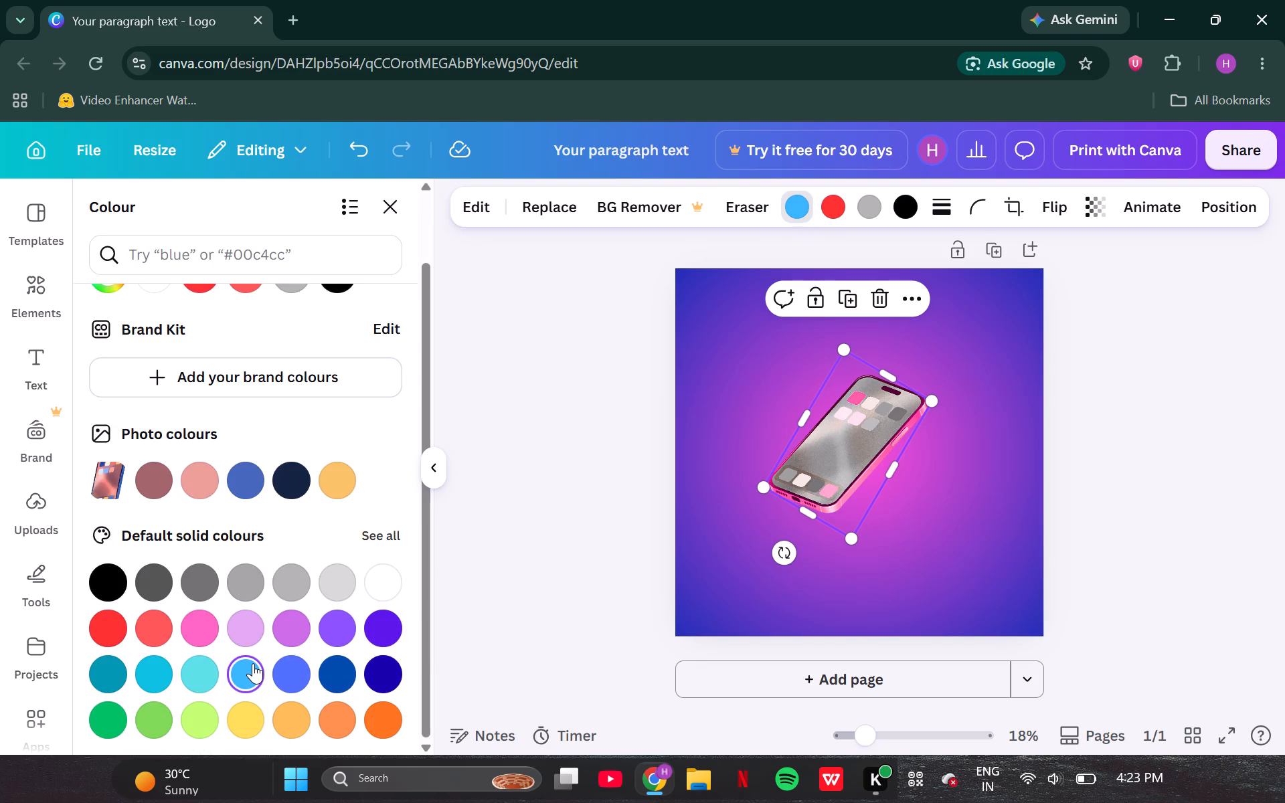
left_click(253, 663)
left_click(298, 656)
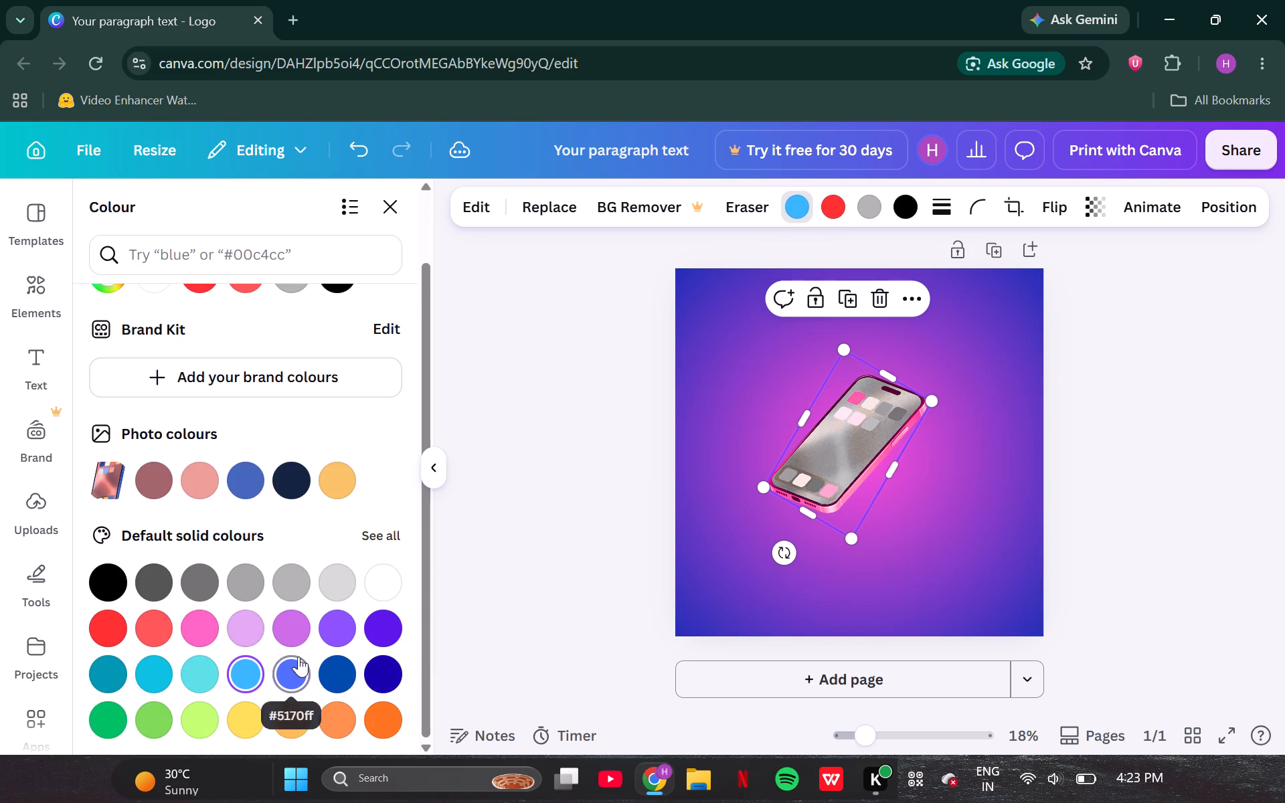
left_click(254, 673)
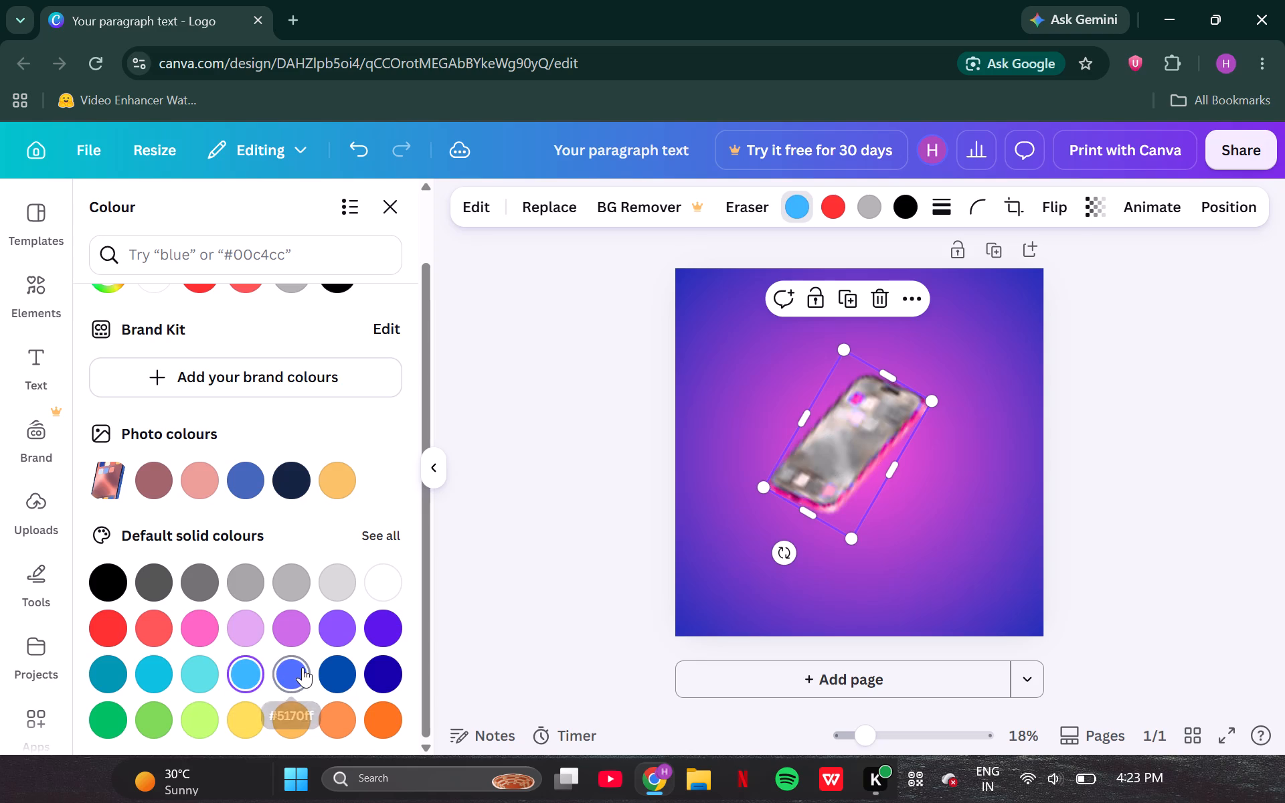
left_click(303, 667)
left_click(231, 676)
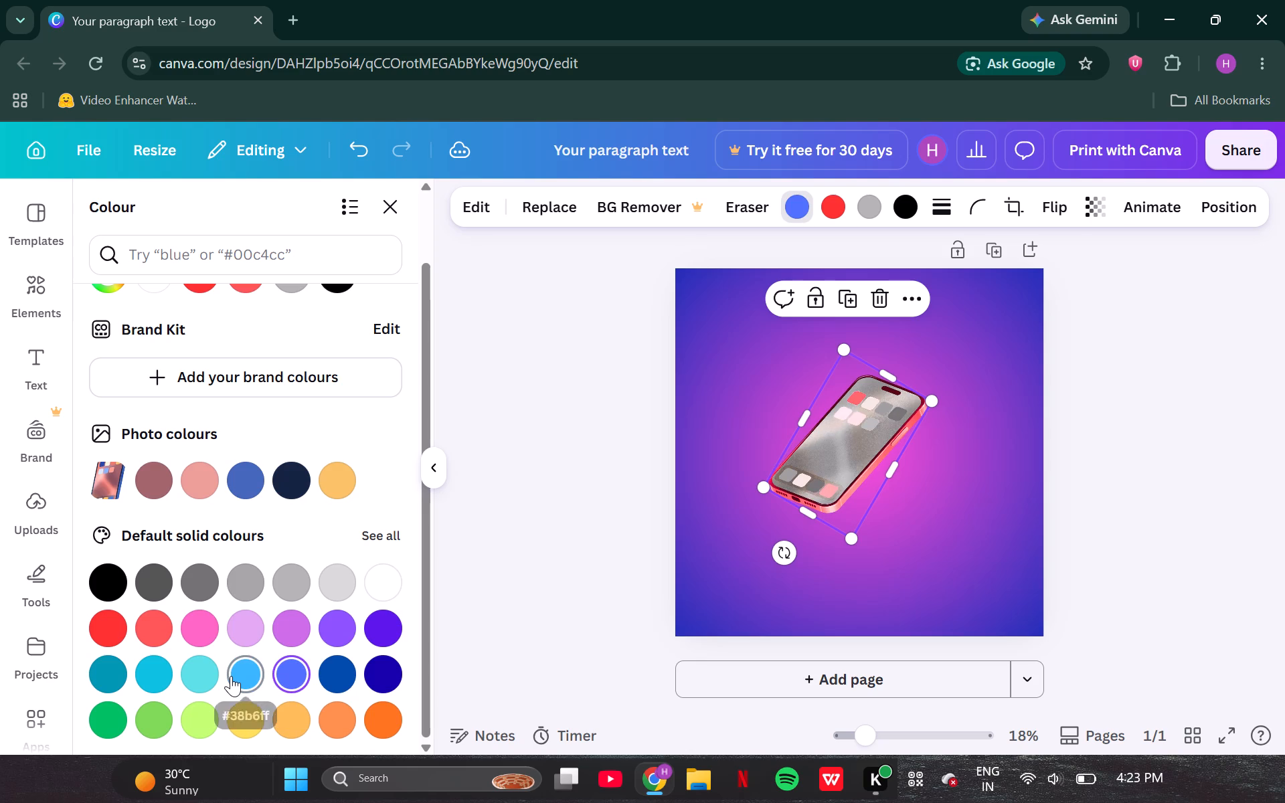
left_click(281, 675)
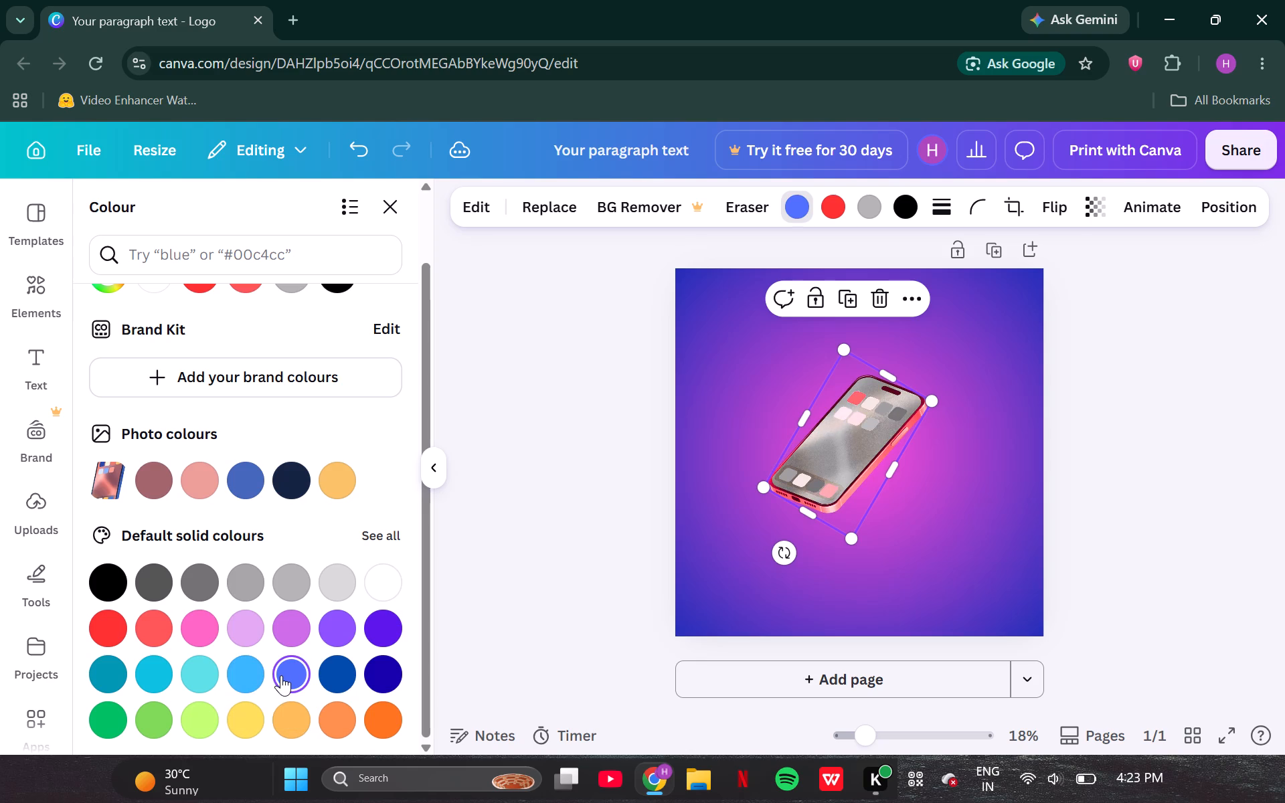
left_click(250, 677)
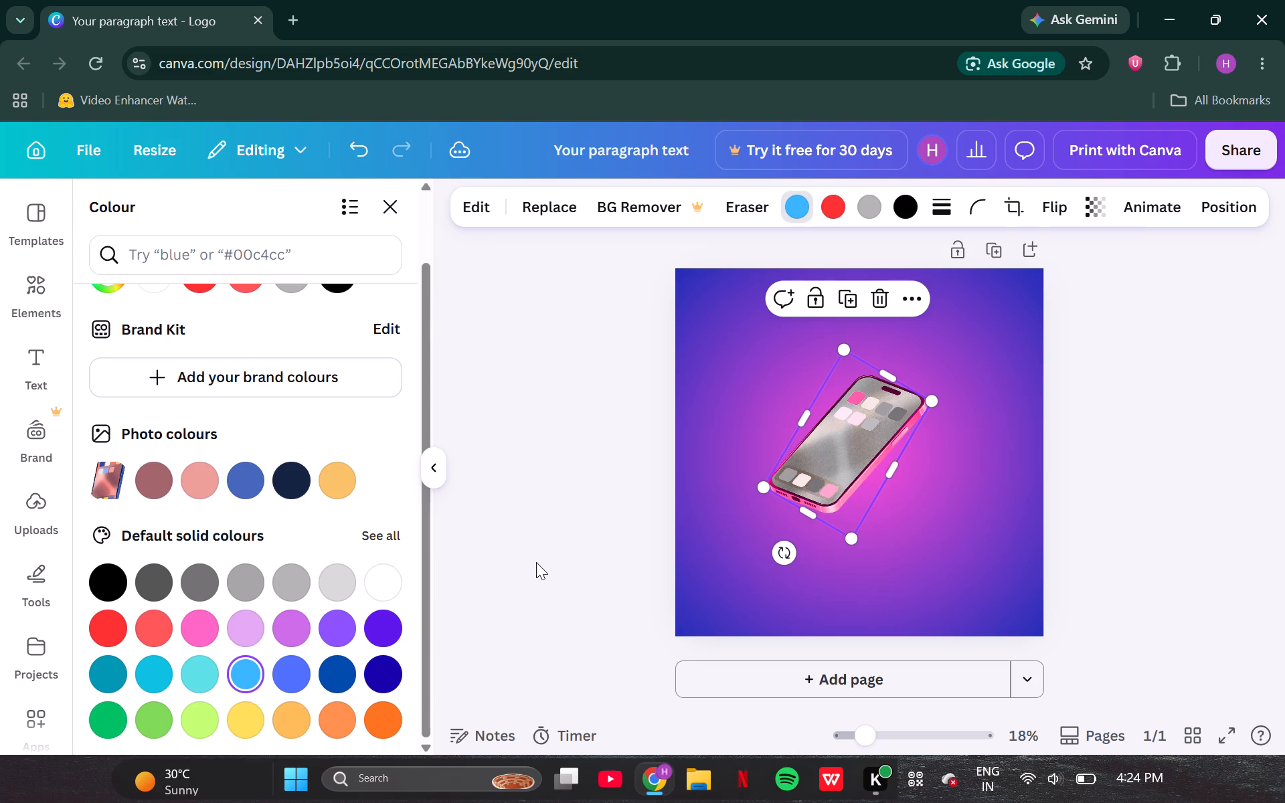
left_click(536, 562)
Rotate the smartphone graphic slightly to about 27° and deselect it.
left_click_drag(776, 542, 780, 550)
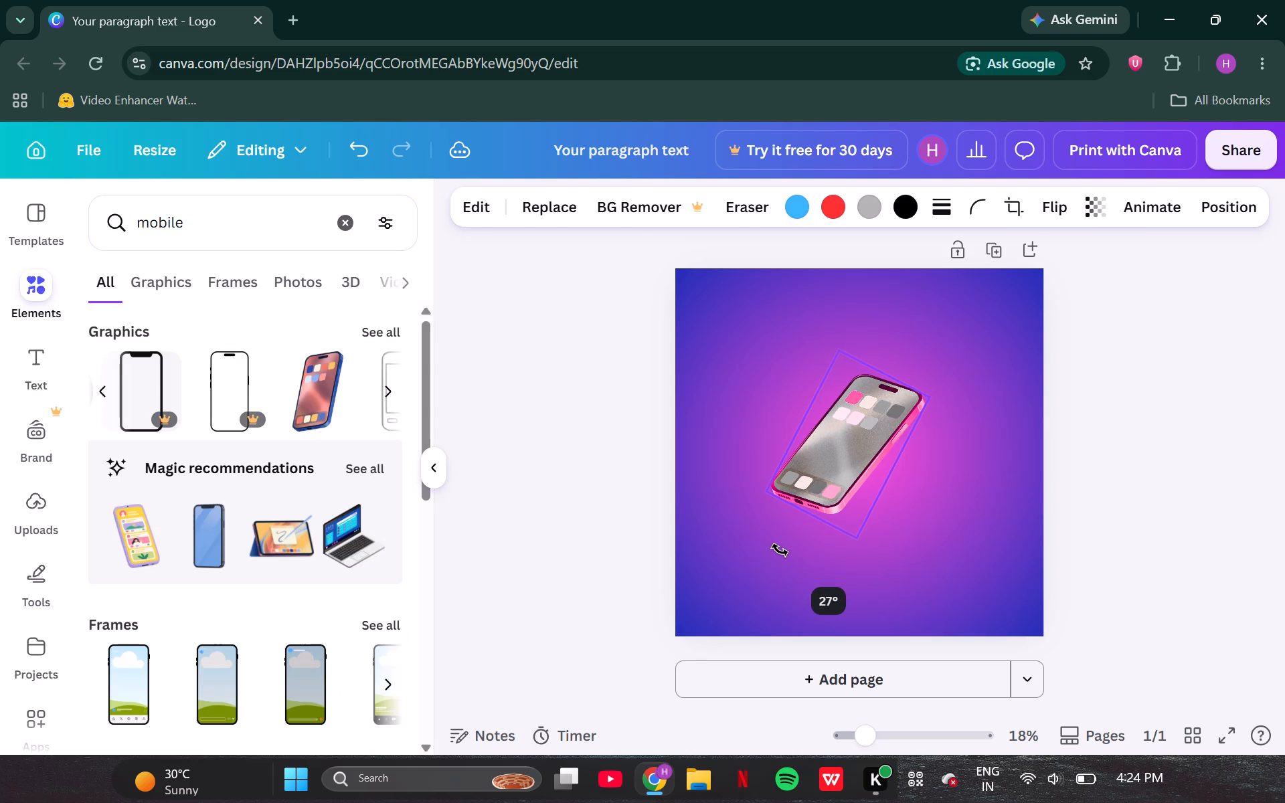
left_click_drag(780, 550, 782, 553)
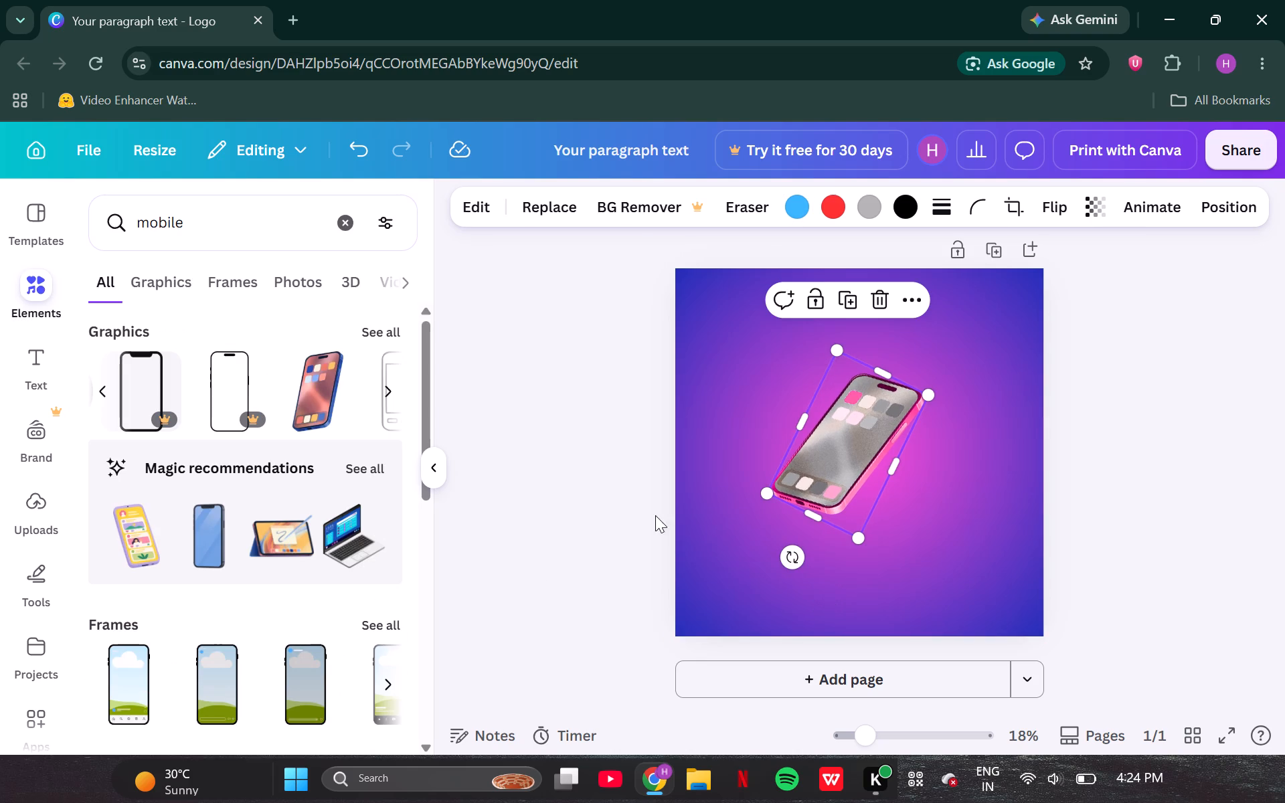
left_click(622, 515)
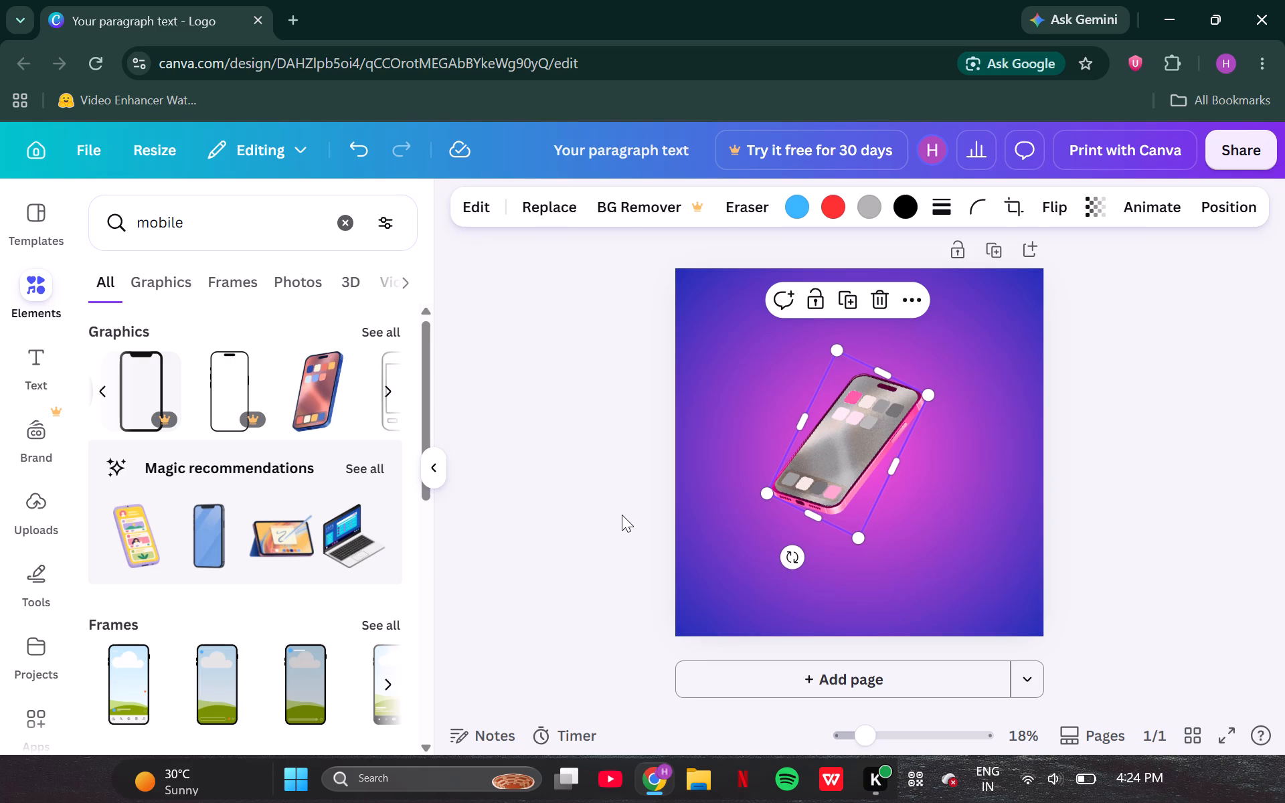
left_click(622, 515)
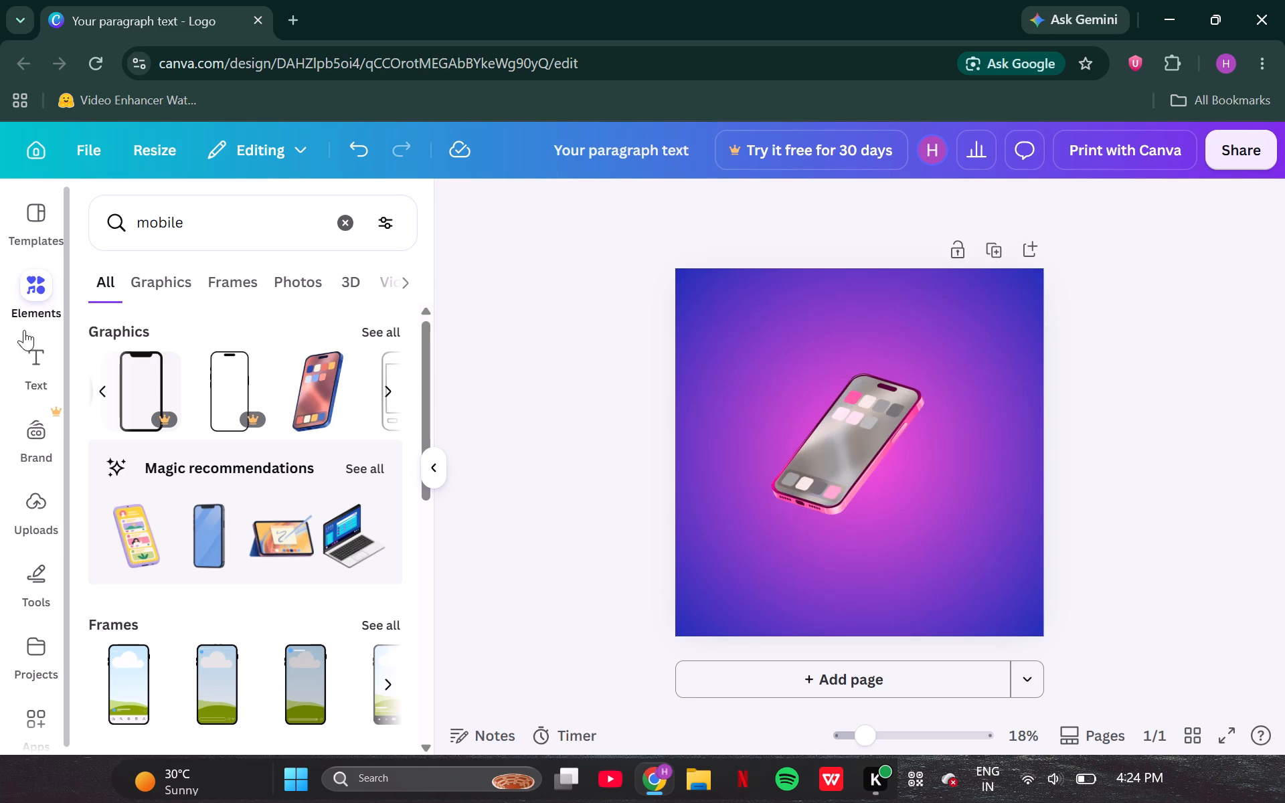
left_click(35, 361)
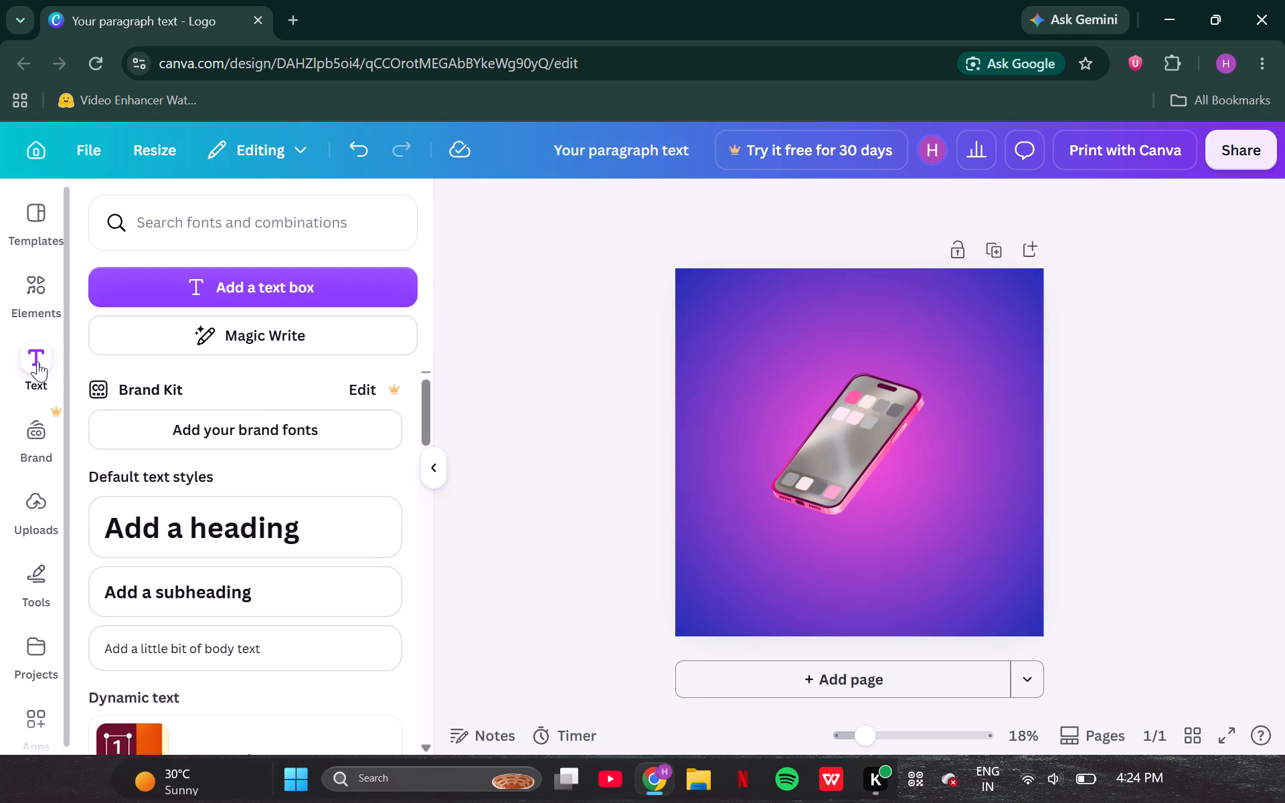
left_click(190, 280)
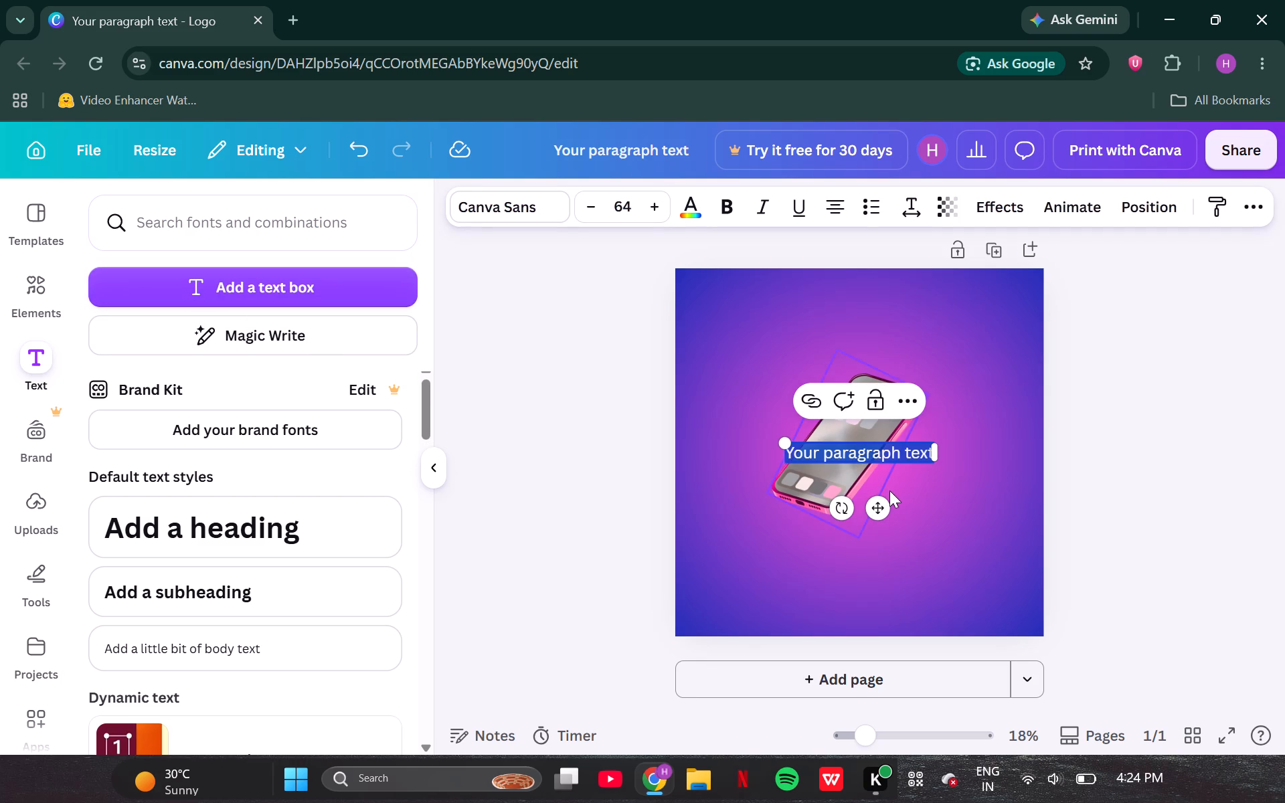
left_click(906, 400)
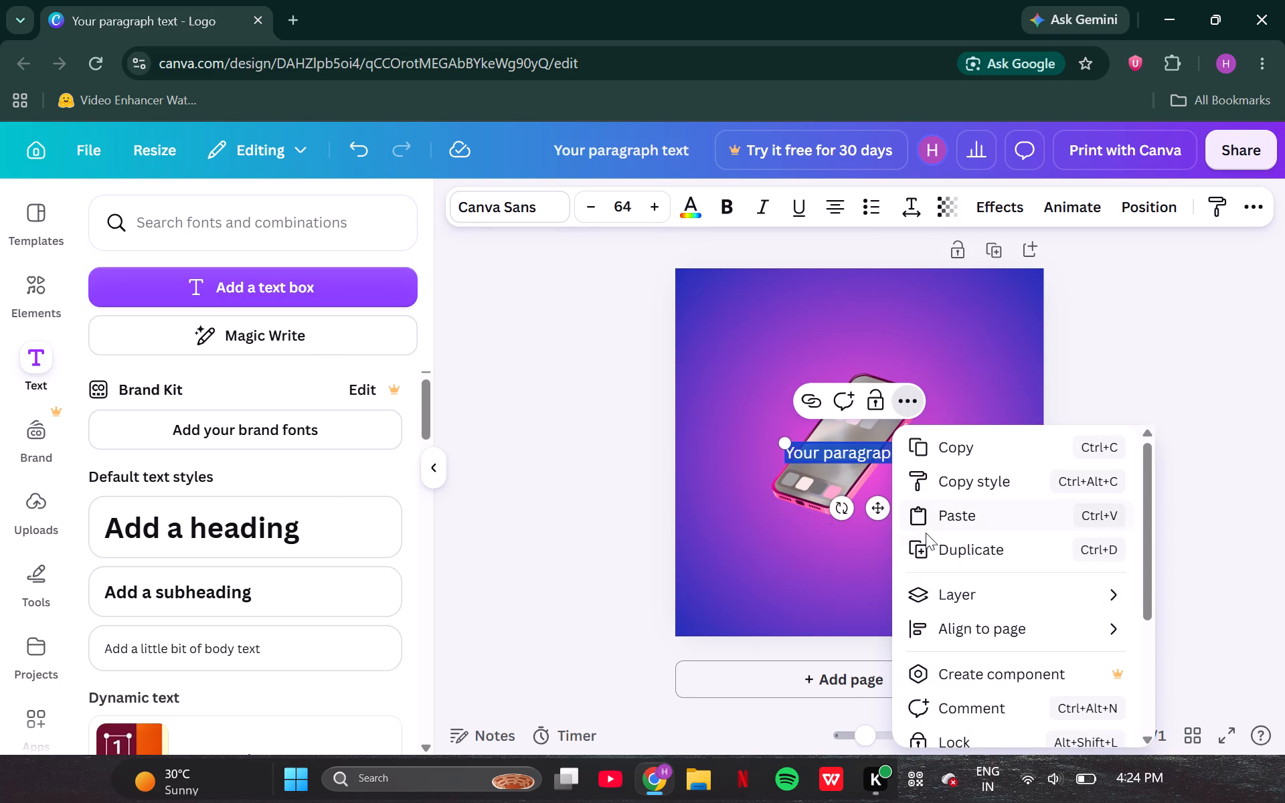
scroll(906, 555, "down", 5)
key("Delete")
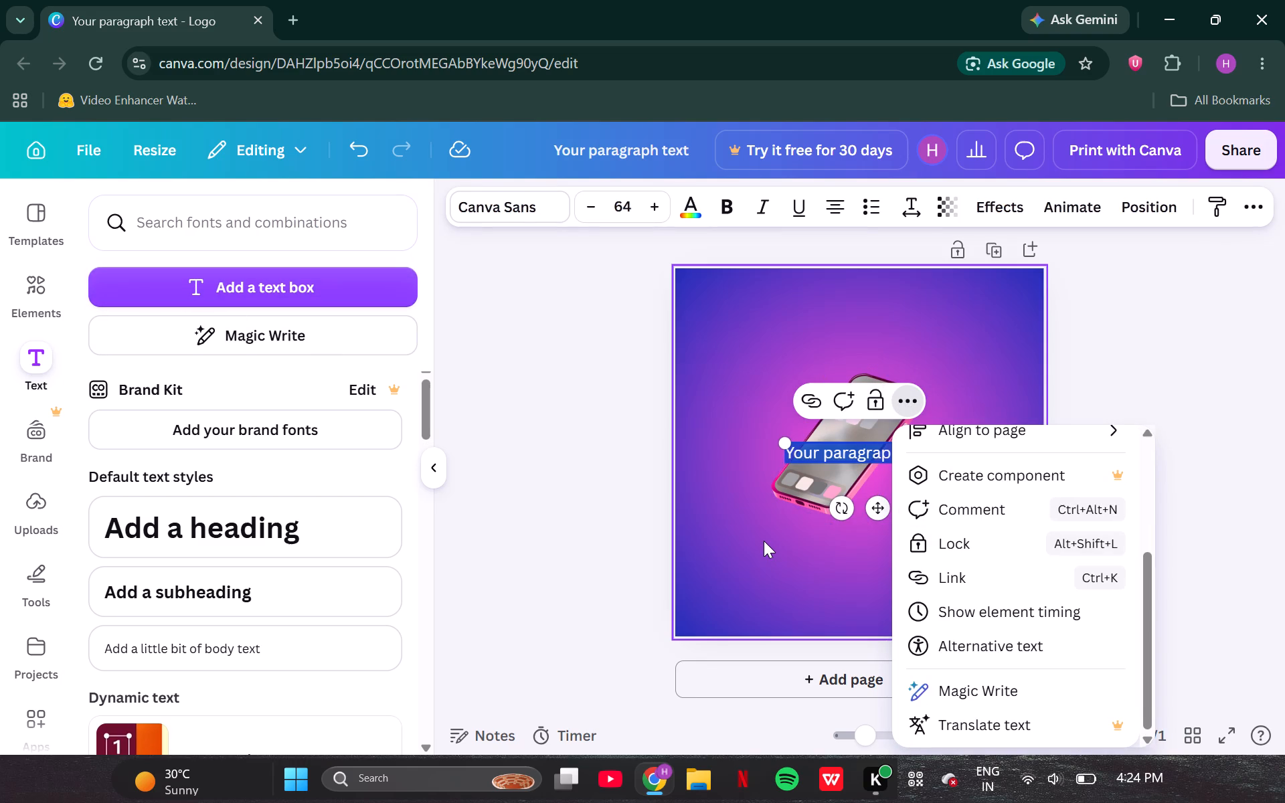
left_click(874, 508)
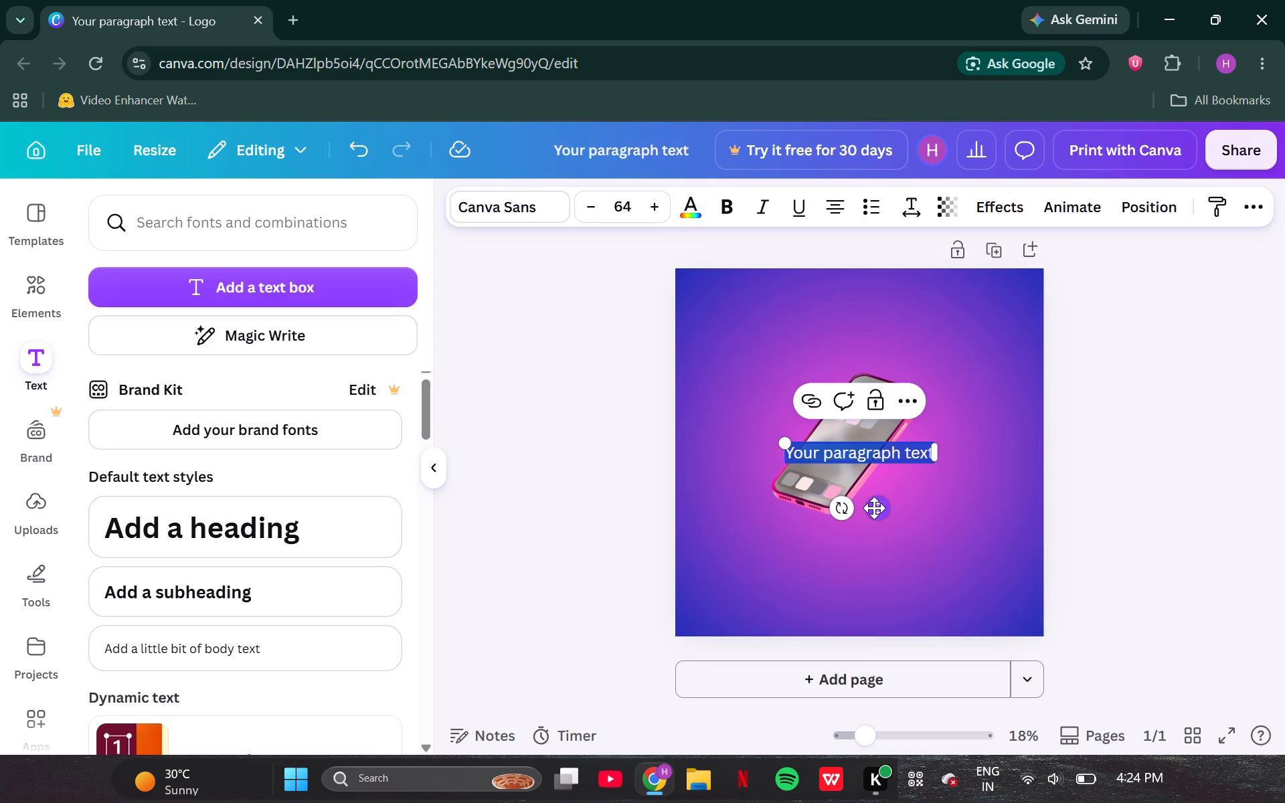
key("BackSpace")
Add a heading text box to the design and replace its placeholder text with "Mobile Repairing".
left_click(354, 517)
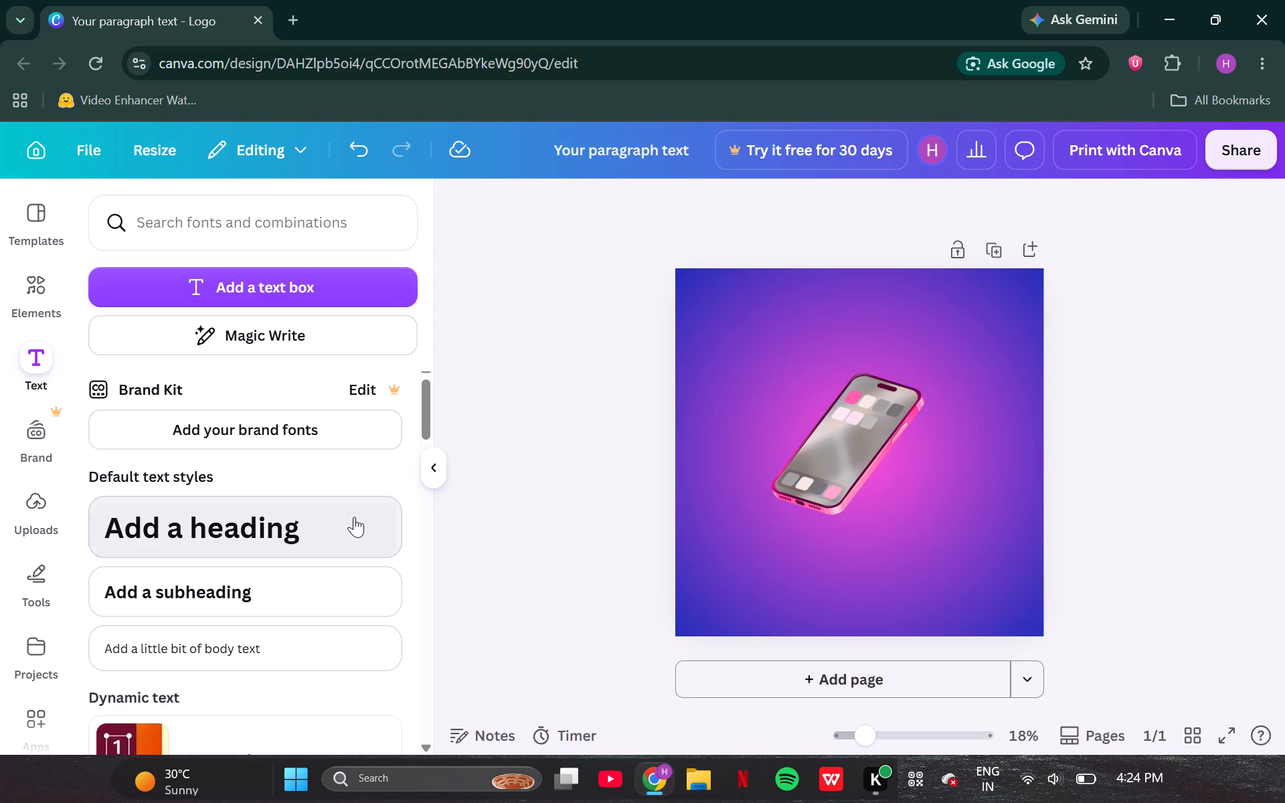
left_click_drag(880, 455, 875, 482)
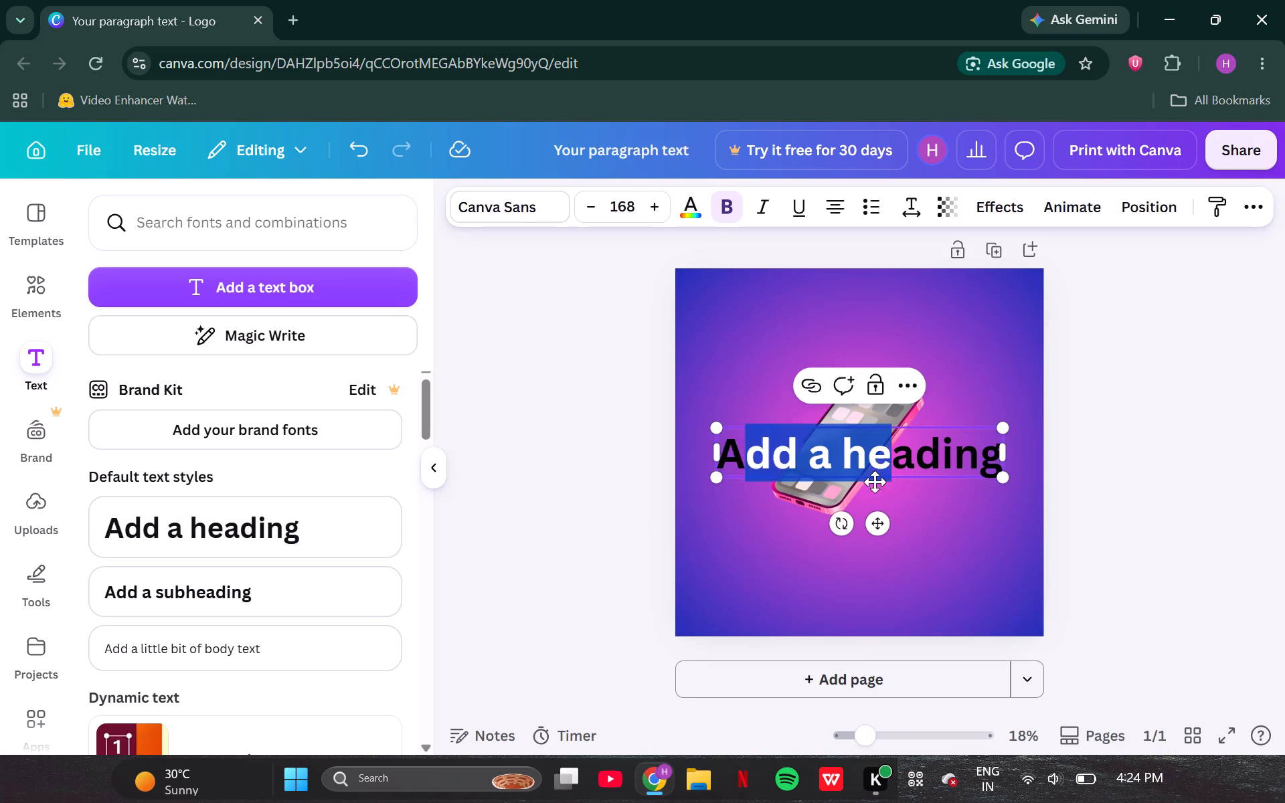
left_click_drag(875, 482, 889, 490)
triple_click(841, 468)
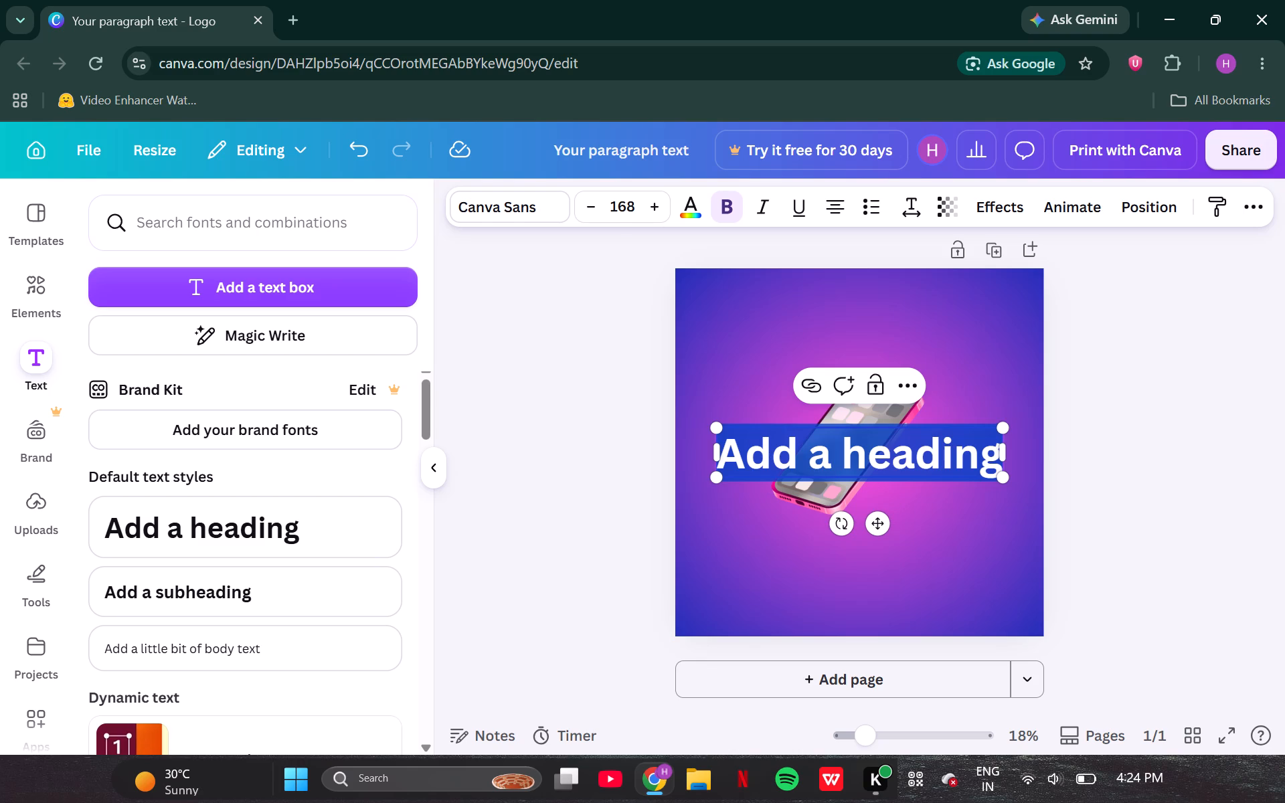
type("Mo")
type("bile")
key("space")
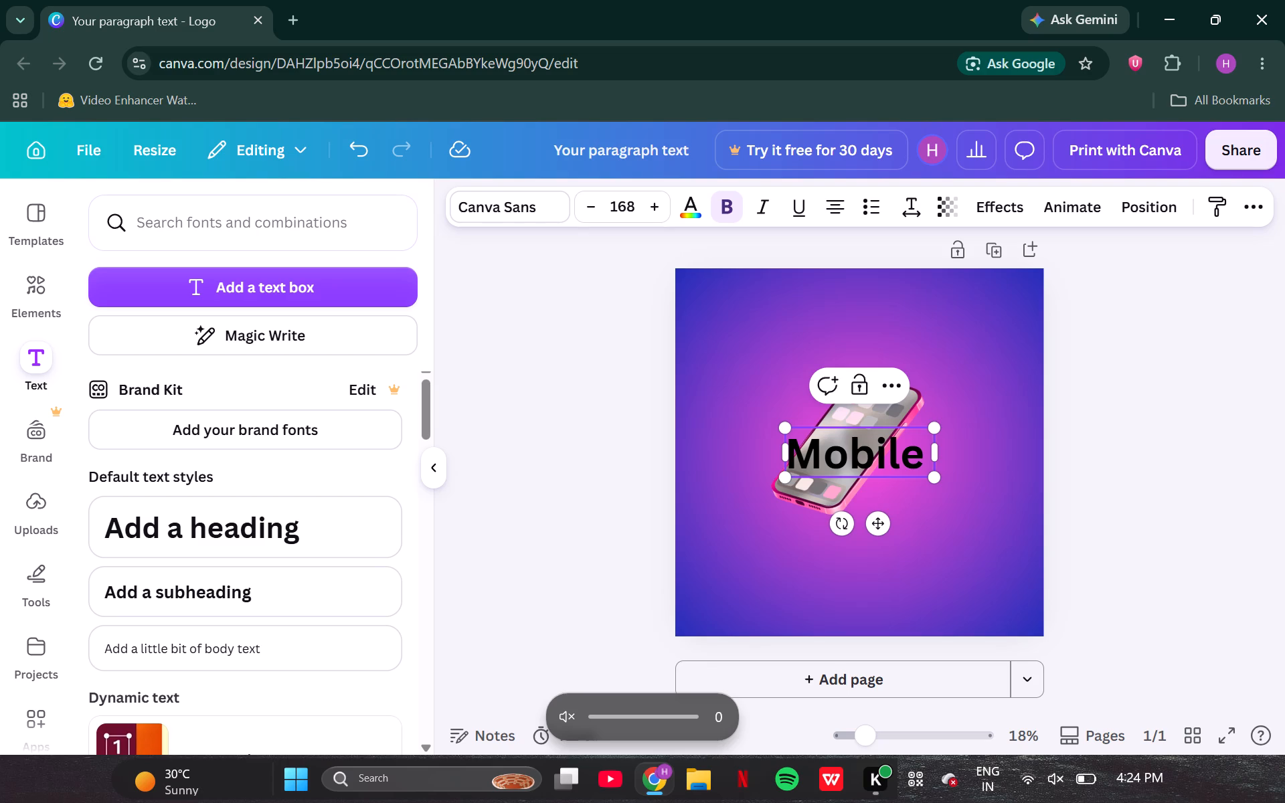
key("space")
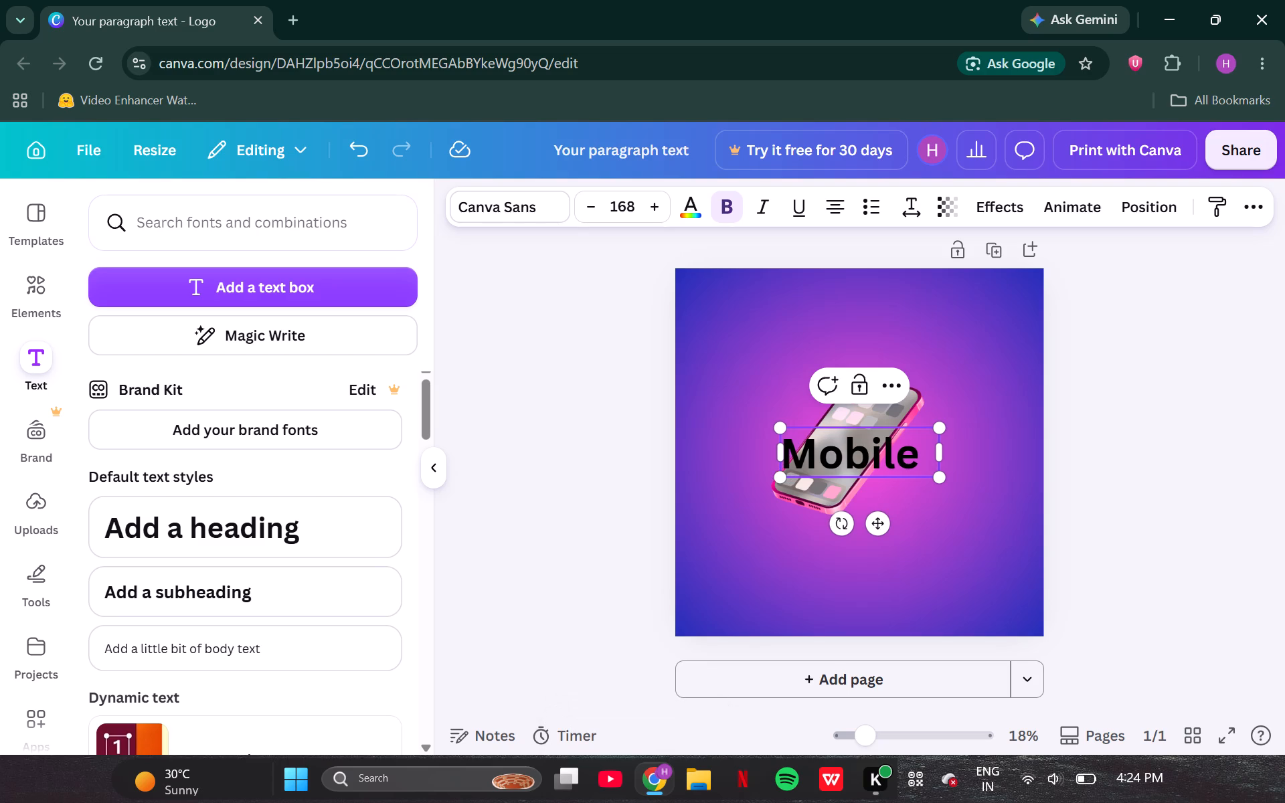
left_click(906, 468)
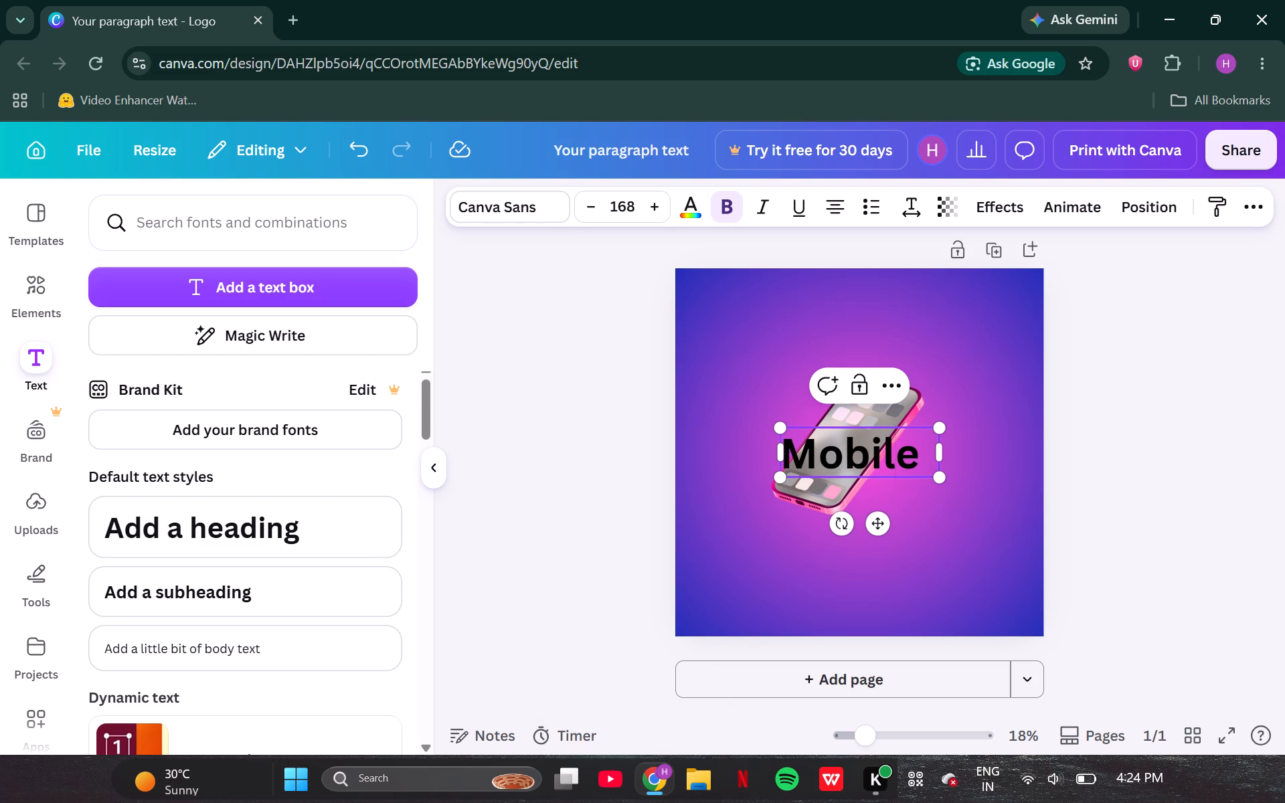
left_click(914, 464)
key("space")
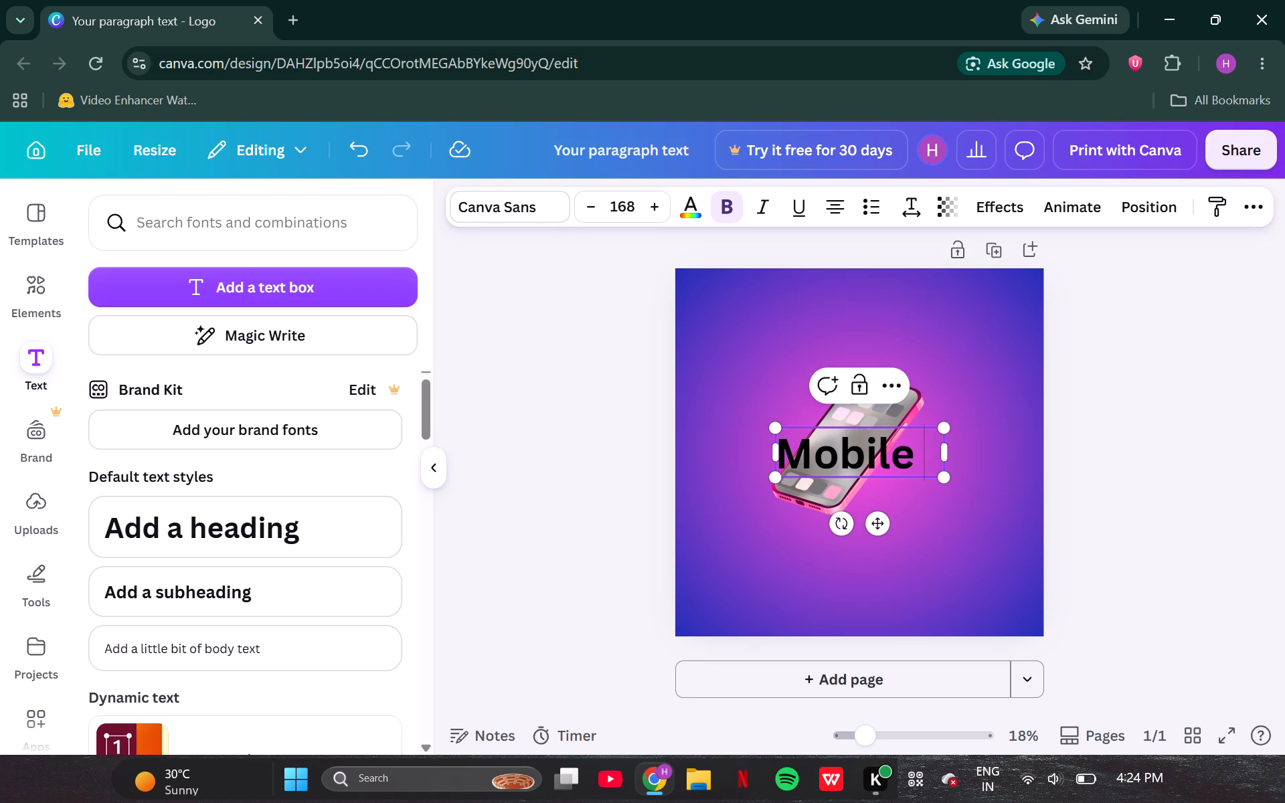
type("Re")
type("pair")
type("ing")
key("space")
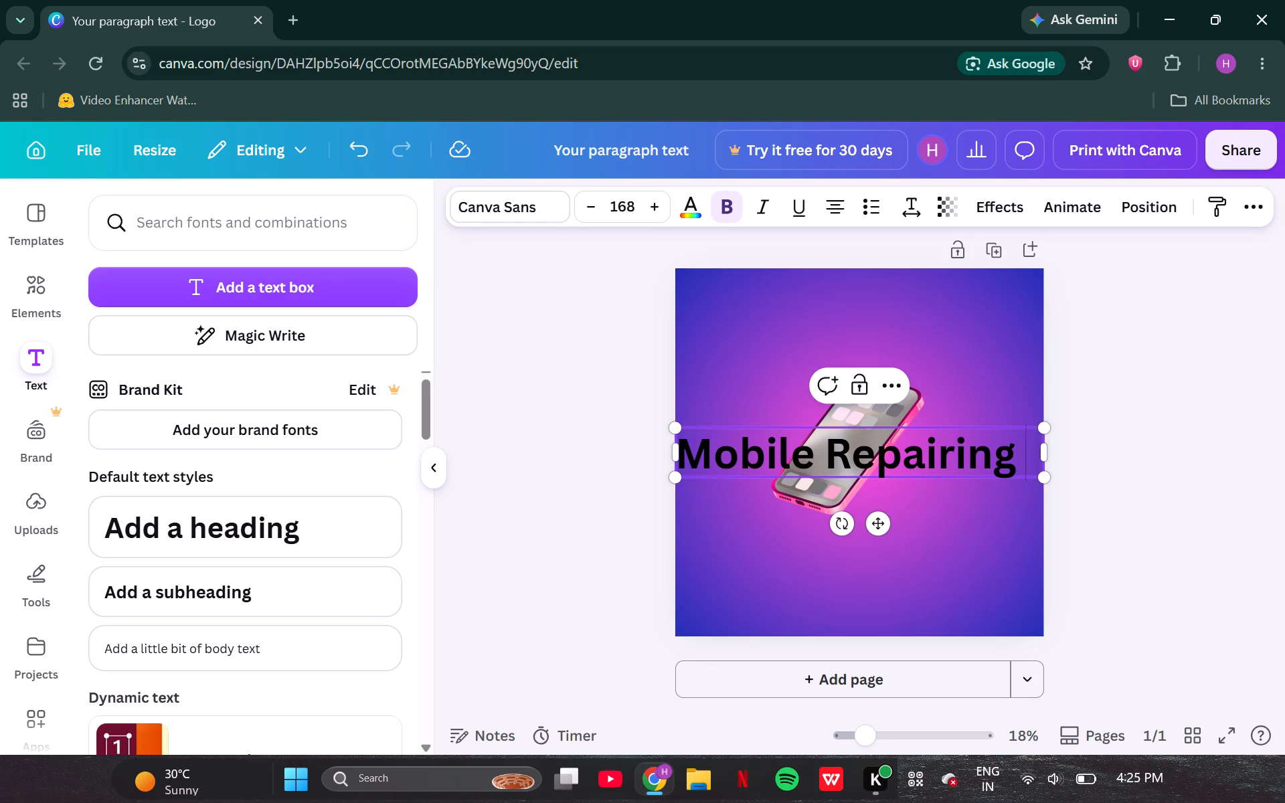
Replace the heading's wording with "Electronics Repairing Center".
key("BackSpace")
key("BackSpace")
key("BackSpace")
key("BackSpace")
key("BackSpace")
key("BackSpace")
key("BackSpace")
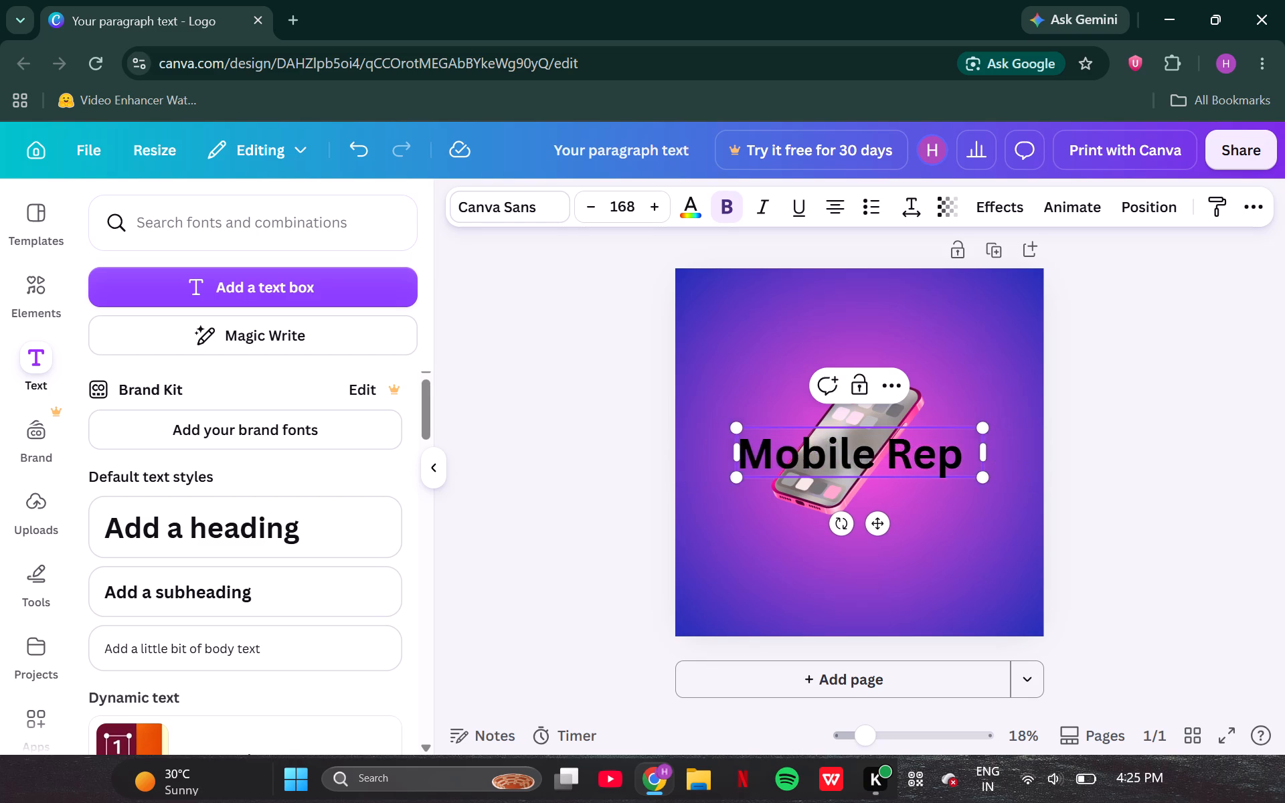
key("BackSpace")
key("BackSpace")
key("BackSpace")
key("BackSpace")
key("BackSpace")
key("BackSpace")
key("BackSpace")
key("BackSpace")
key("BackSpace")
key("BackSpace")
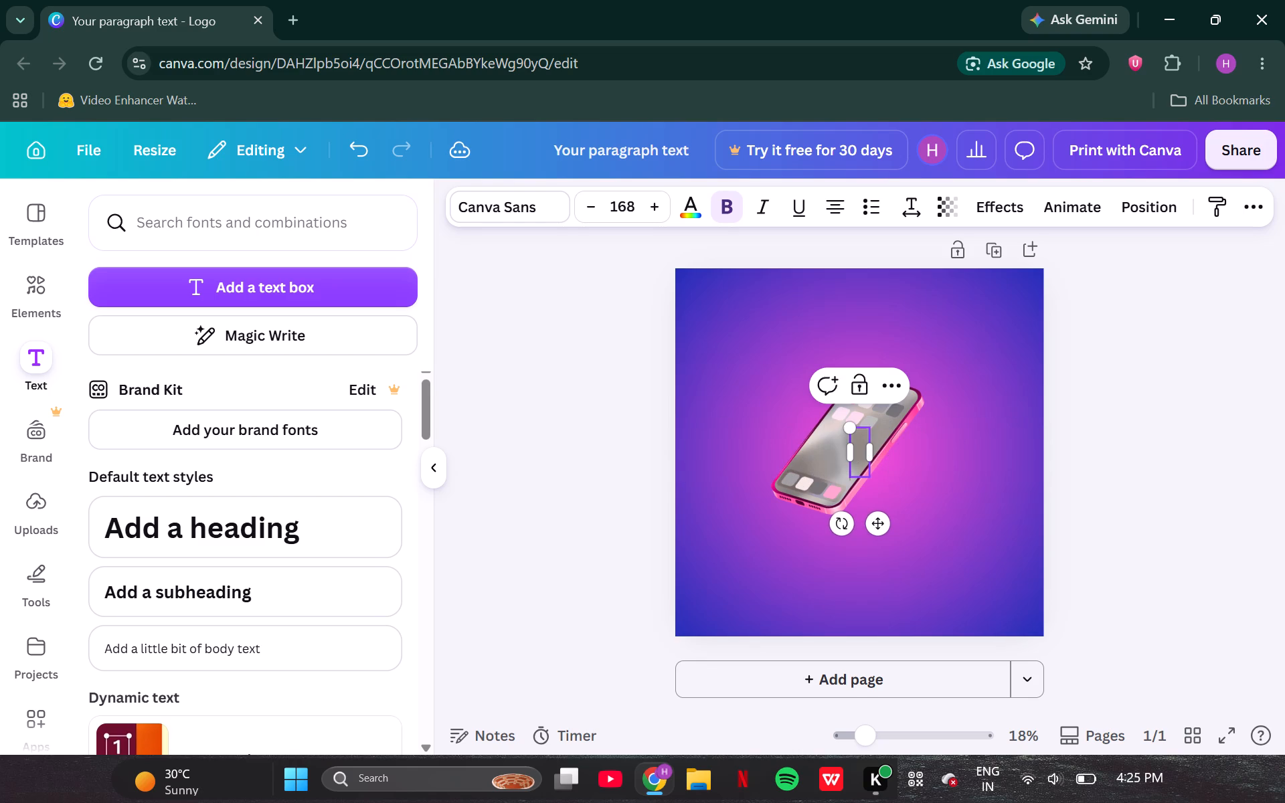
key("BackSpace")
key("shift+e")
key("l")
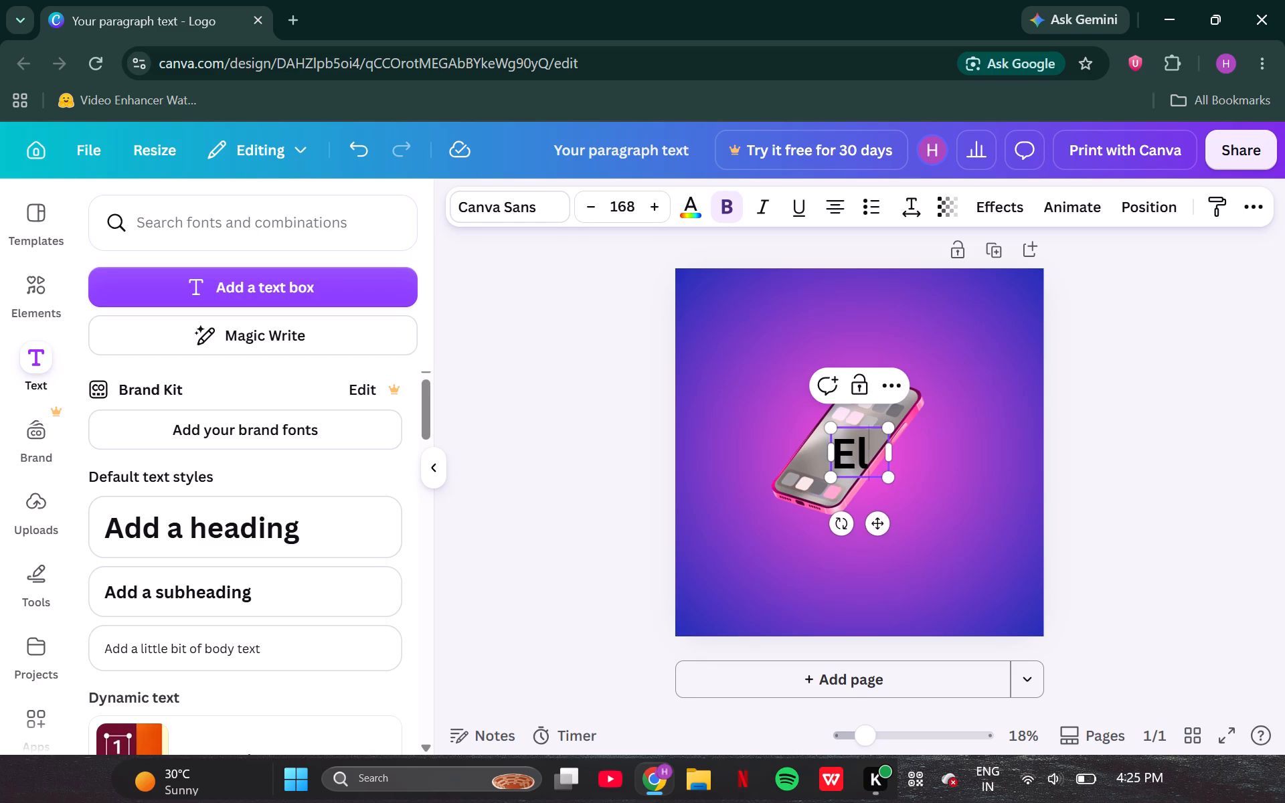
key("e")
type("ctroni")
type("cs")
key("space")
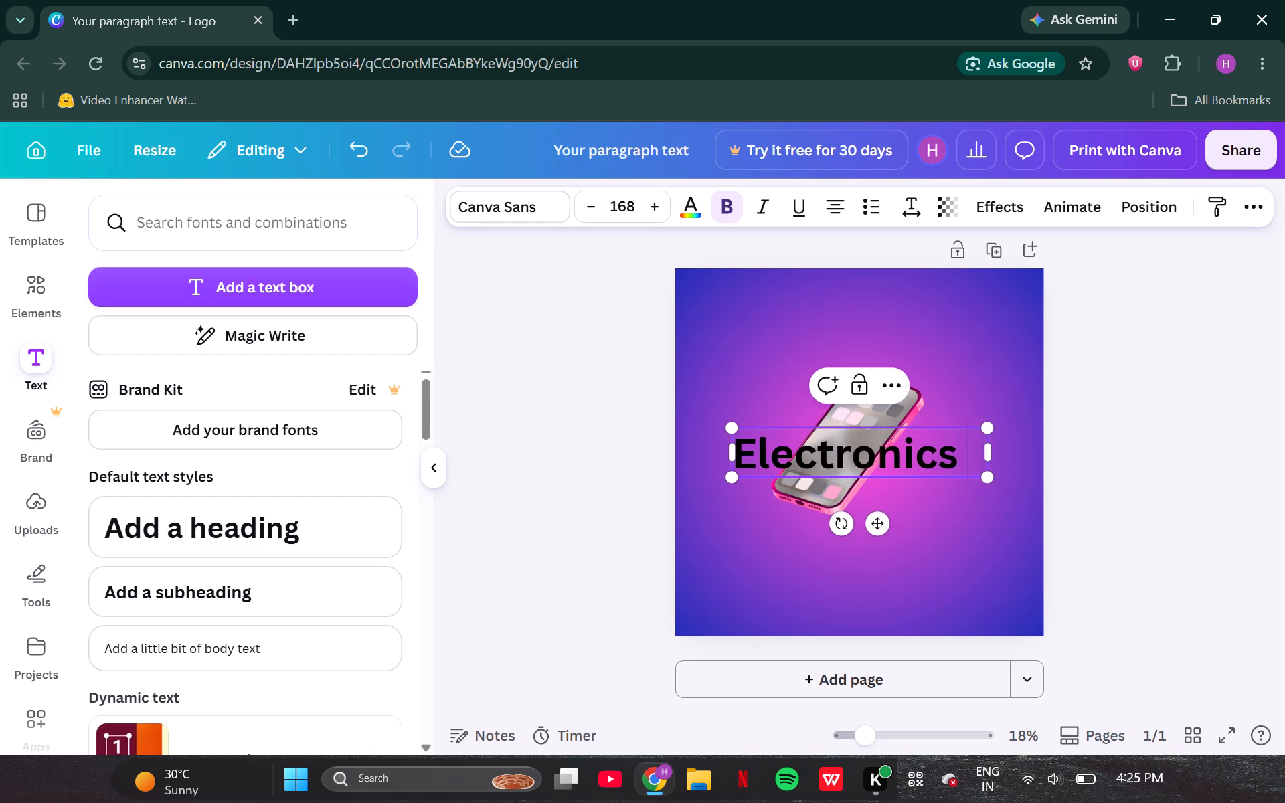
type("Repairi")
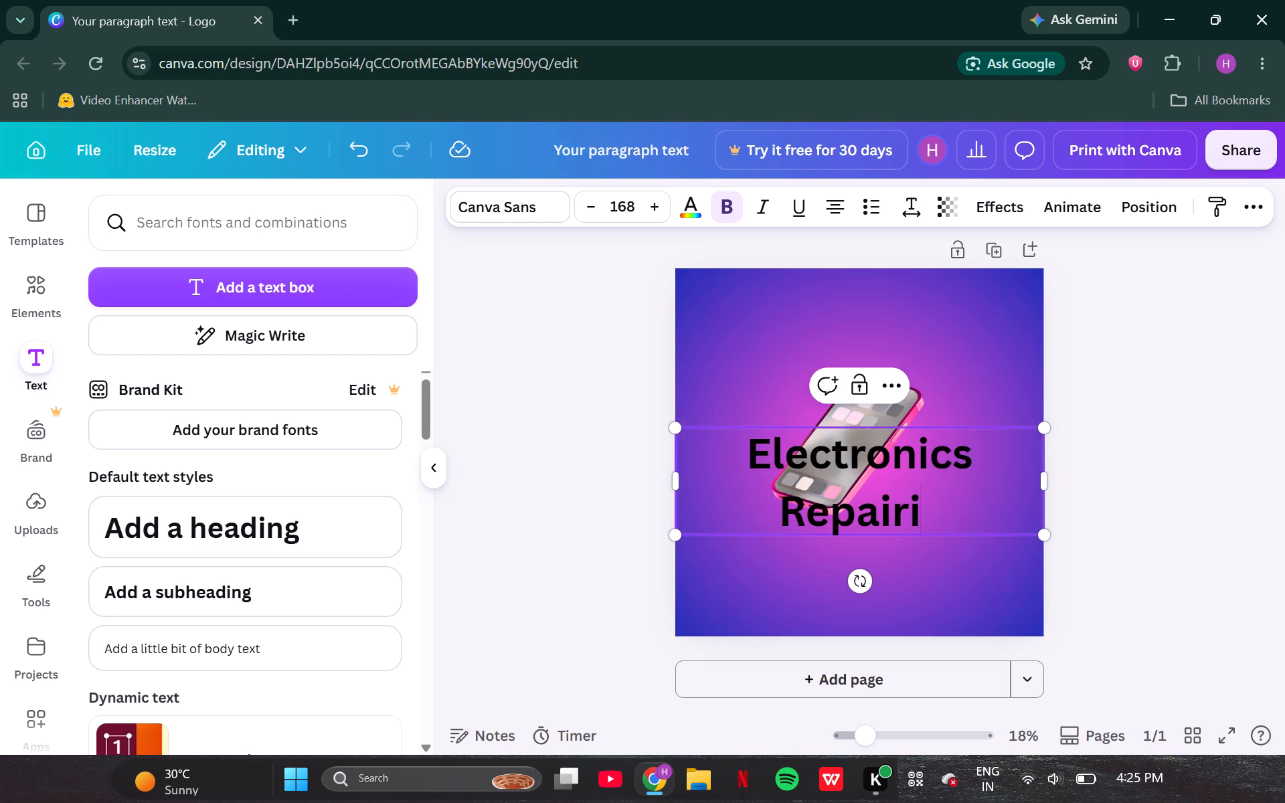
type("ng")
key("space")
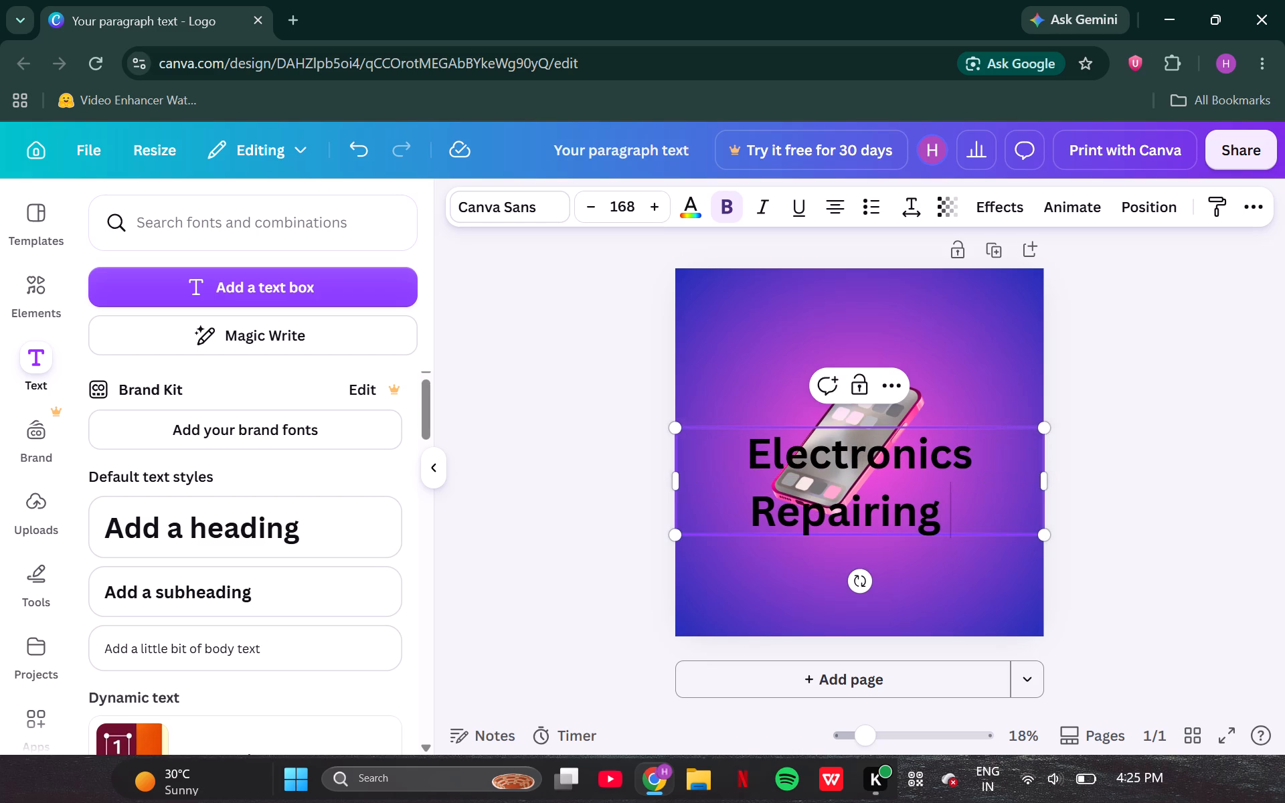
type("Center")
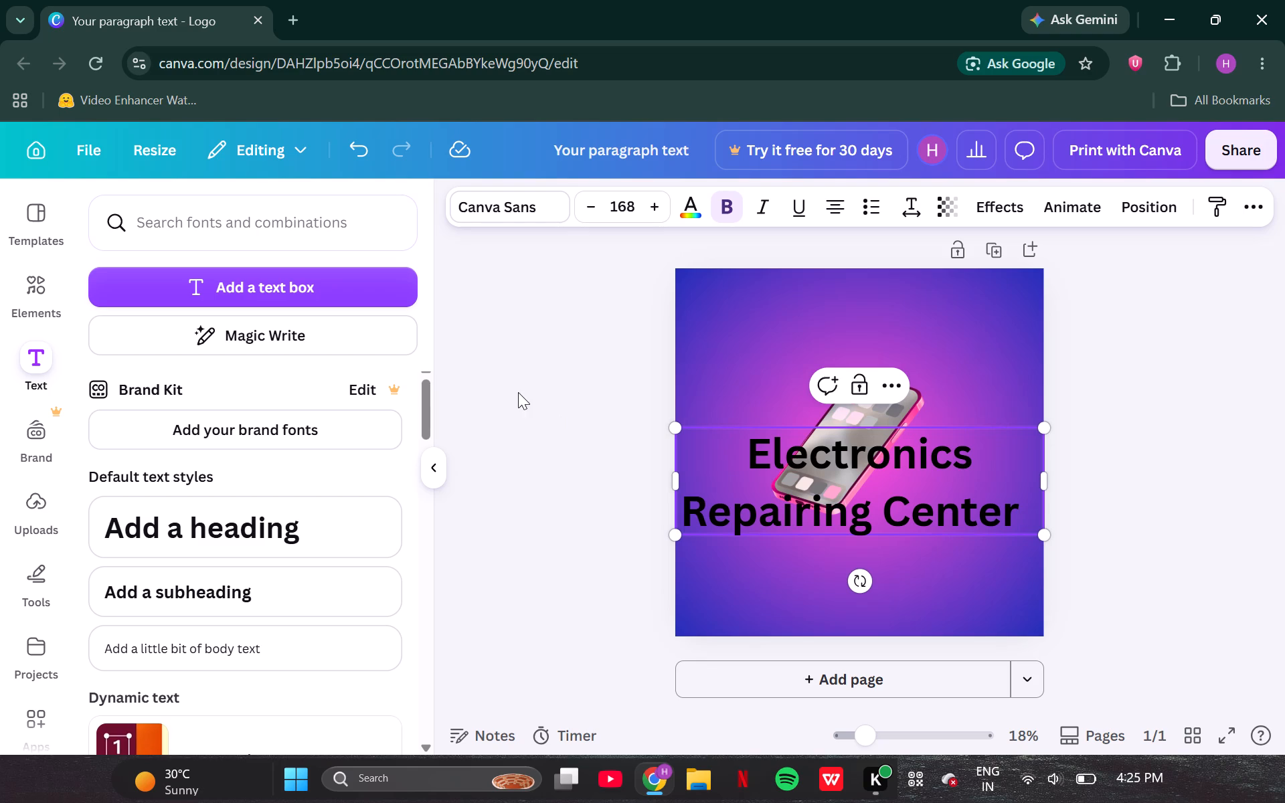
Apply a Drop shadow effect to the heading with offset 28, blur 33 and transparency 36.
left_click(1001, 206)
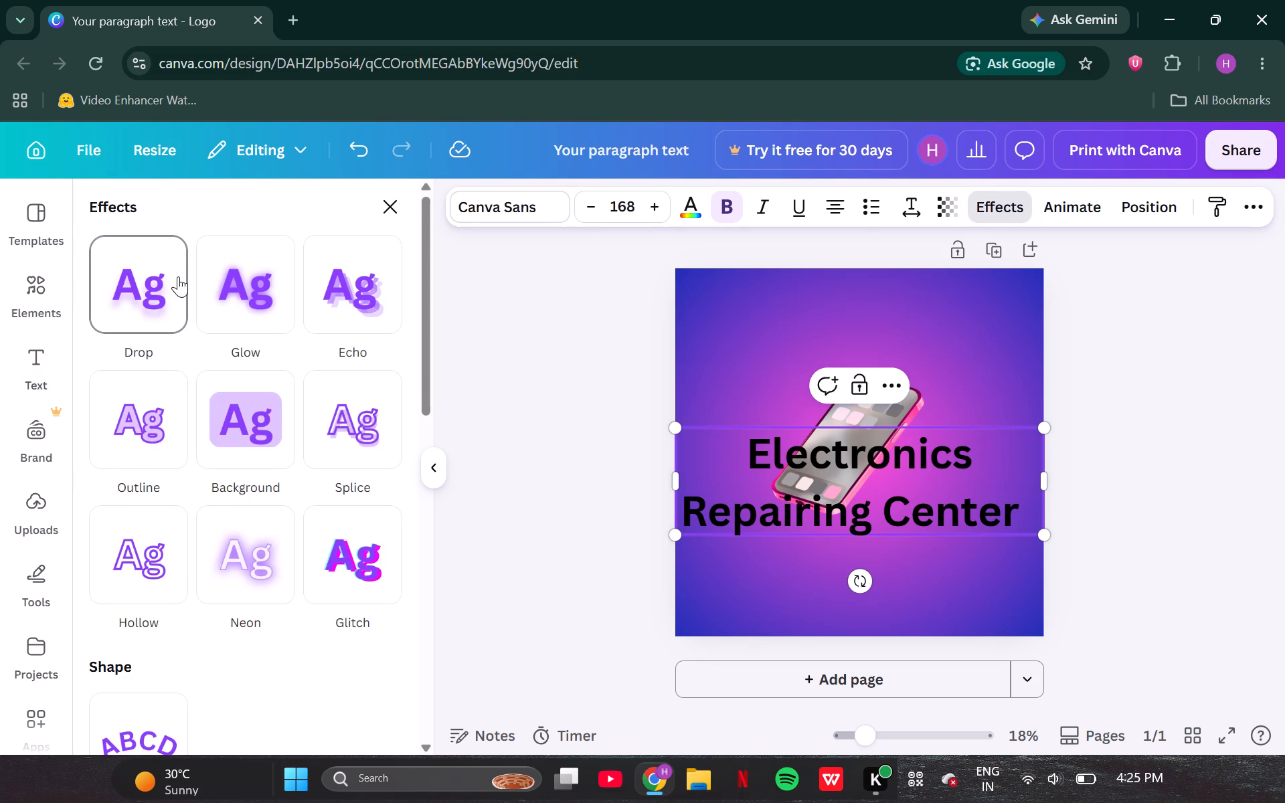
left_click(181, 277)
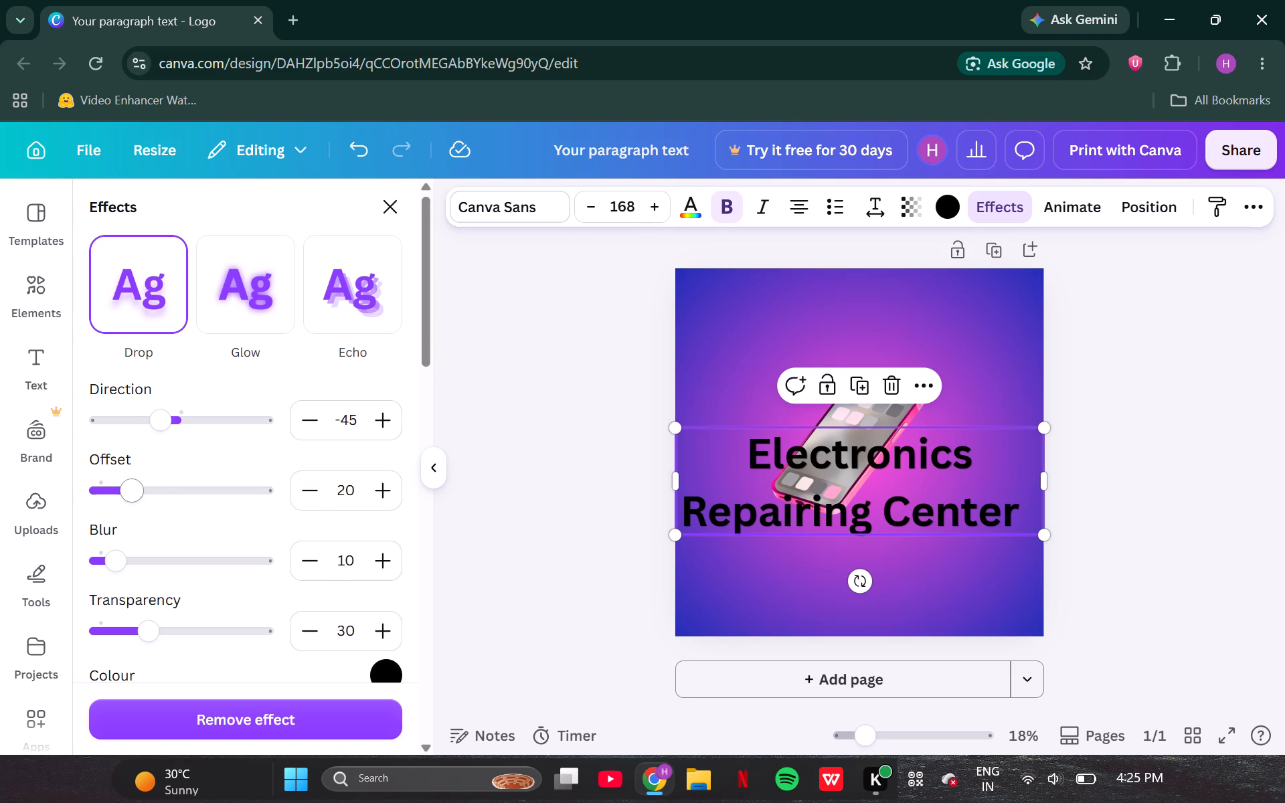
left_click_drag(139, 486, 140, 509)
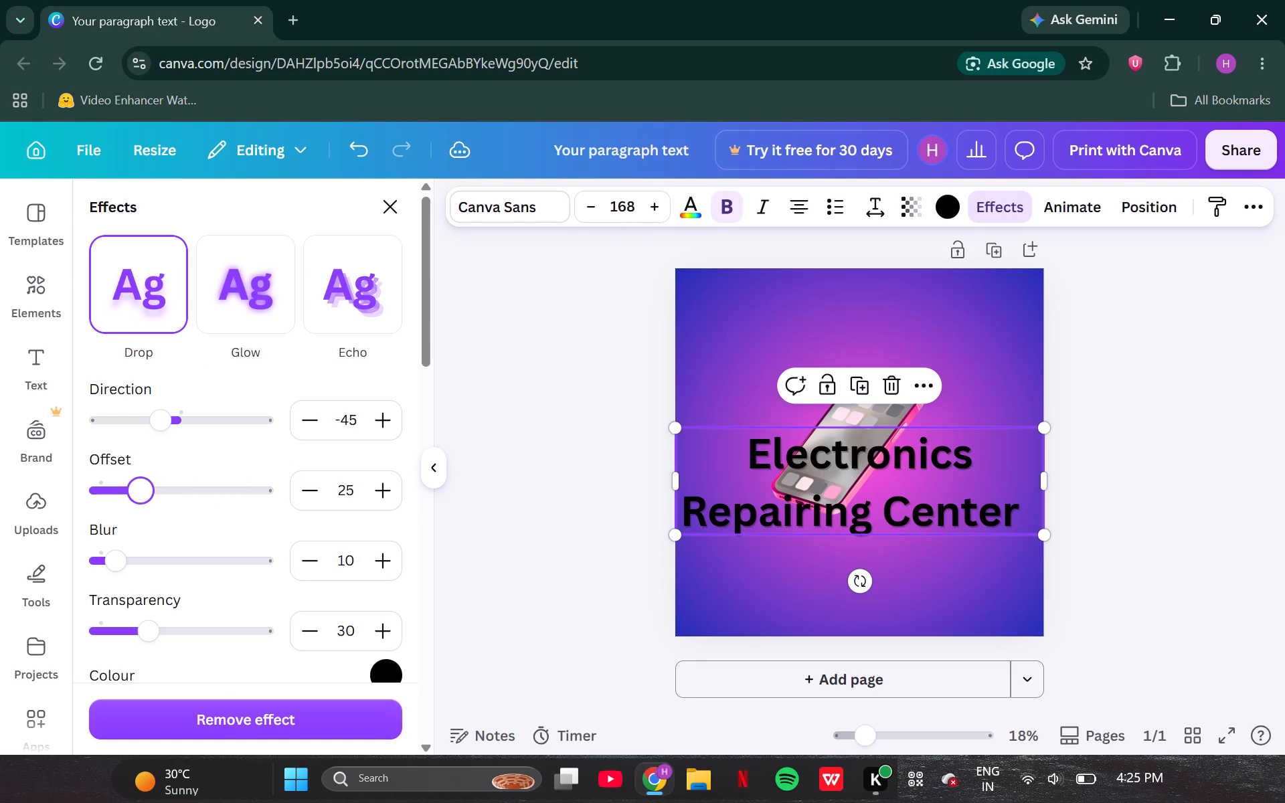
left_click_drag(140, 509, 145, 507)
left_click_drag(124, 567, 124, 587)
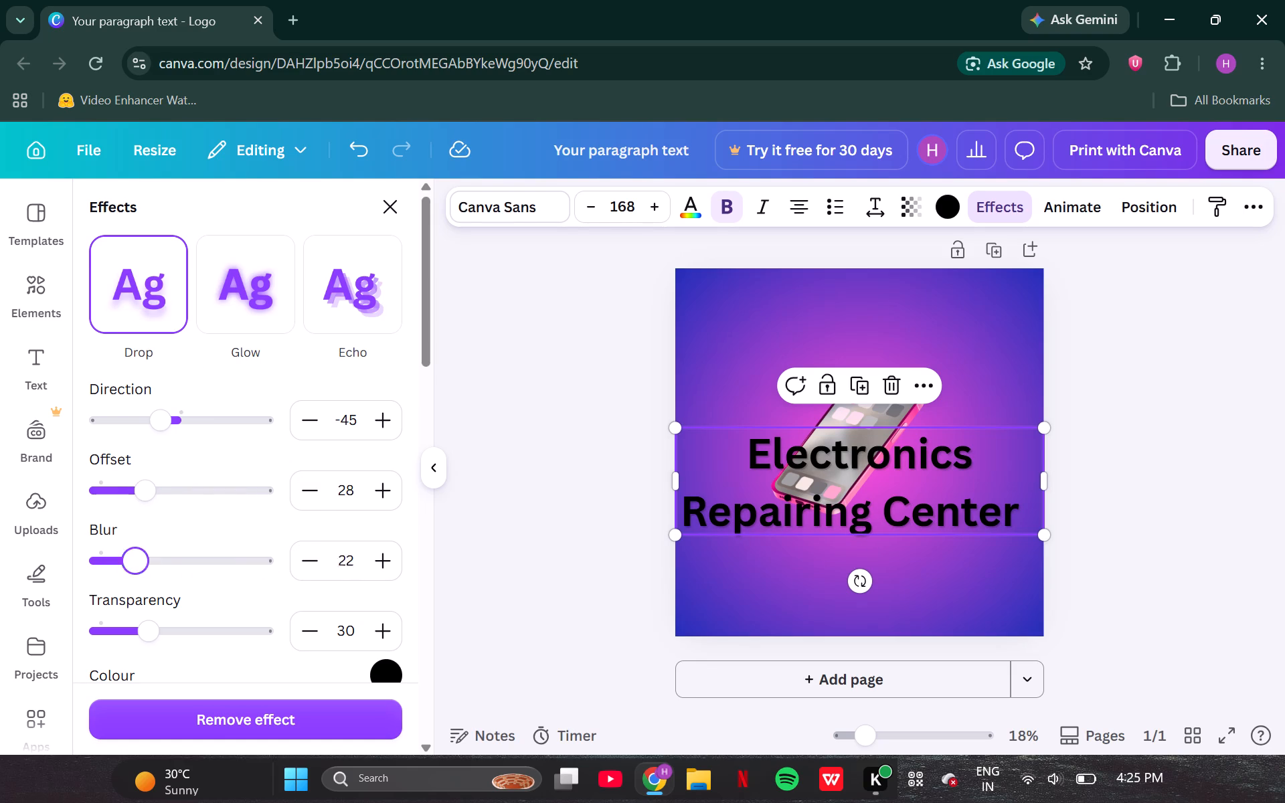
left_click_drag(124, 587, 152, 588)
left_click_drag(149, 634, 294, 640)
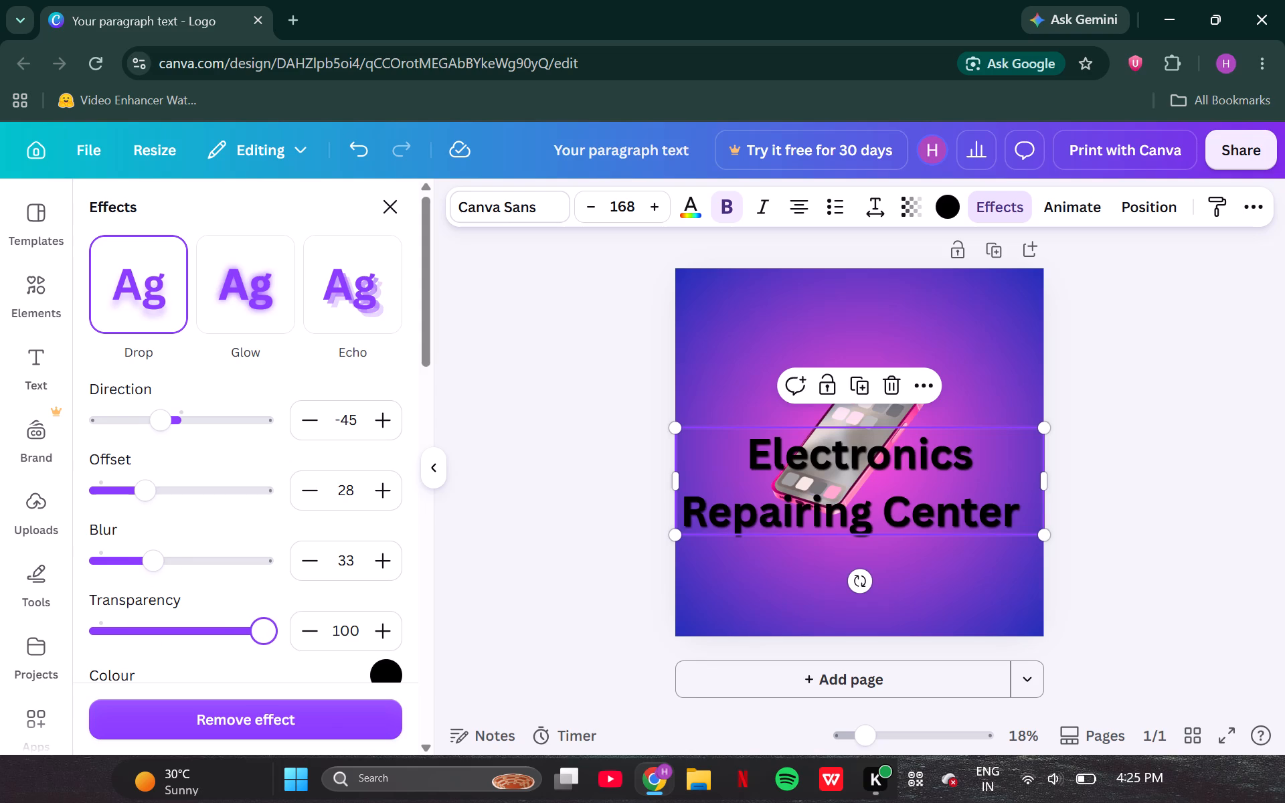
left_click_drag(294, 640, 145, 666)
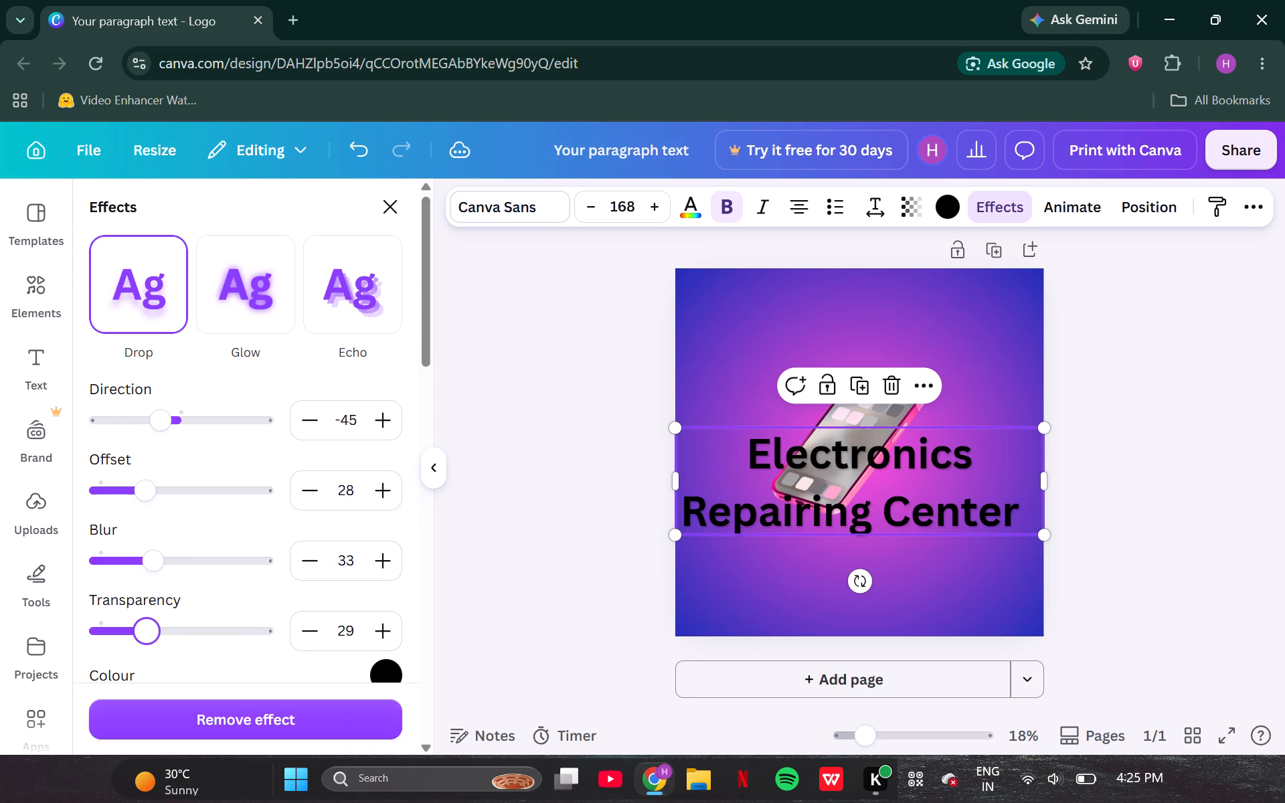
left_click_drag(145, 666, 157, 663)
Apply the Curve shape to the heading text so it arcs upward.
scroll(250, 604, "down", 3)
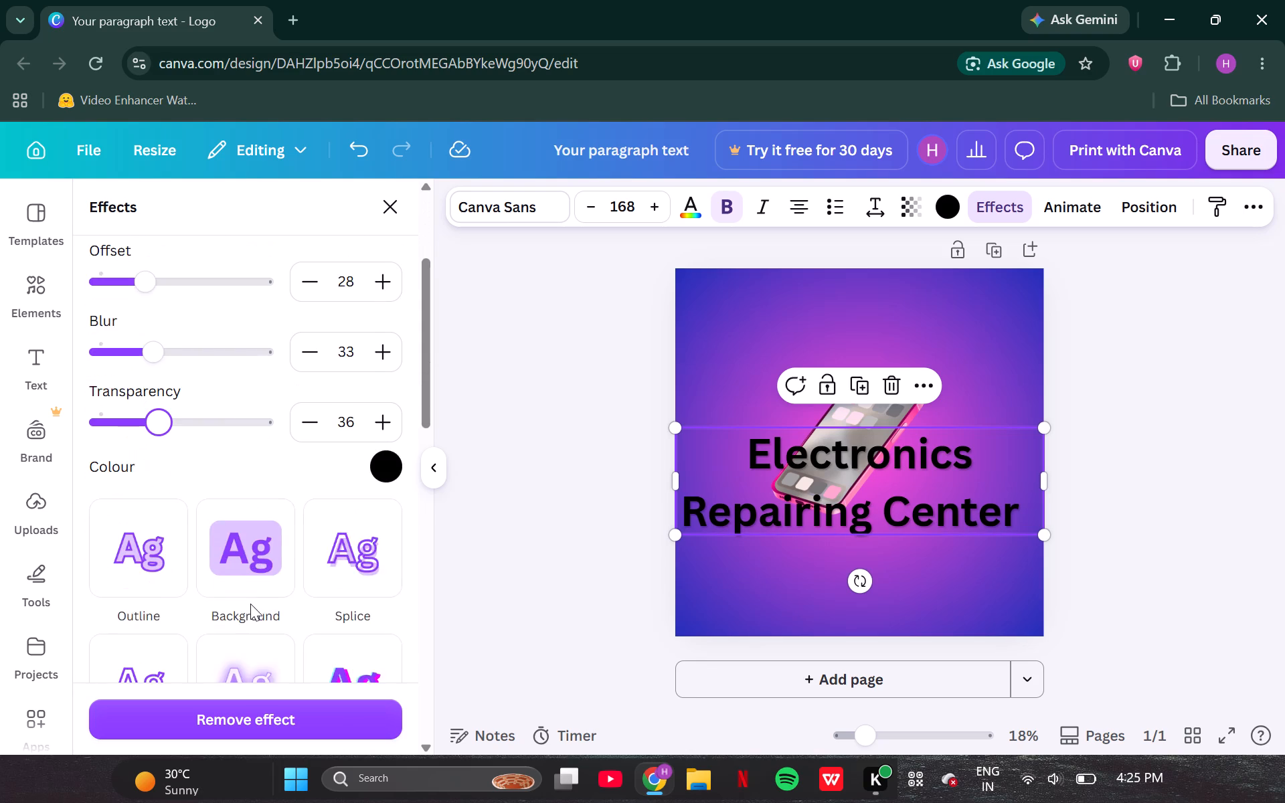
scroll(250, 604, "down", 4)
left_click(128, 514)
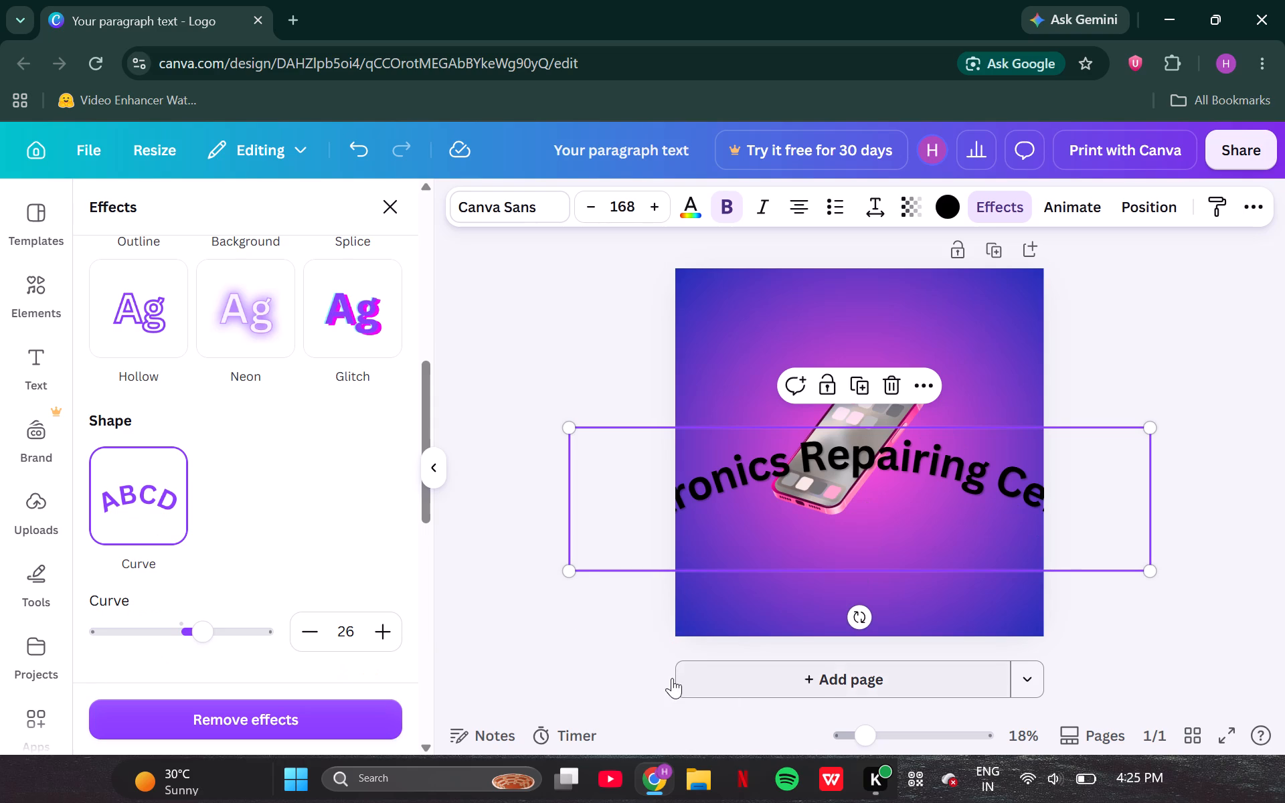
Shrink the curved heading to about font size 98.5, centre it horizontally above the smartphone near the canvas's upper edge, and deselect it.
left_click_drag(572, 568, 715, 518)
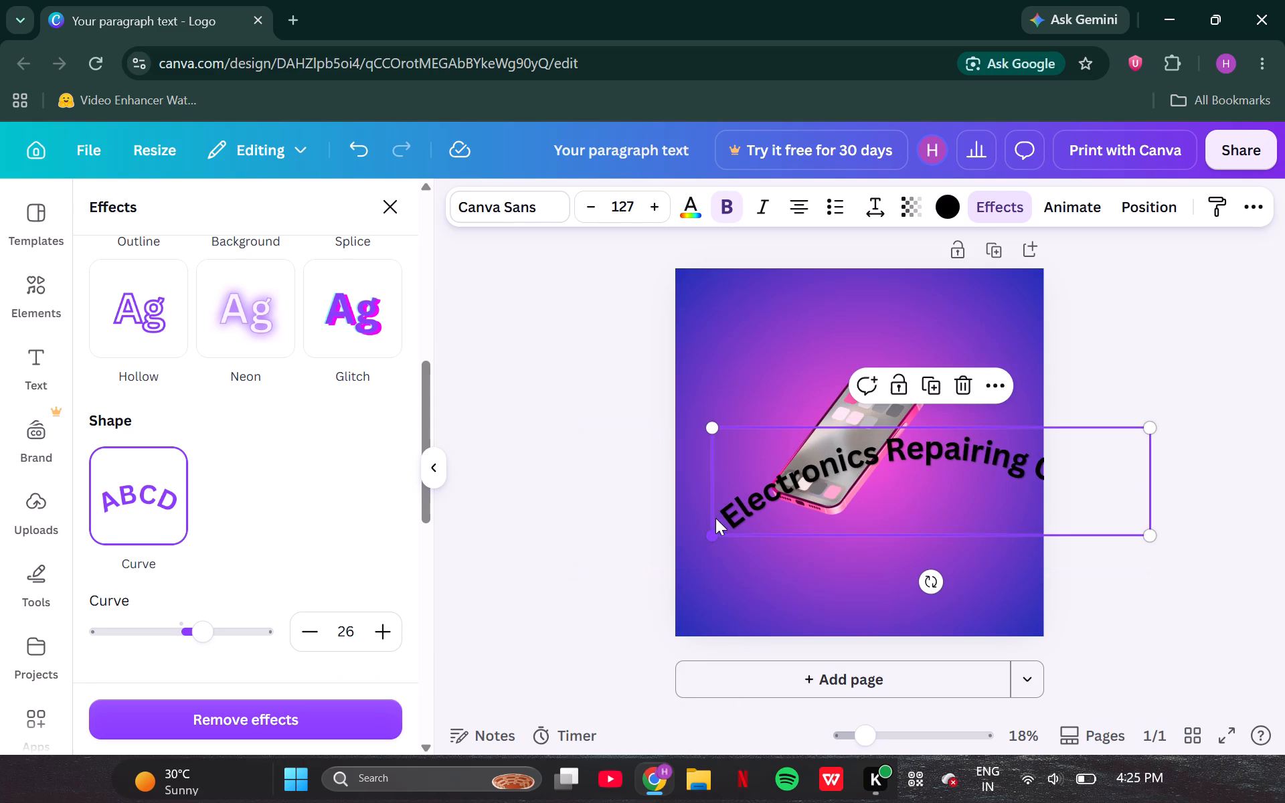
left_click_drag(950, 444, 885, 310)
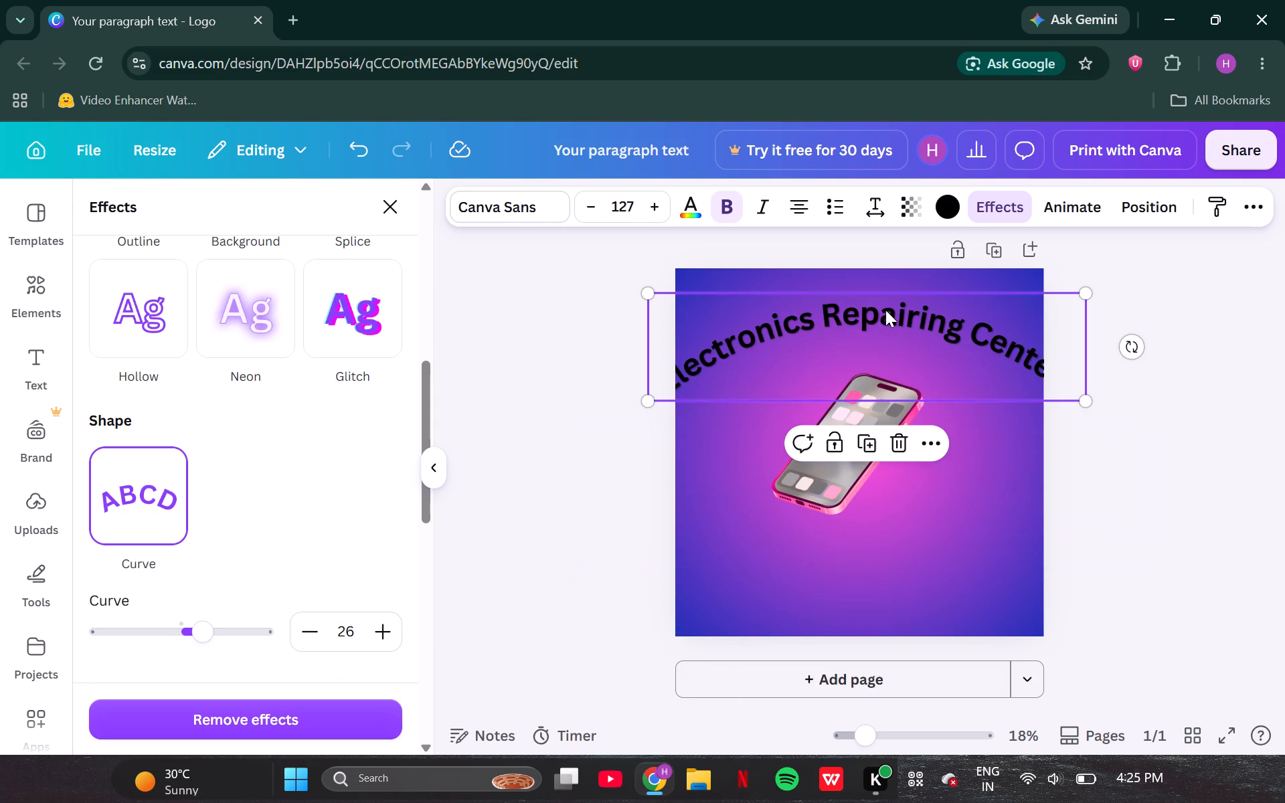
left_click_drag(646, 398, 740, 358)
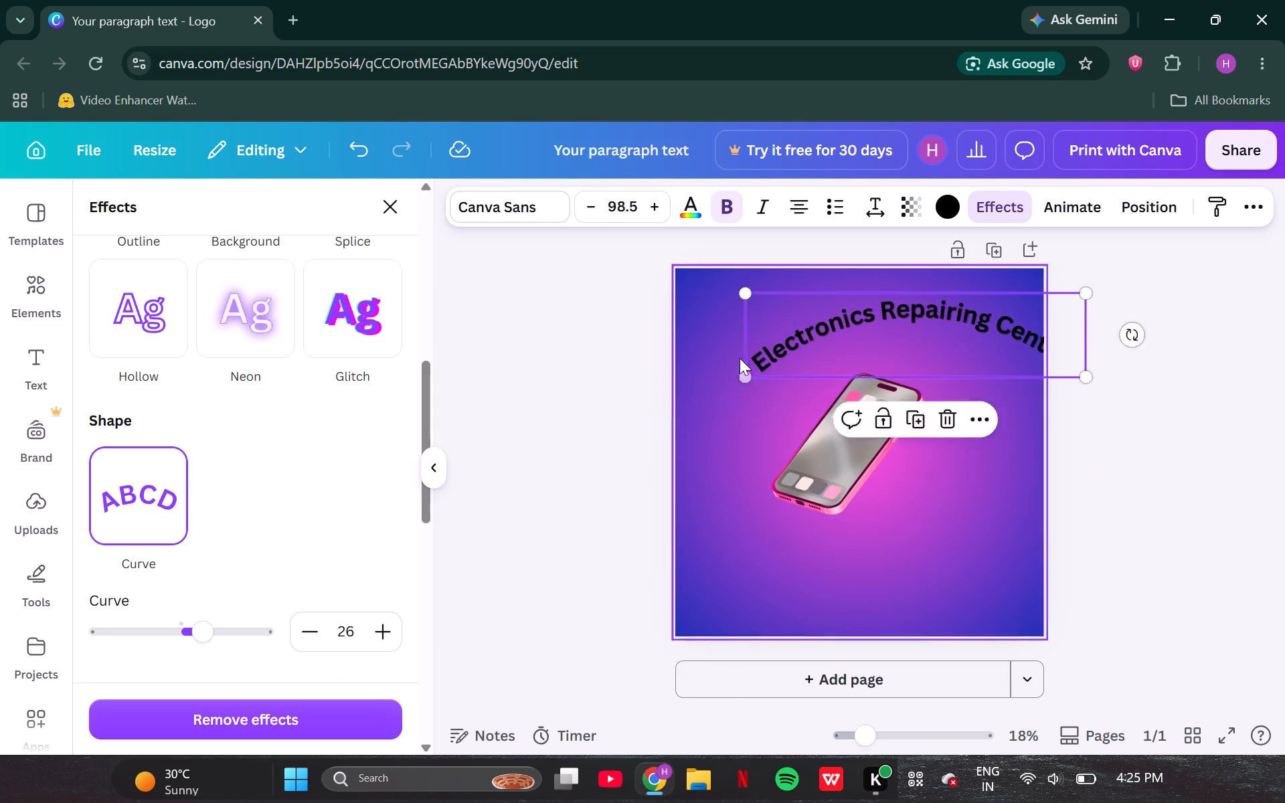
left_click_drag(866, 329, 809, 325)
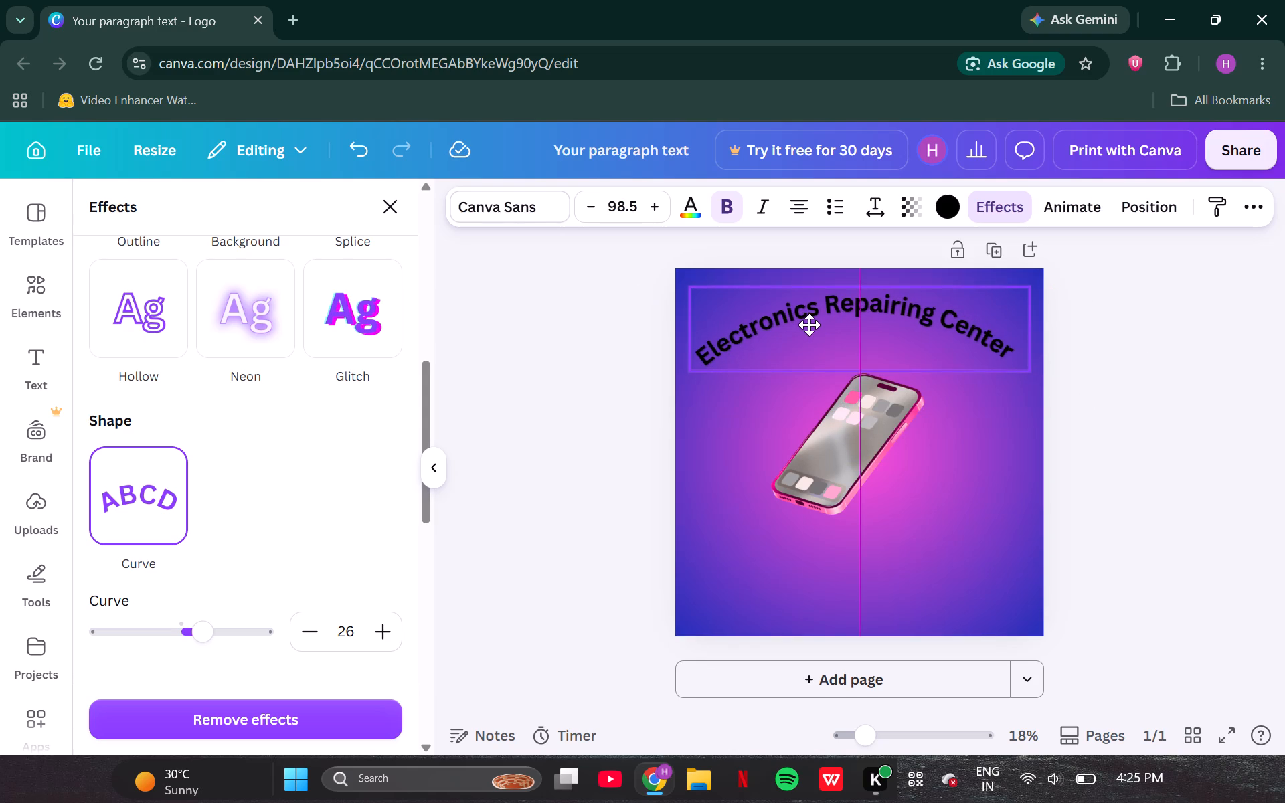
left_click_drag(809, 325, 808, 331)
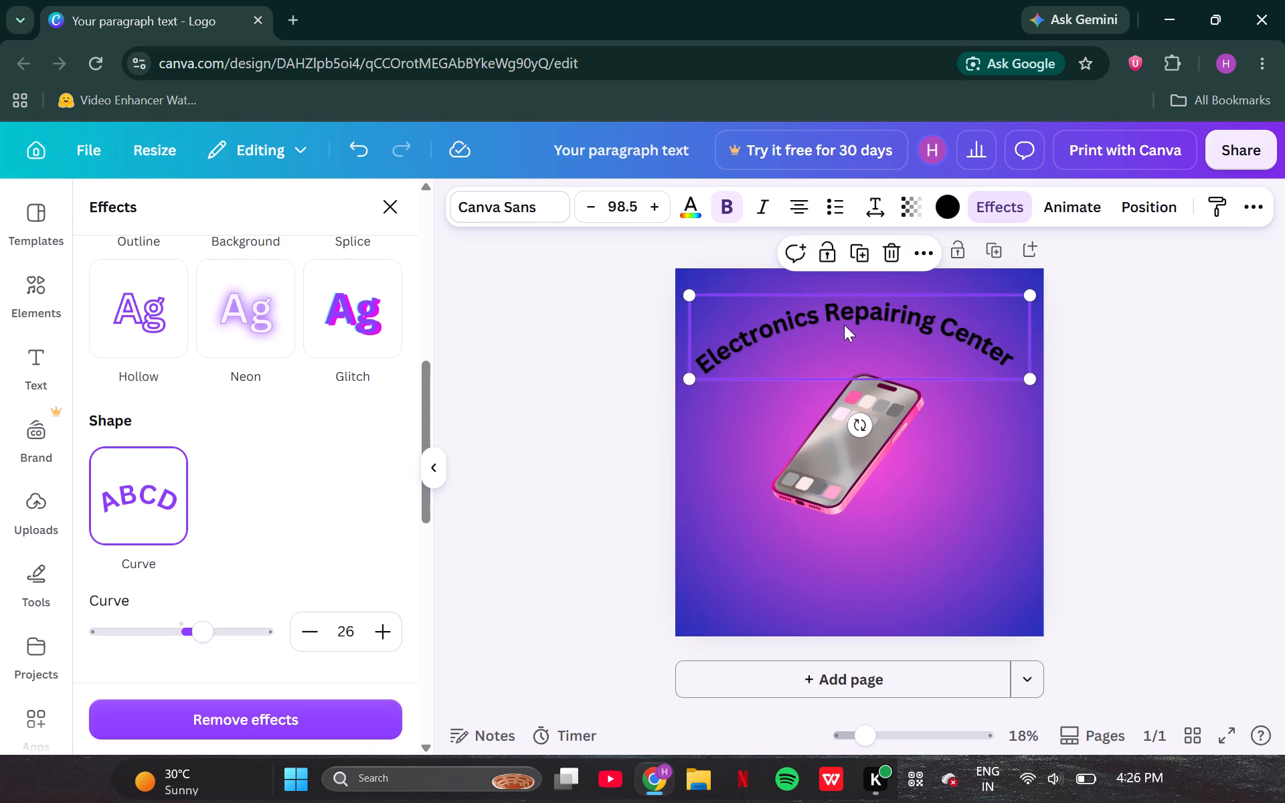
left_click(1138, 405)
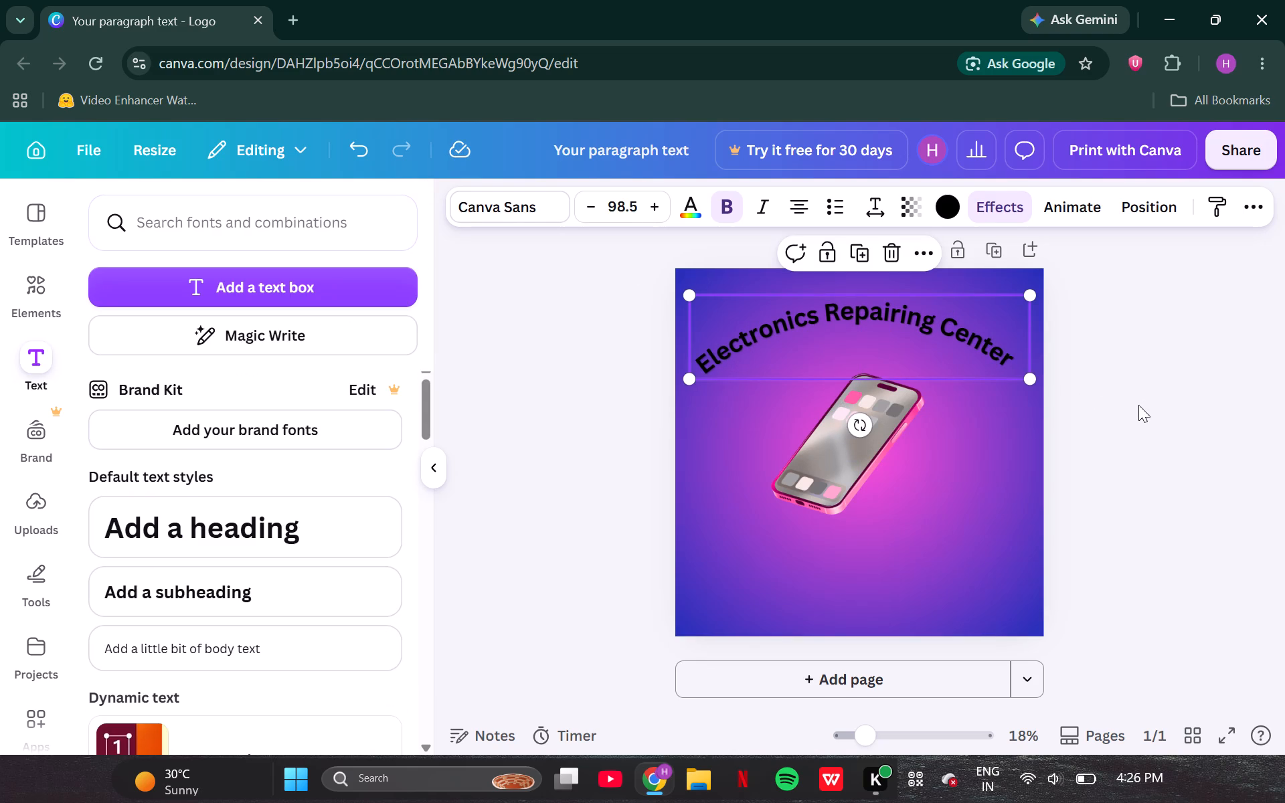
left_click(510, 442)
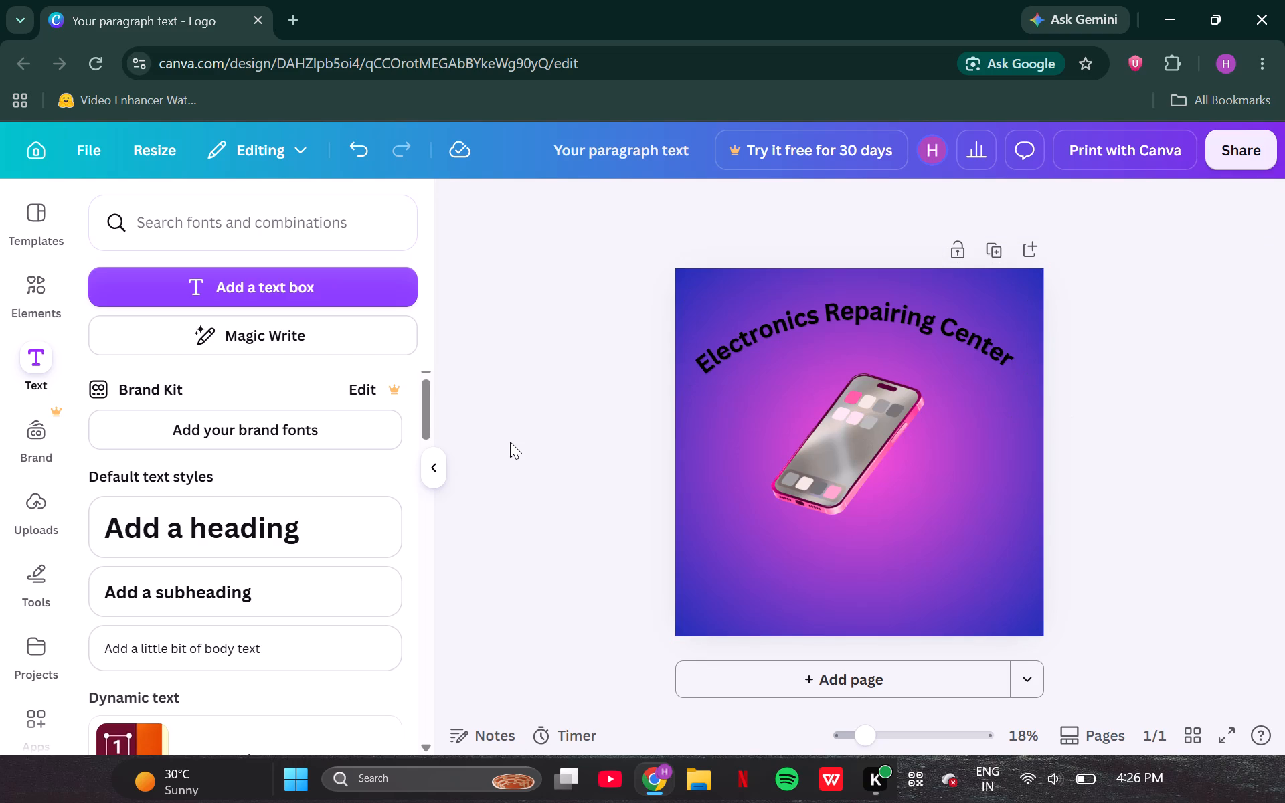
Move the smartphone graphic slightly down and left so it sits just beneath the curved heading, and deselect it.
left_click_drag(814, 495, 820, 502)
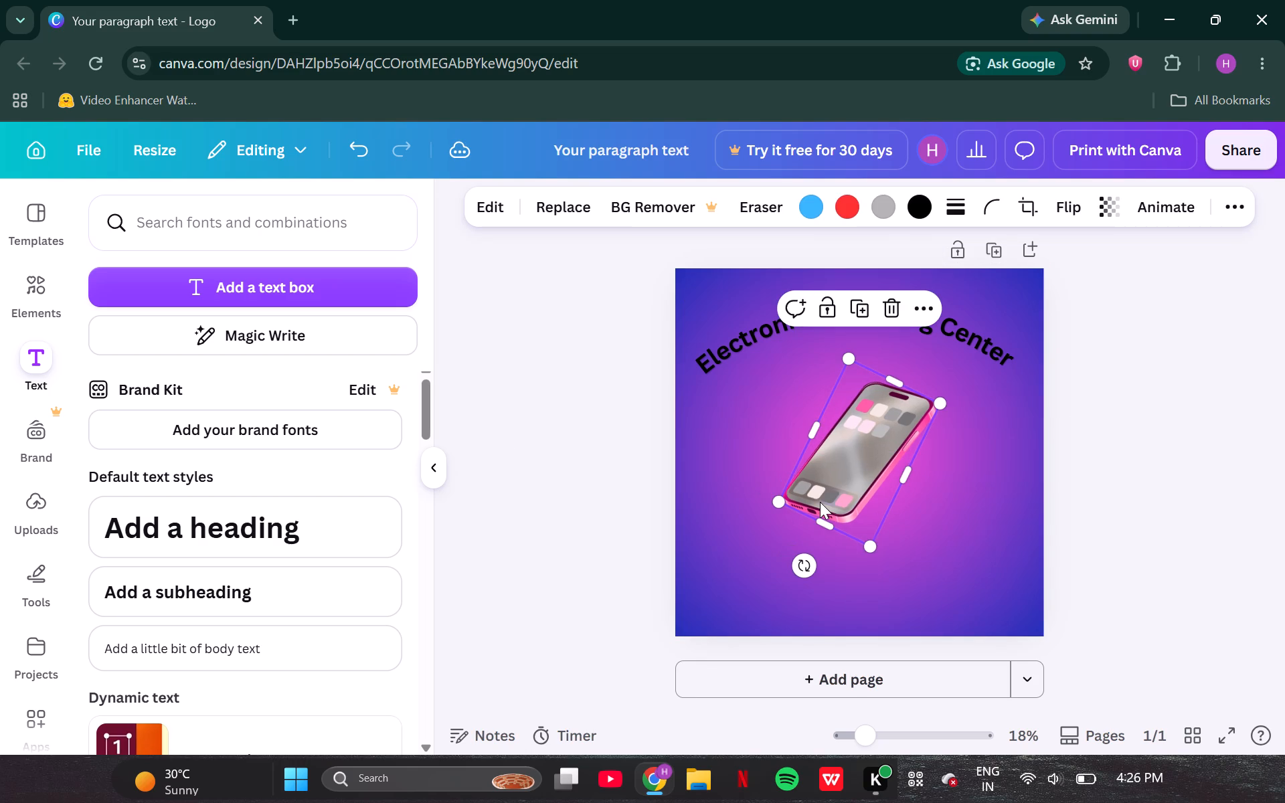
left_click_drag(857, 464, 834, 480)
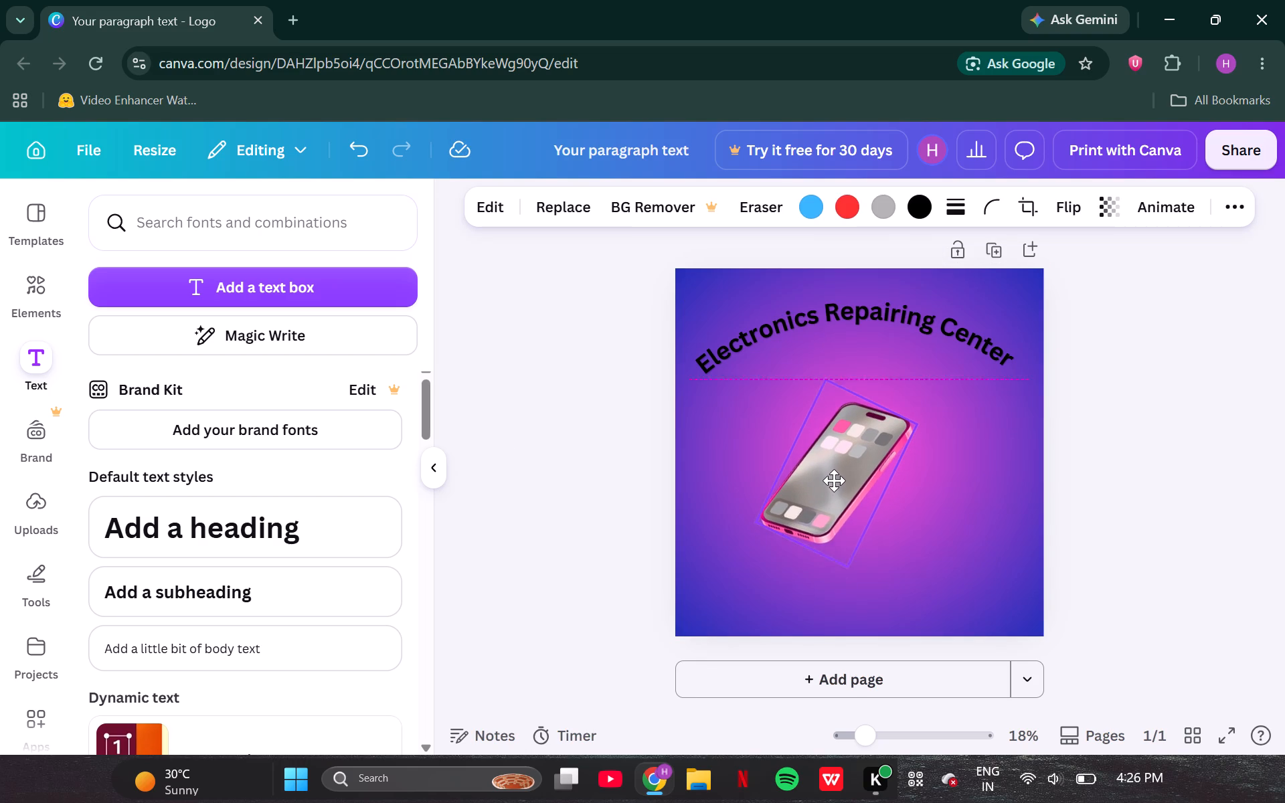
left_click_drag(834, 480, 839, 462)
left_click(642, 469)
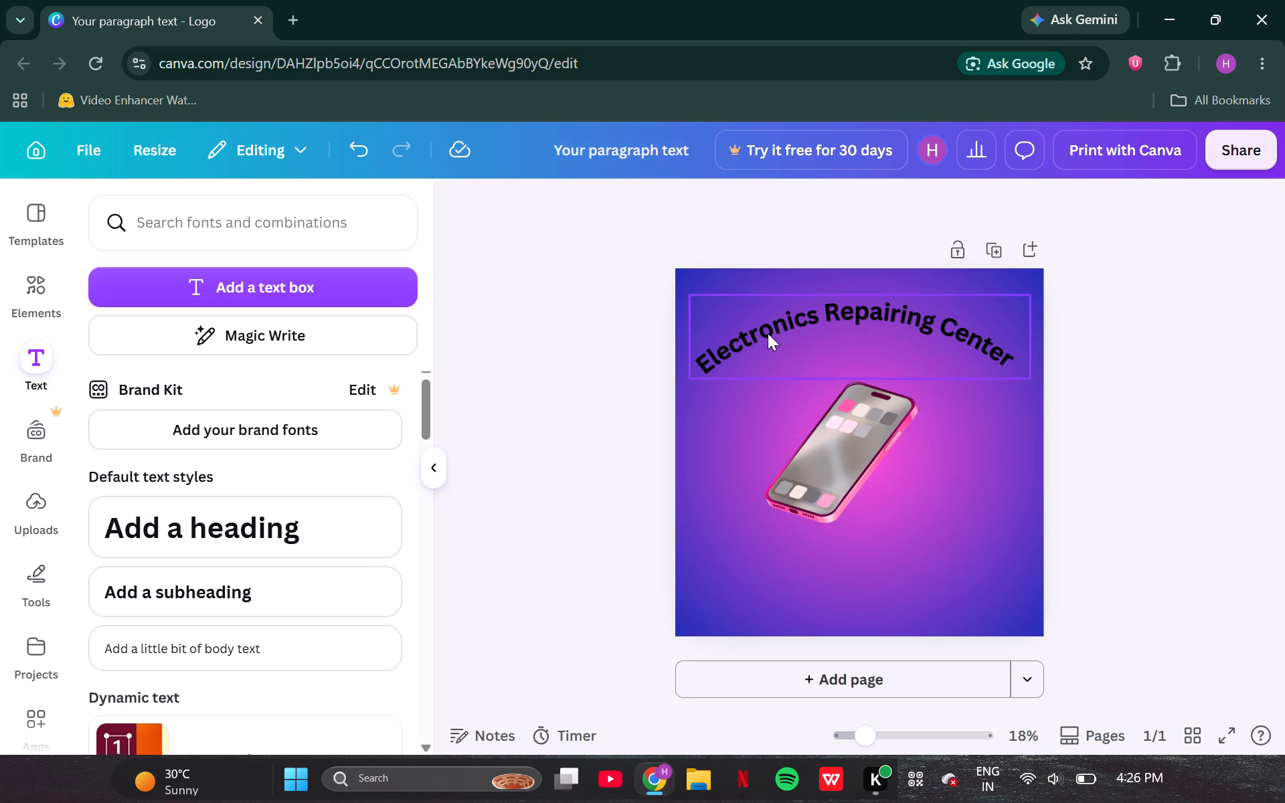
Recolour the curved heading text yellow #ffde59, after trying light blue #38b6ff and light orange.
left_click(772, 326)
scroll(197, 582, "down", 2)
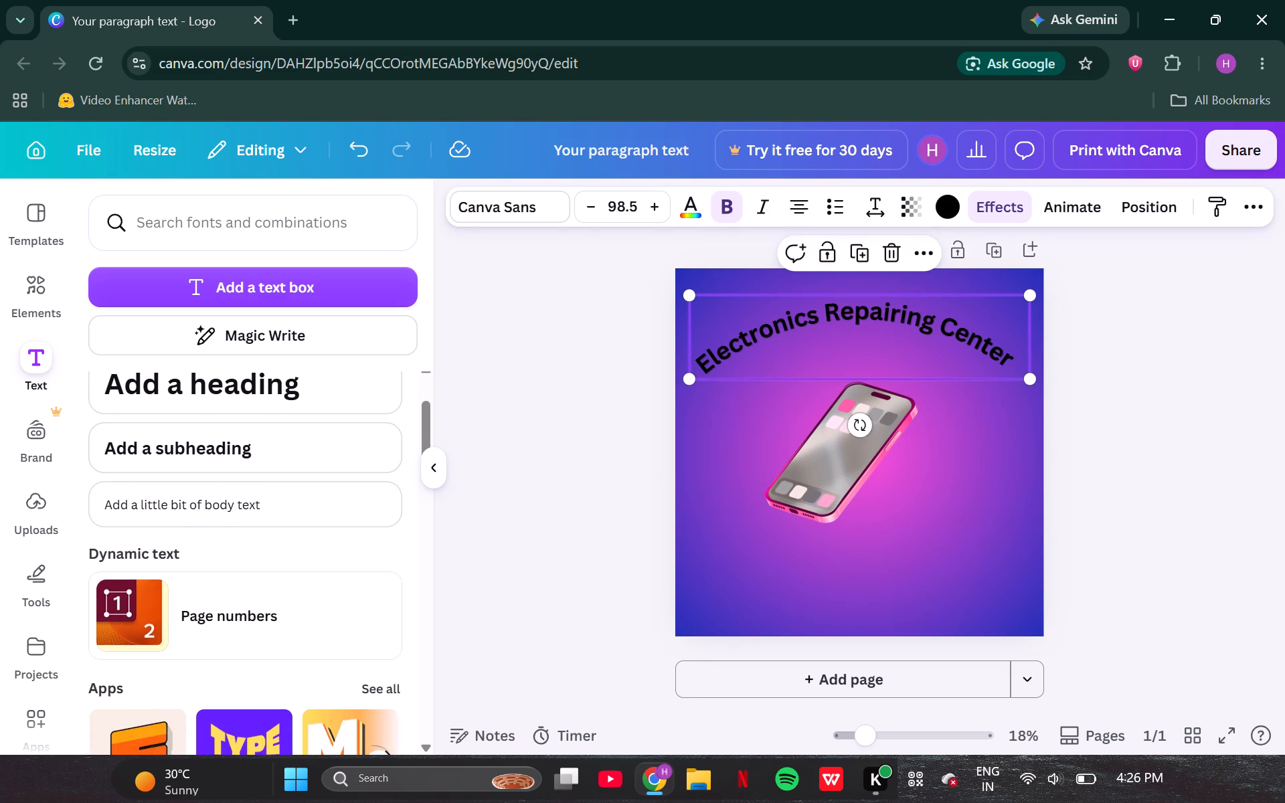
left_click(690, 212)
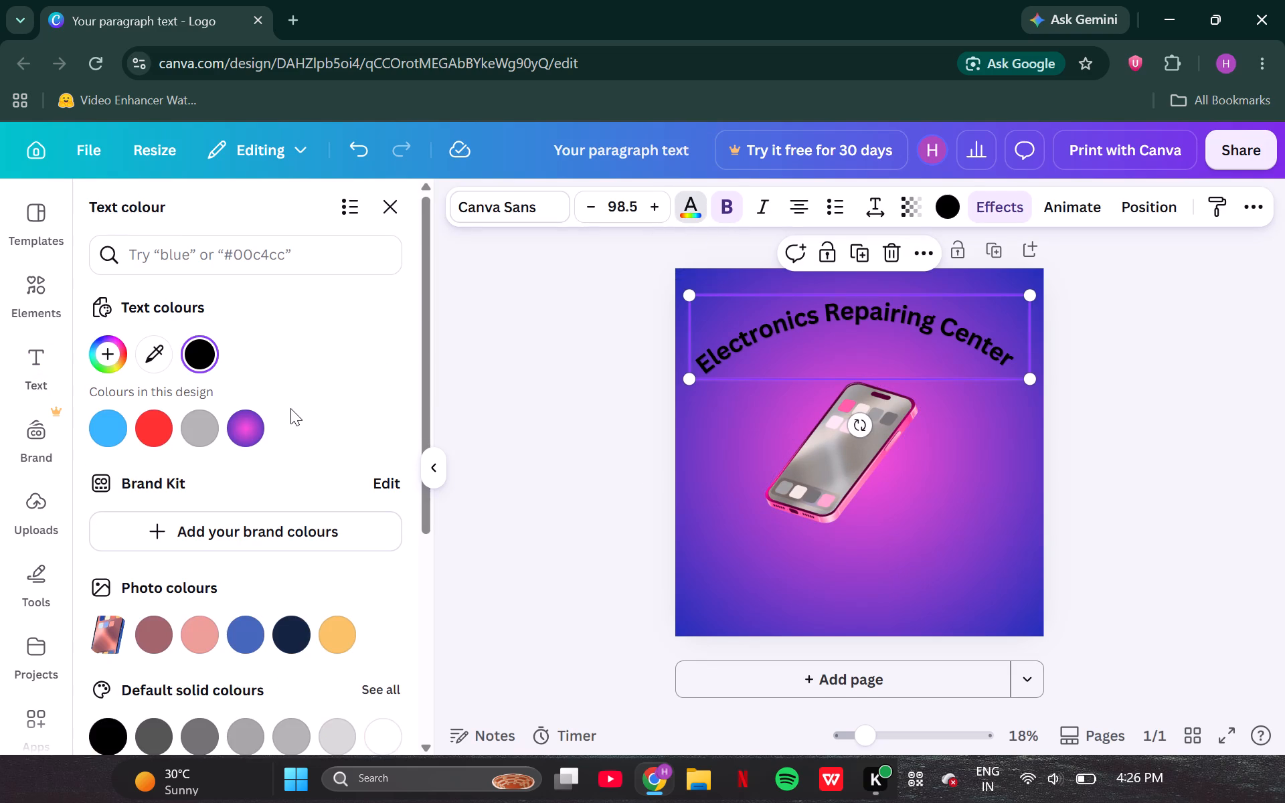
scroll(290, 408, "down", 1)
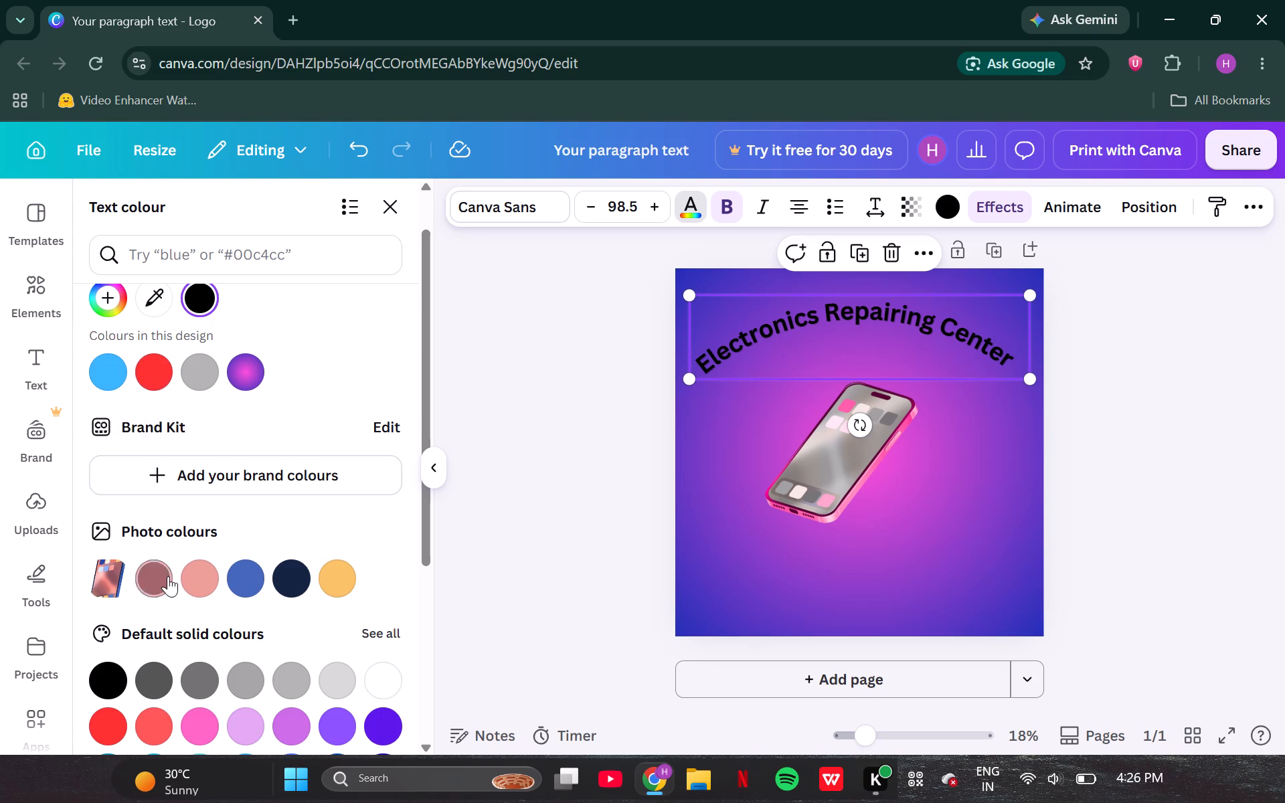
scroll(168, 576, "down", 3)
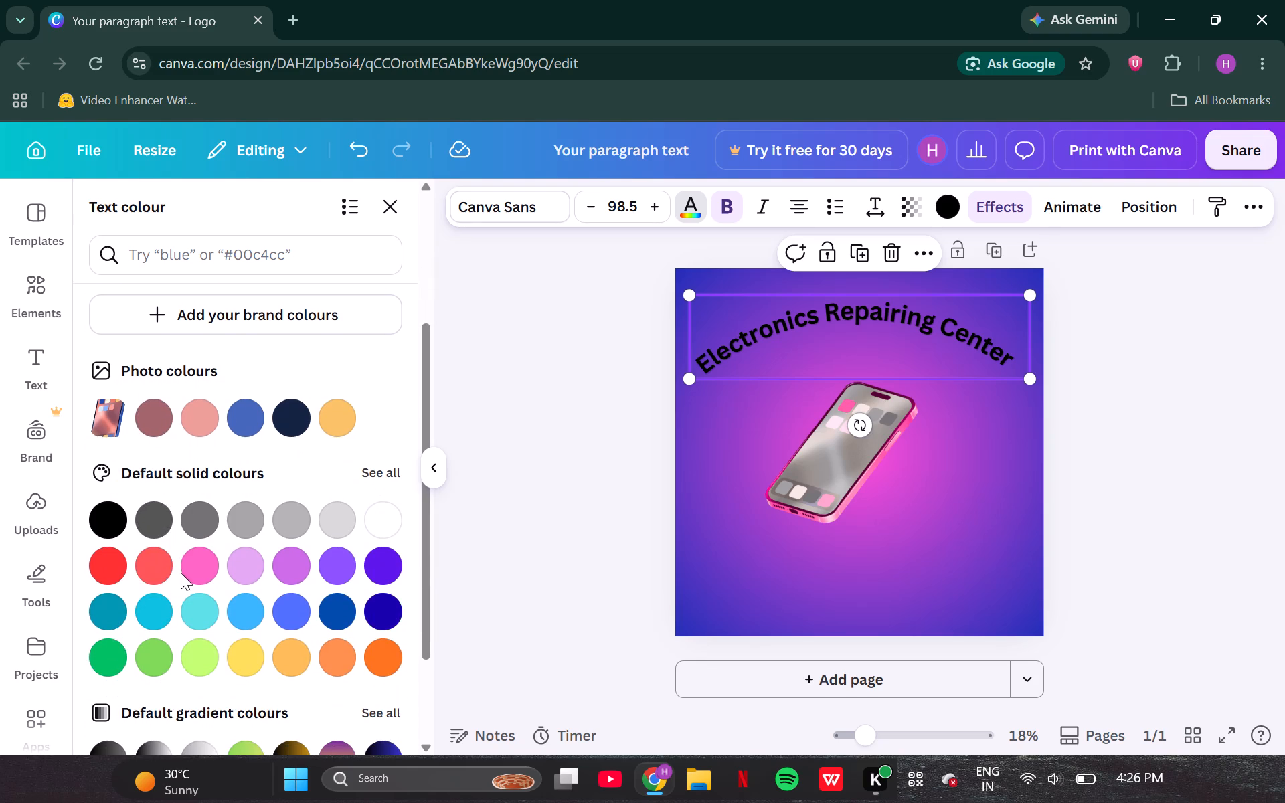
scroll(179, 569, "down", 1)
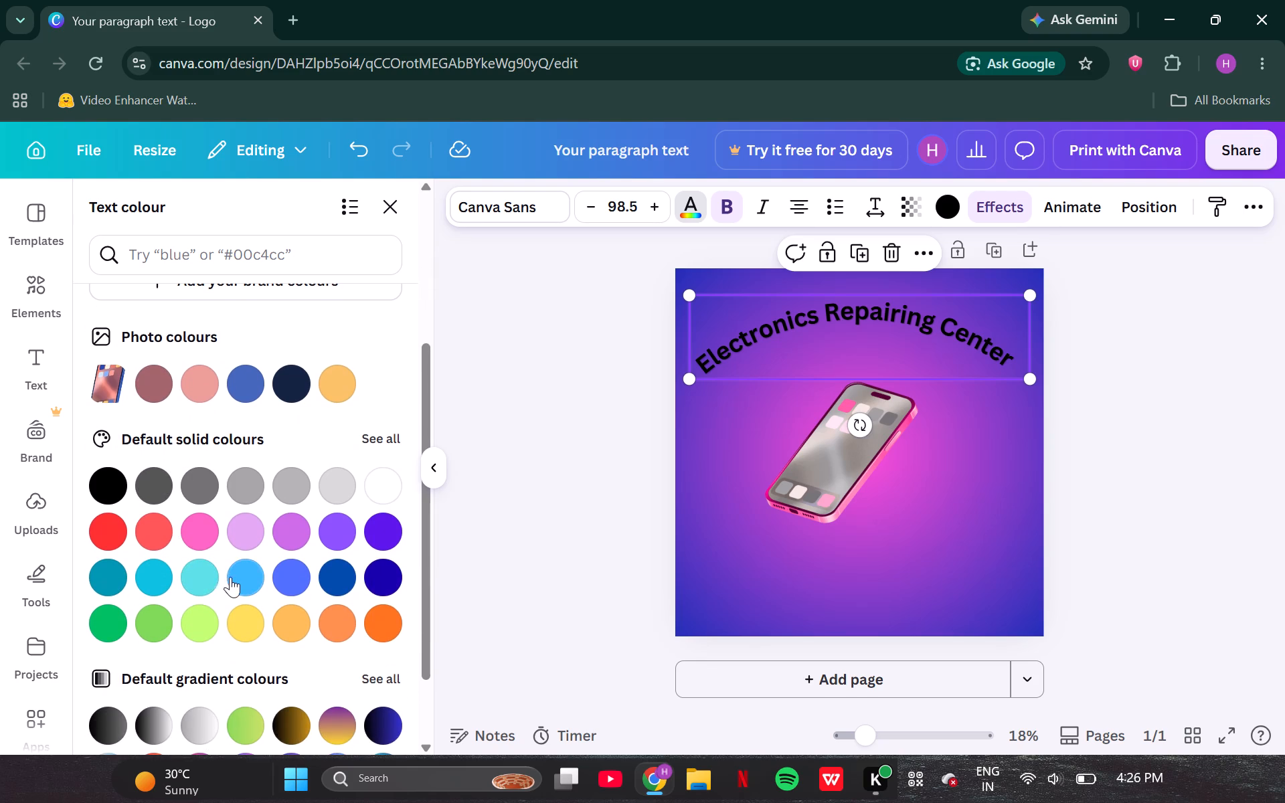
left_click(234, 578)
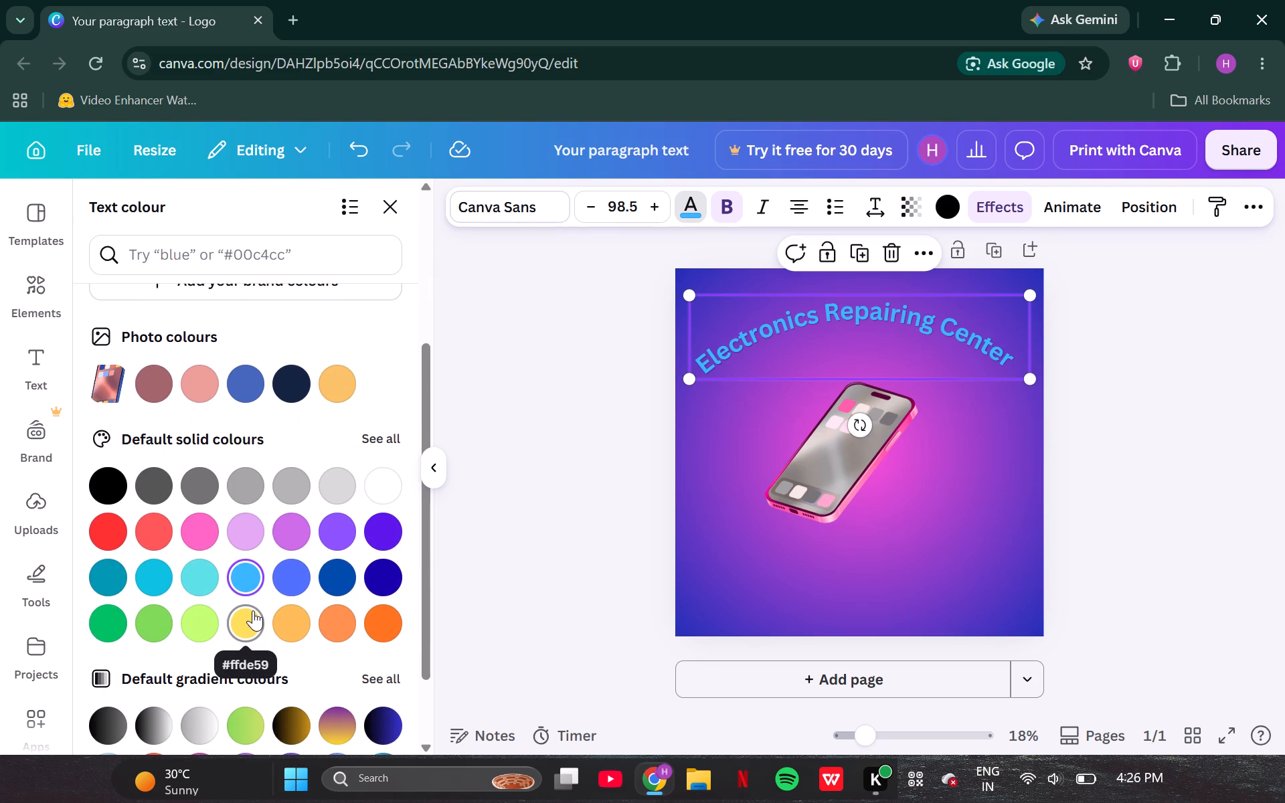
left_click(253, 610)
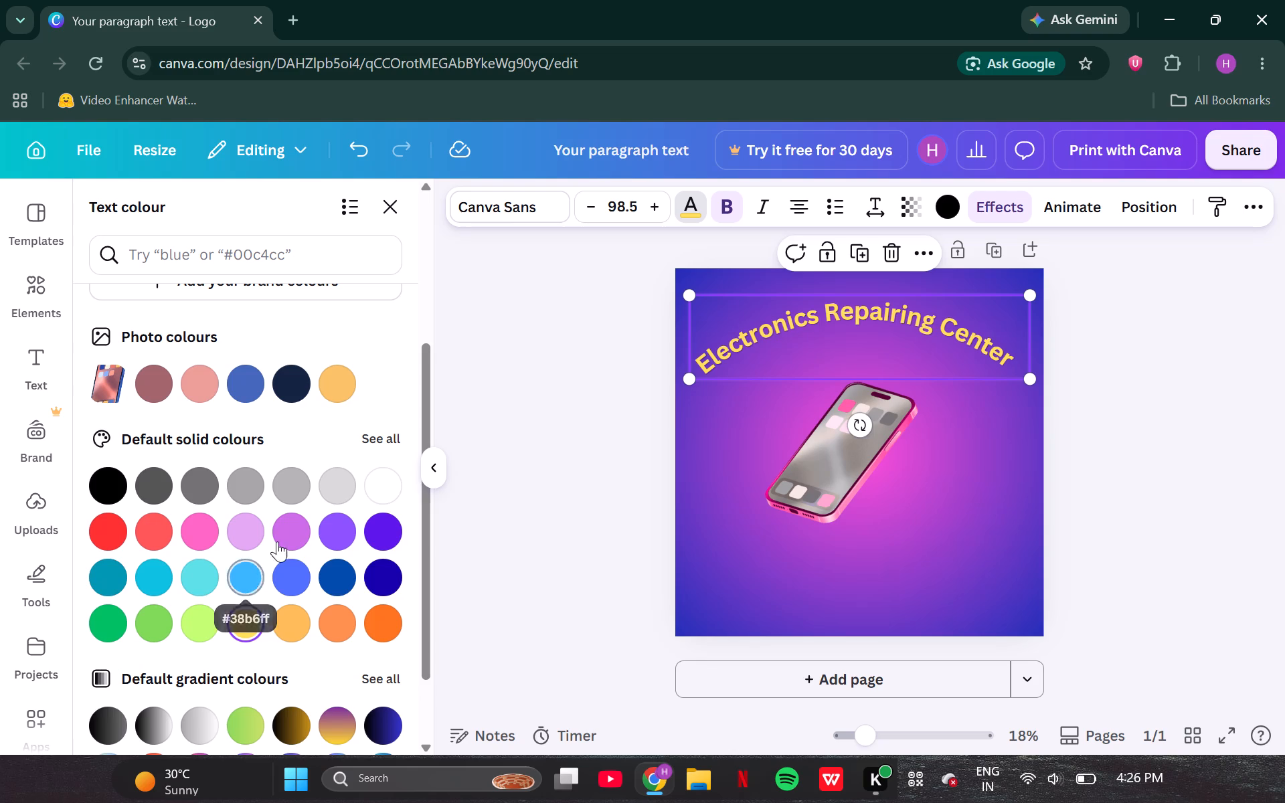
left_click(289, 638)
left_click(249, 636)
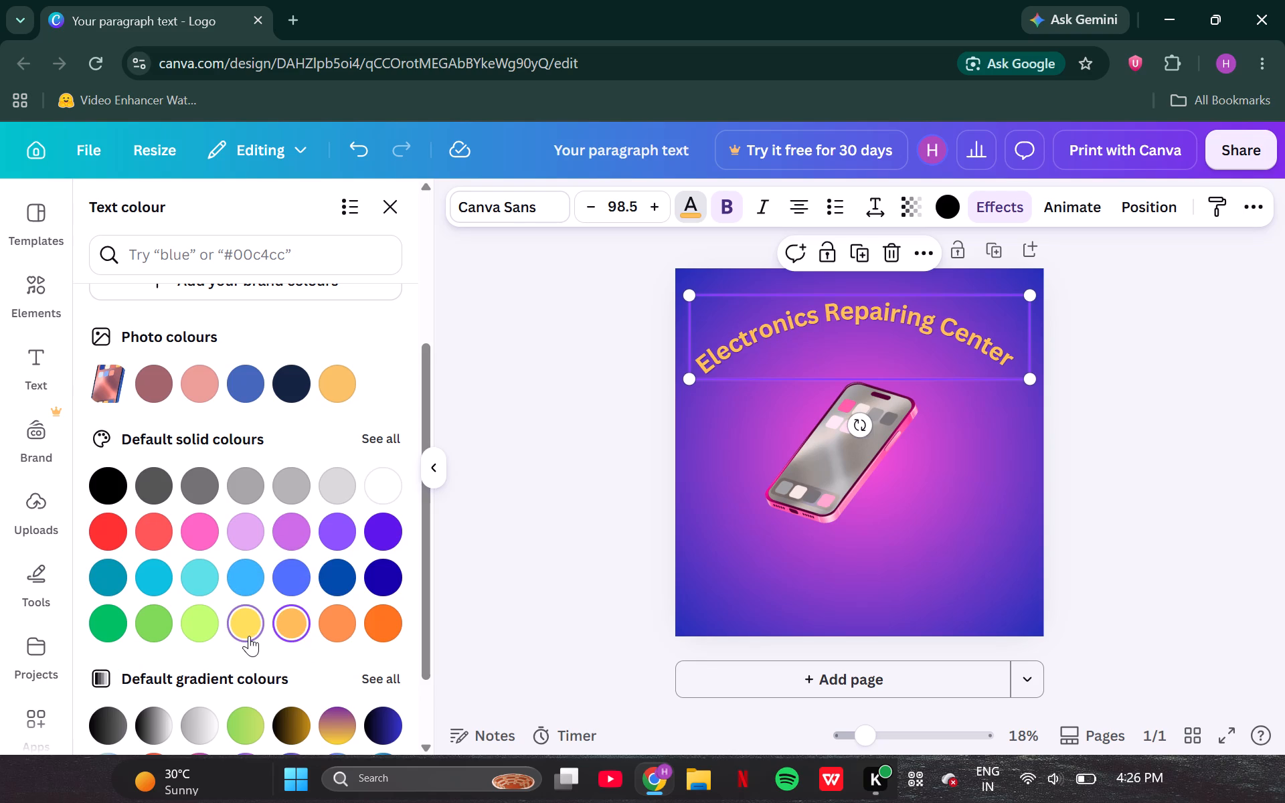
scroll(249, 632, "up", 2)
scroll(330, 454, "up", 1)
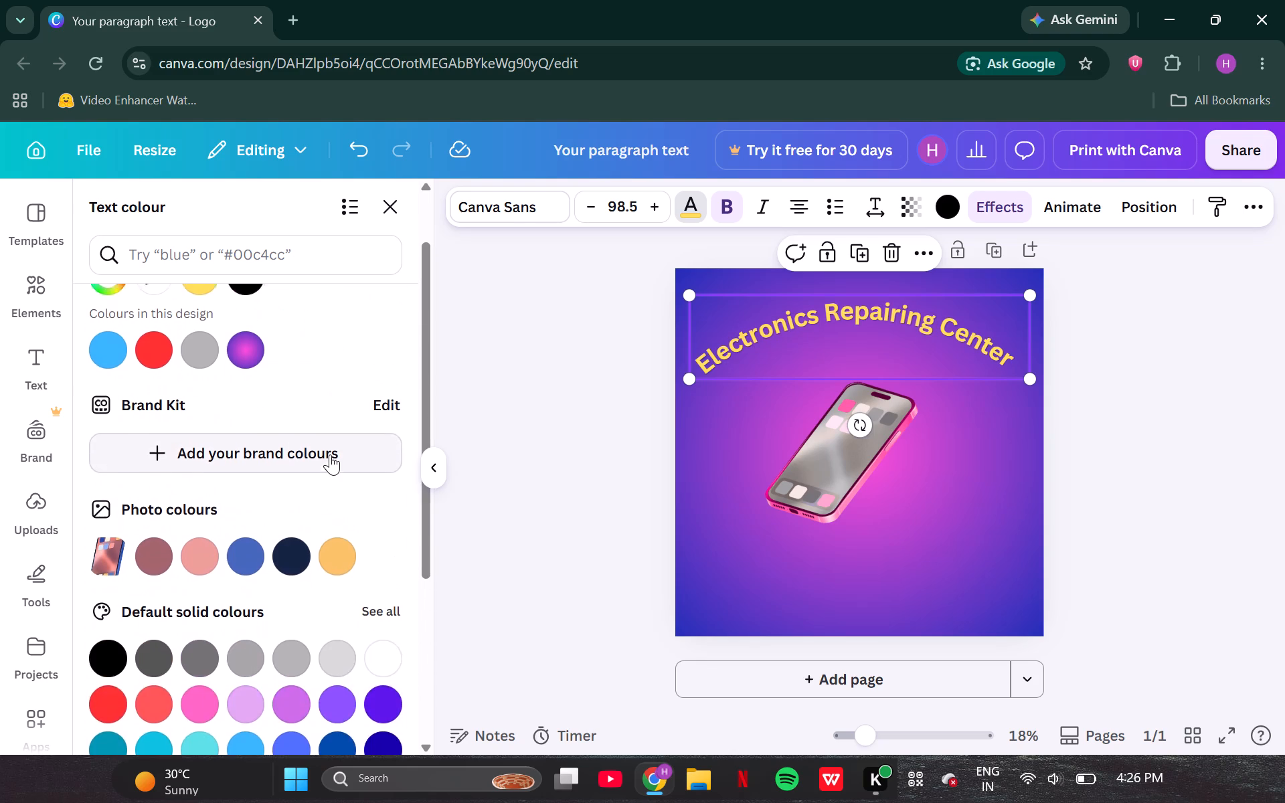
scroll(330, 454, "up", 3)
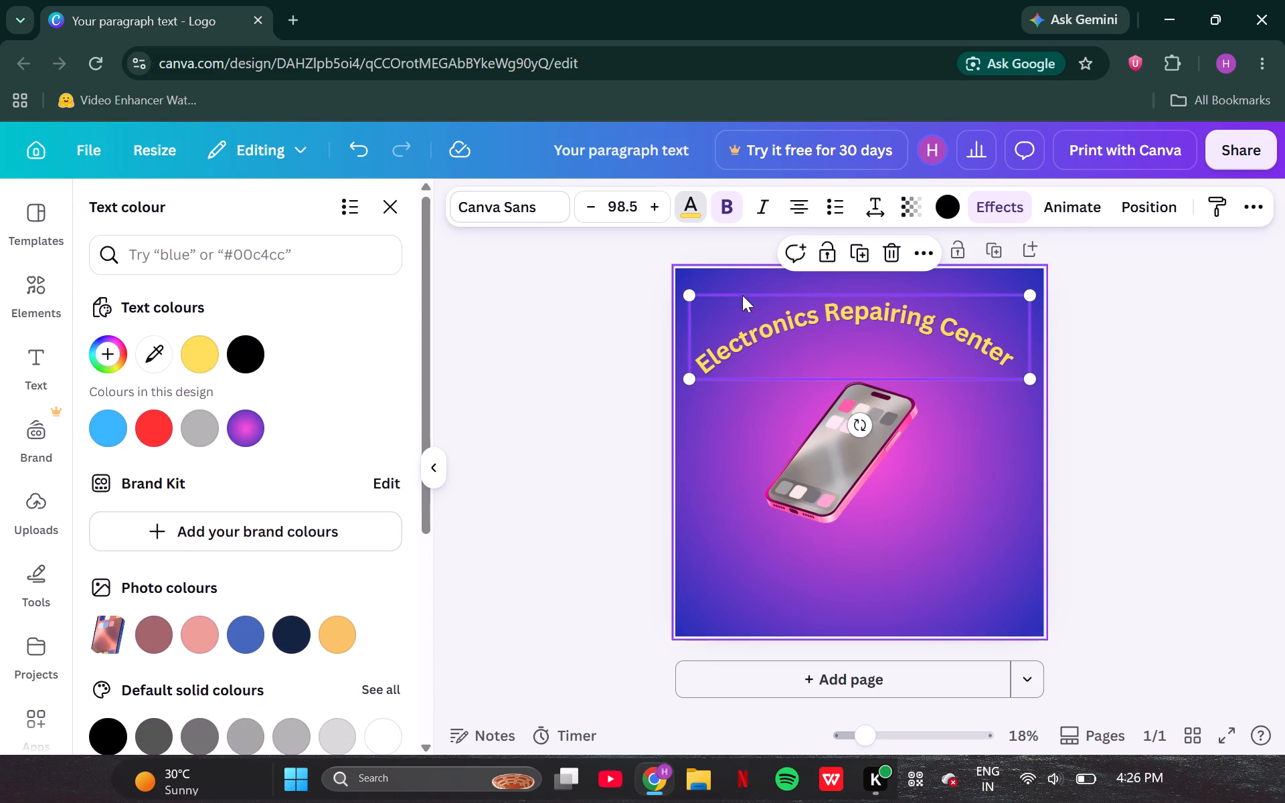
Apply the advanced TV Static effect to the curved heading, after trying Neon Lights, and leave the effects settings.
left_click(1013, 208)
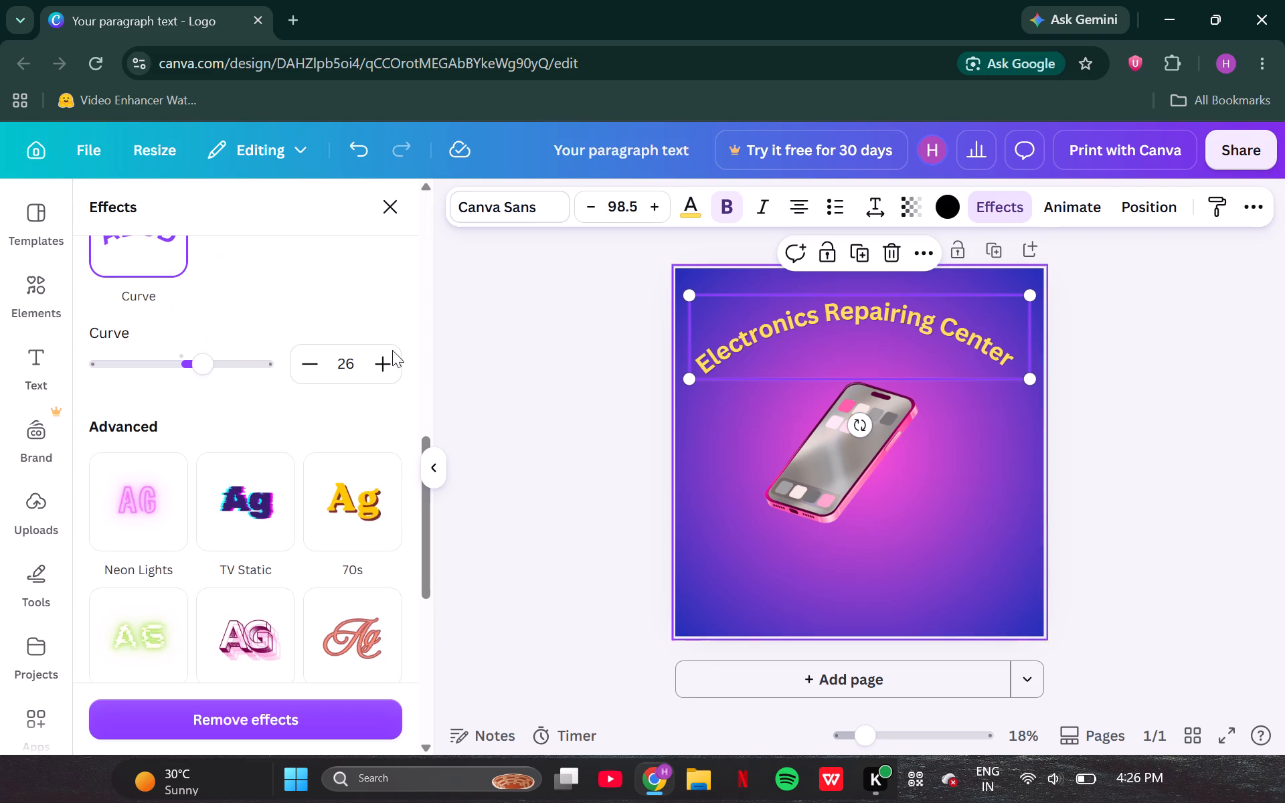
left_click(153, 517)
left_click(252, 512)
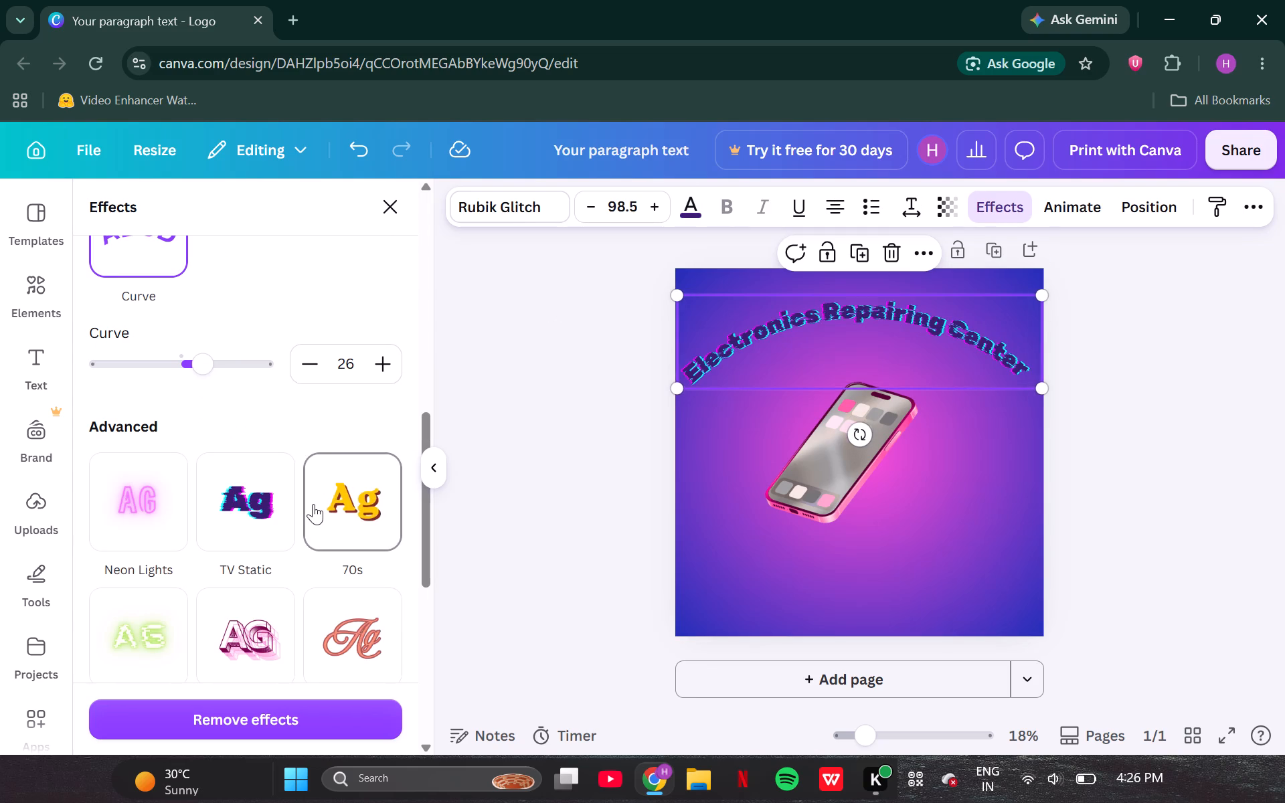
left_click(535, 377)
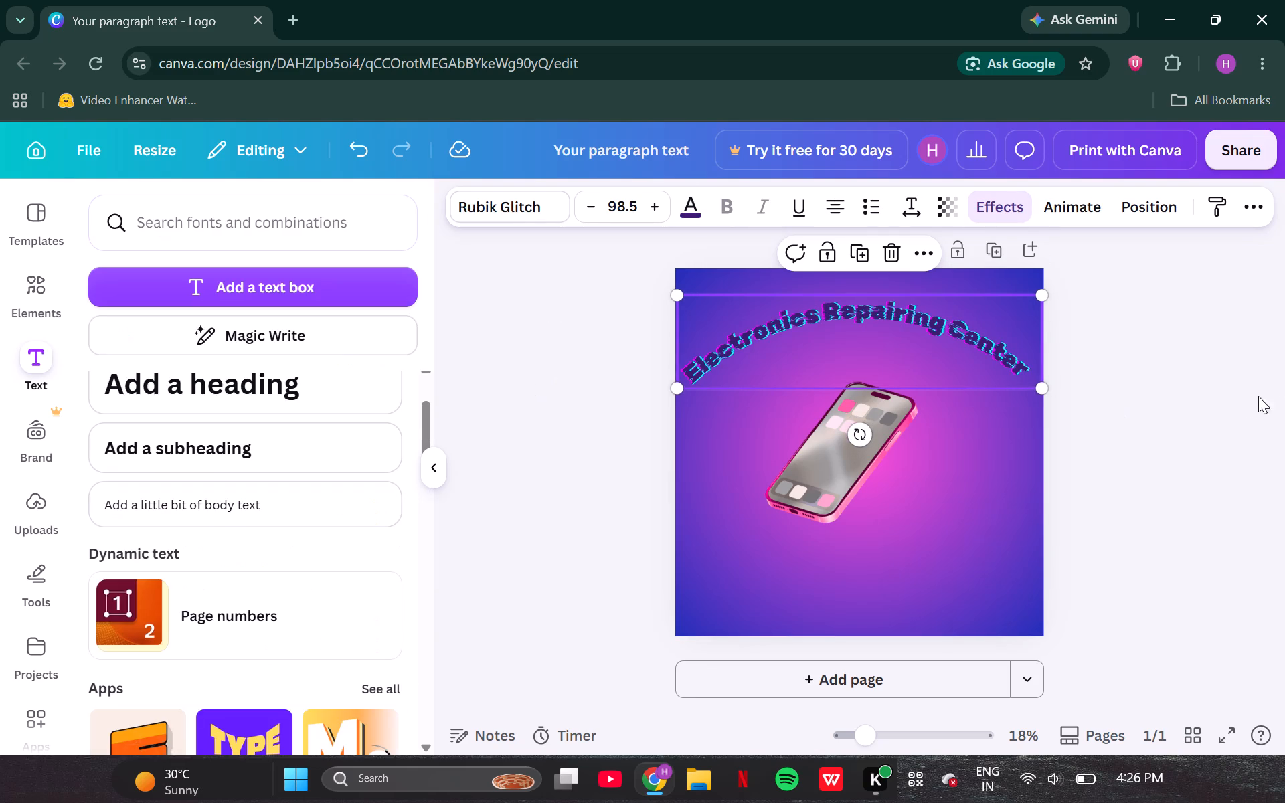
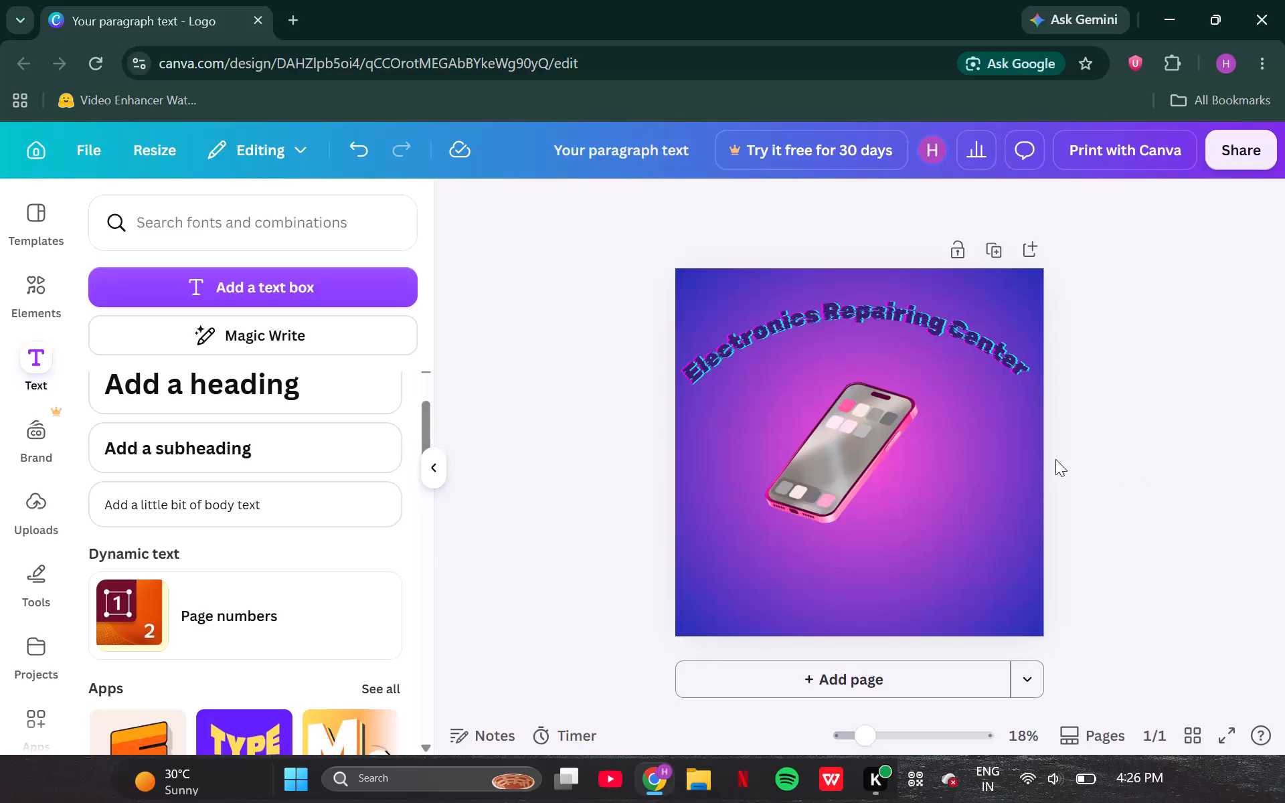
Rotate the smartphone graphic slightly counterclockwise so it stands a little more upright, and deselect it.
left_click(842, 494)
left_click_drag(783, 564, 788, 565)
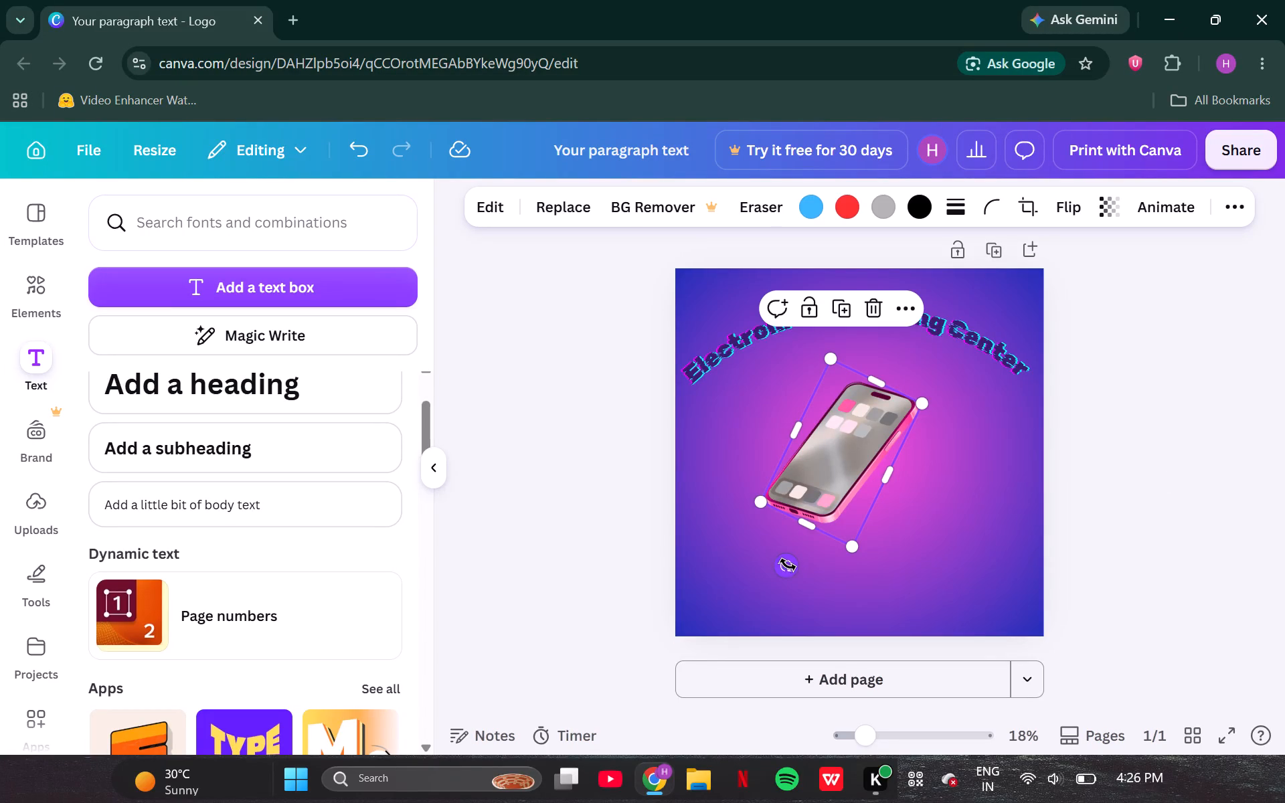
left_click_drag(788, 565, 790, 565)
left_click(566, 515)
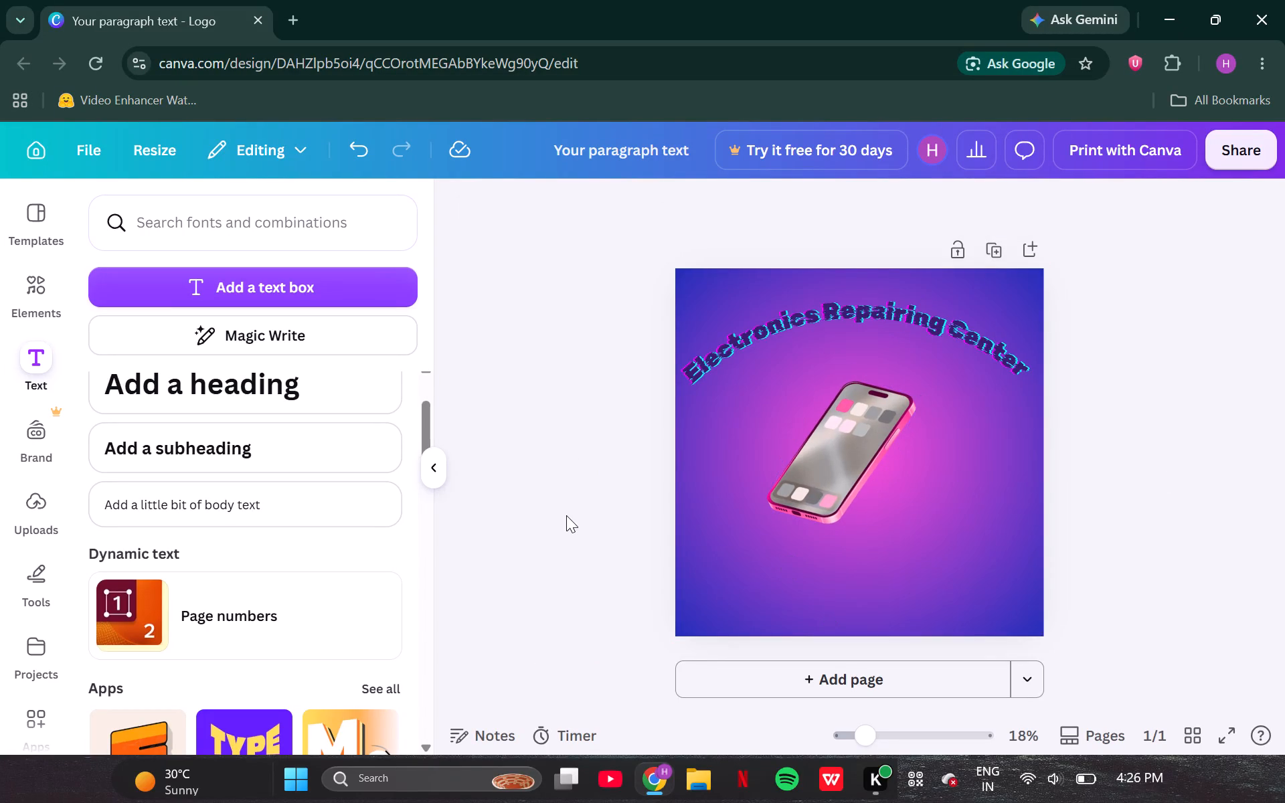
Move the curved "Electronics Repairing Center" heading slightly down, closer to the smartphone, and deselect it.
left_click(715, 375)
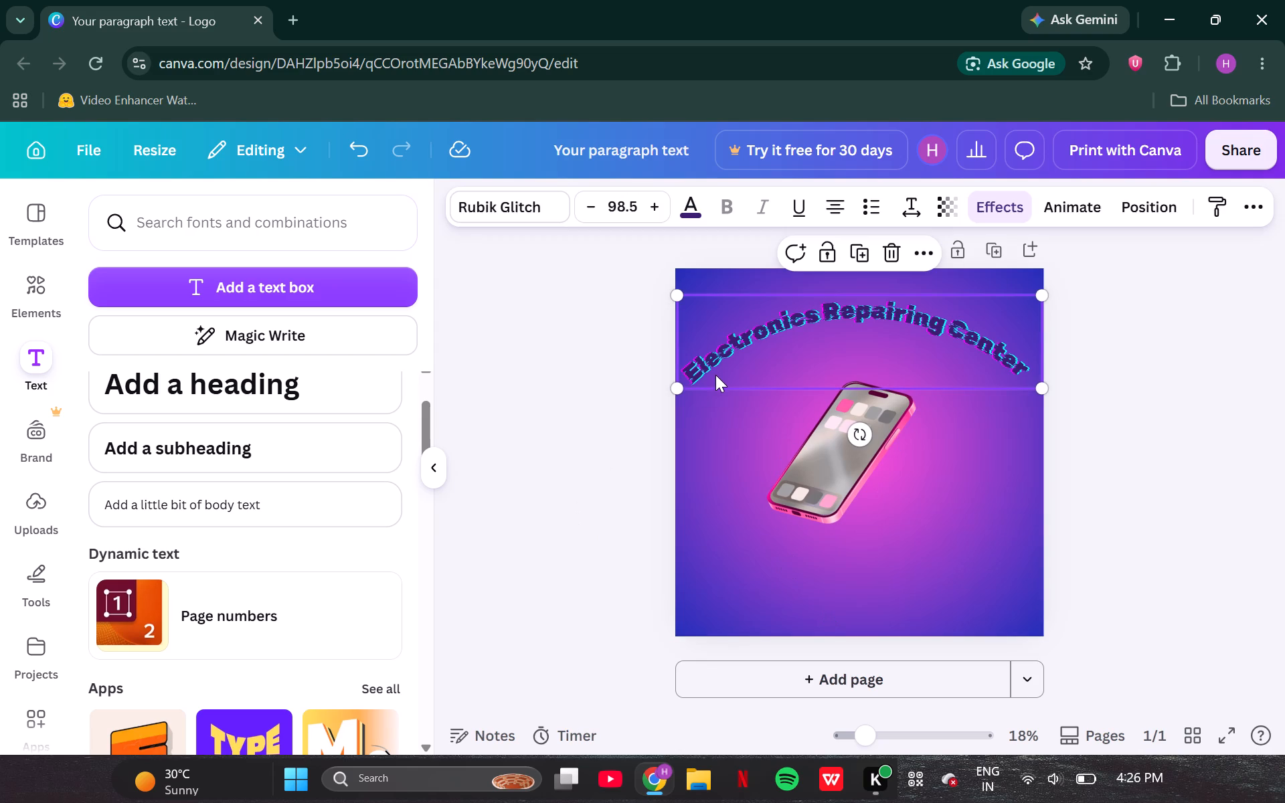
left_click_drag(715, 375, 716, 368)
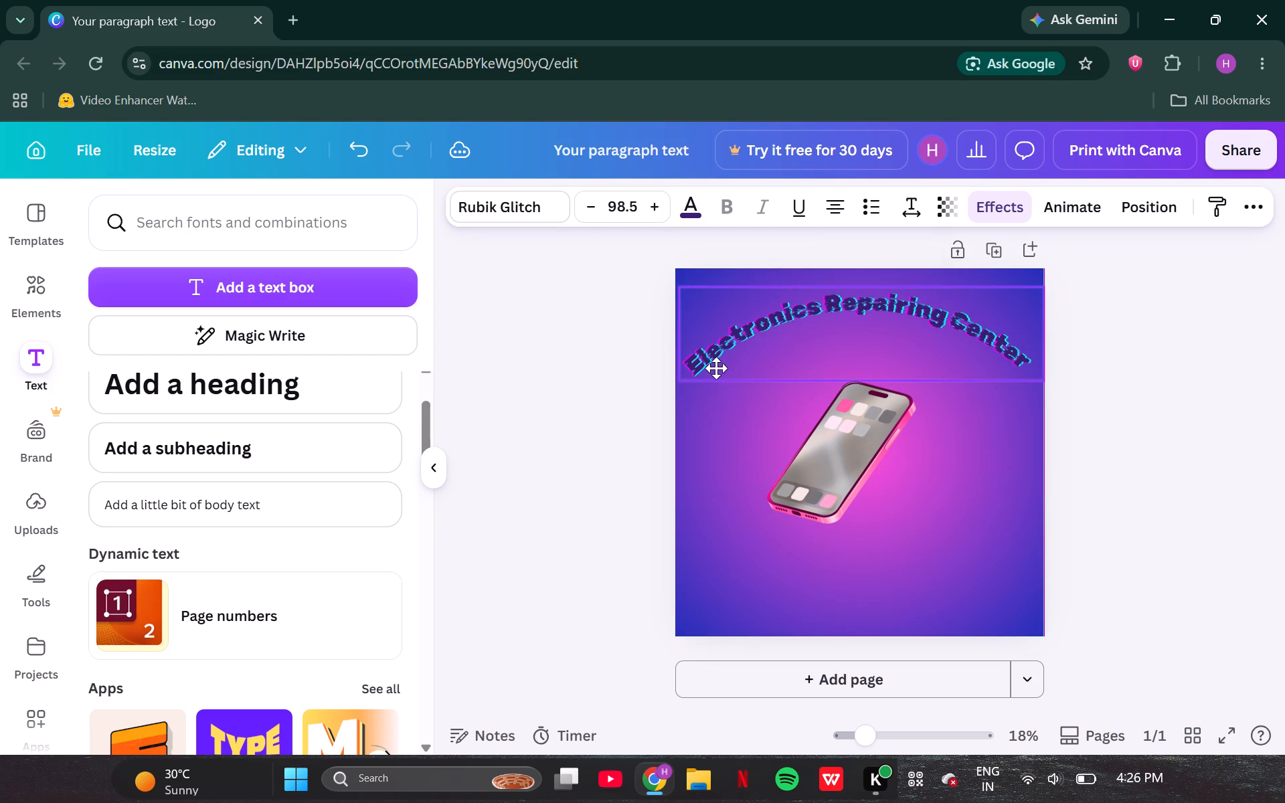
left_click_drag(716, 368, 717, 379)
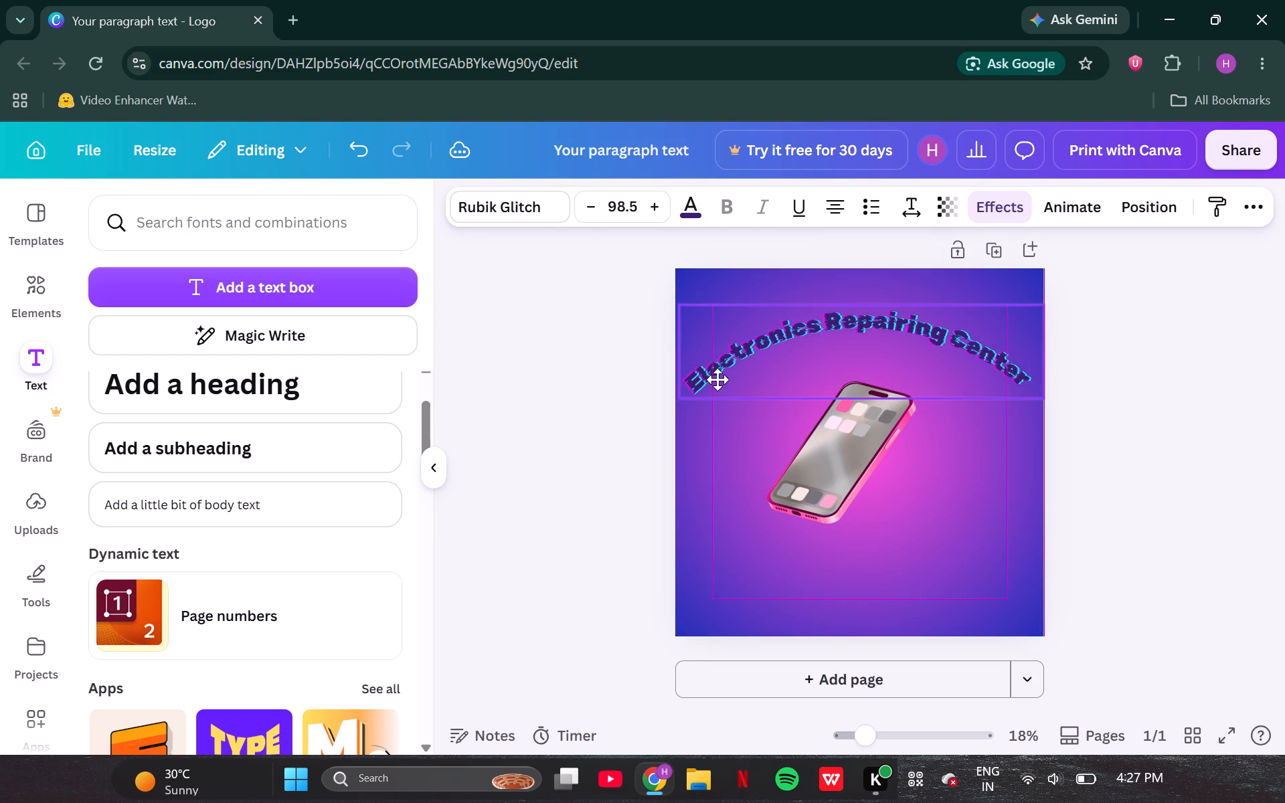
left_click_drag(717, 379, 719, 381)
left_click(604, 421)
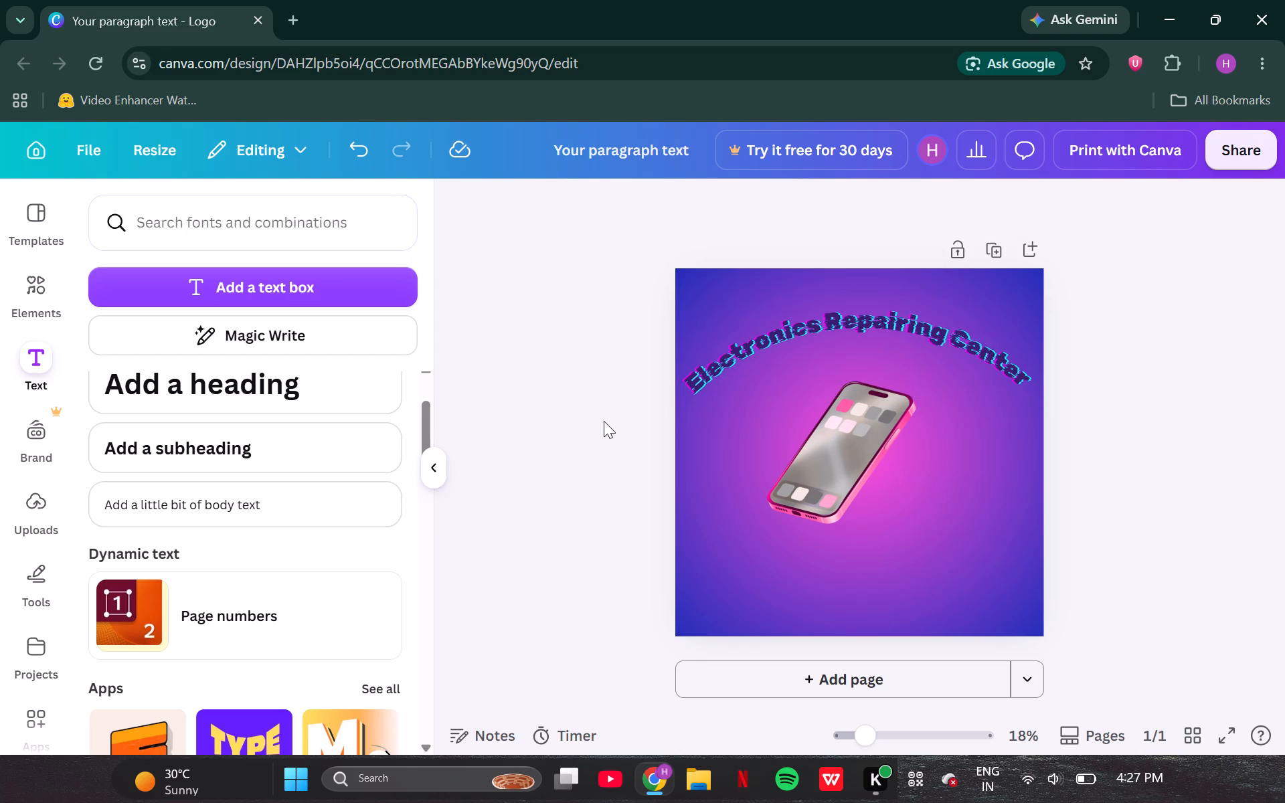
Add a heading text box reading "We Repair Every Thing At Low Price".
scroll(357, 444, "down", 2)
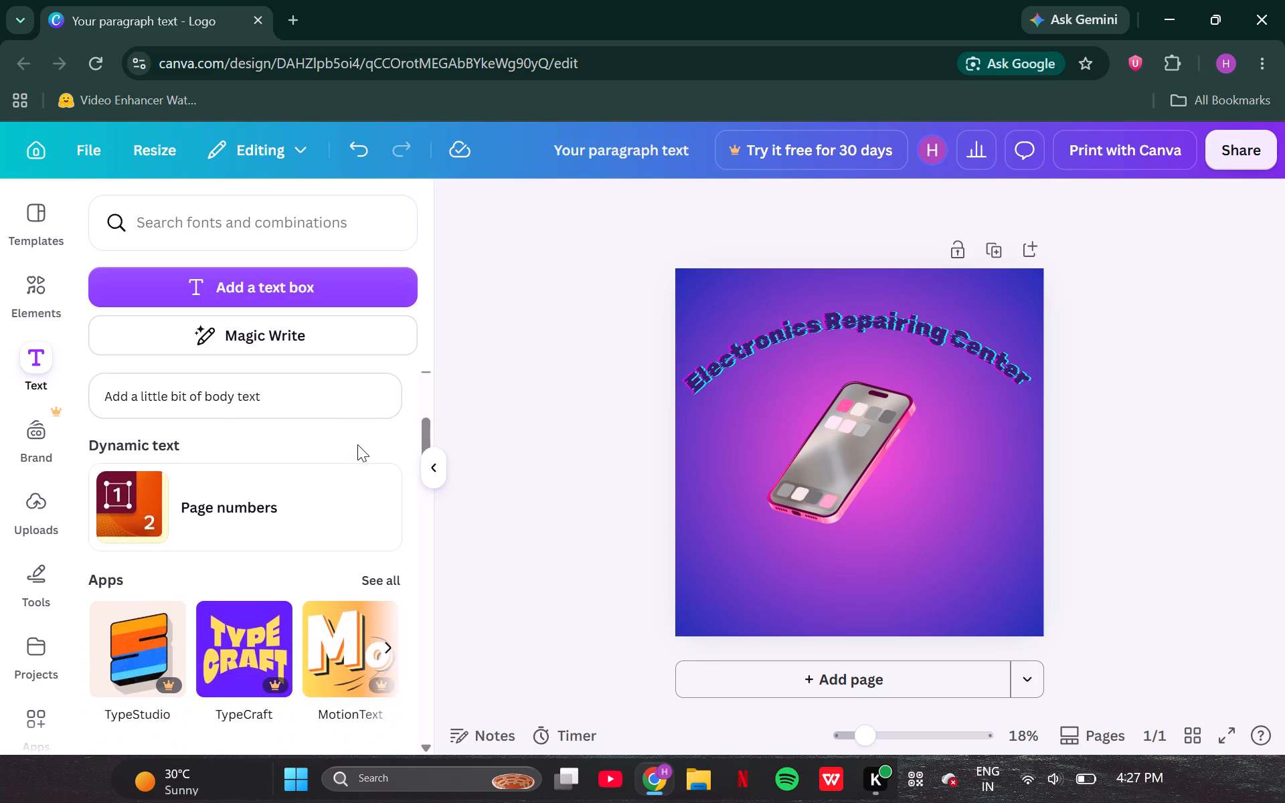
scroll(357, 444, "up", 4)
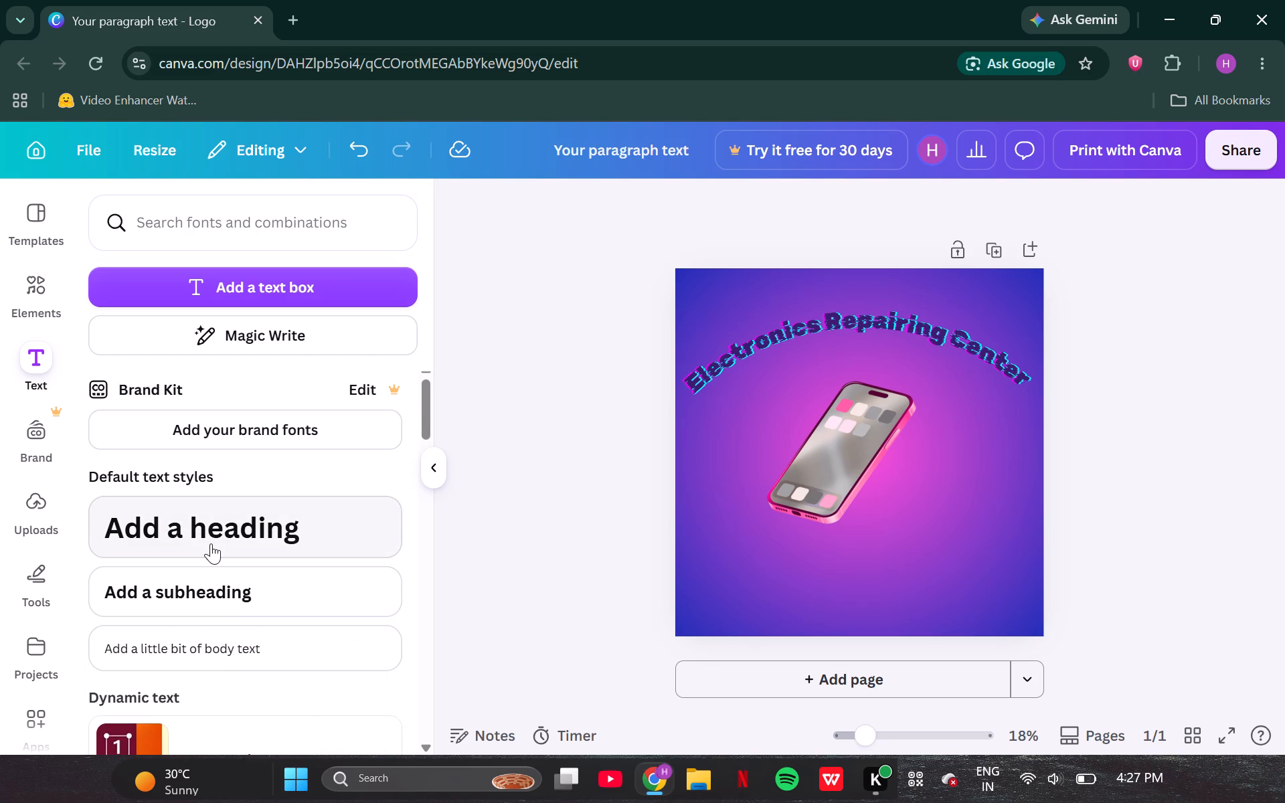
left_click(216, 546)
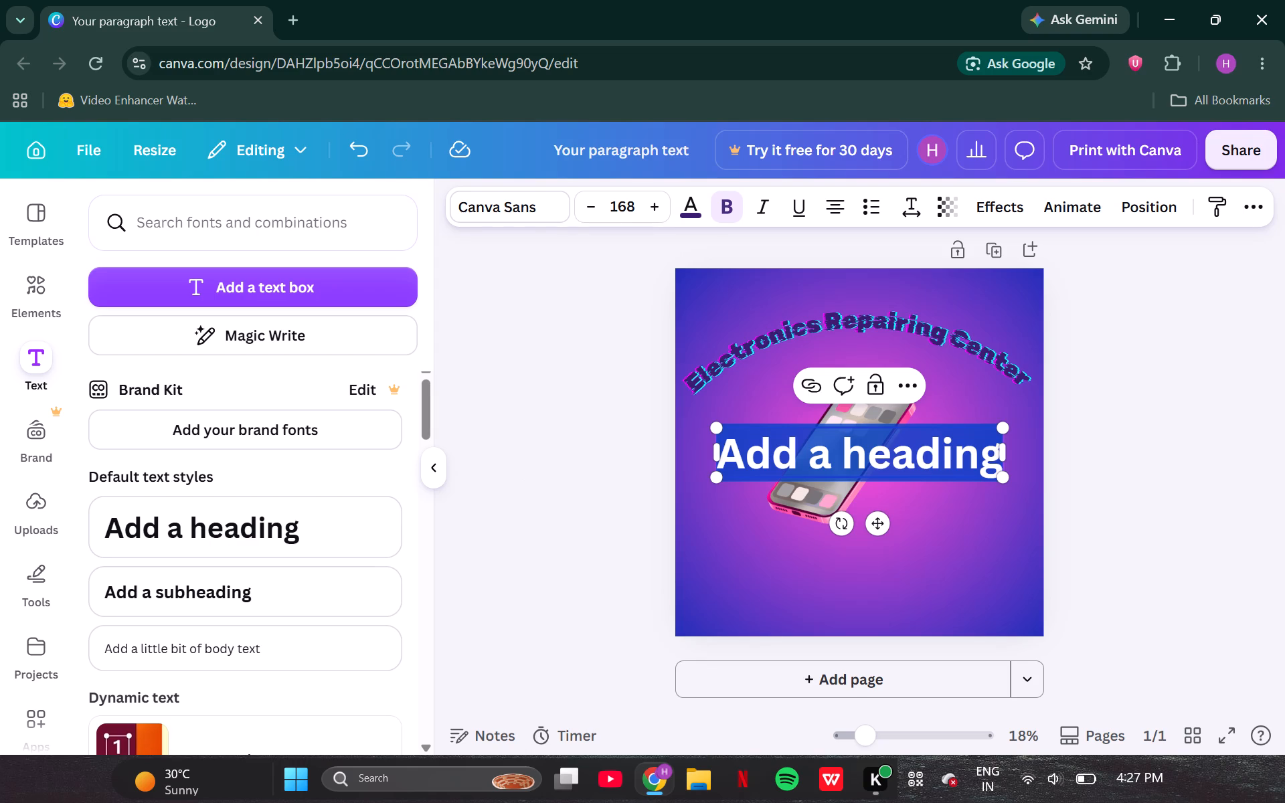
type("We")
key("space")
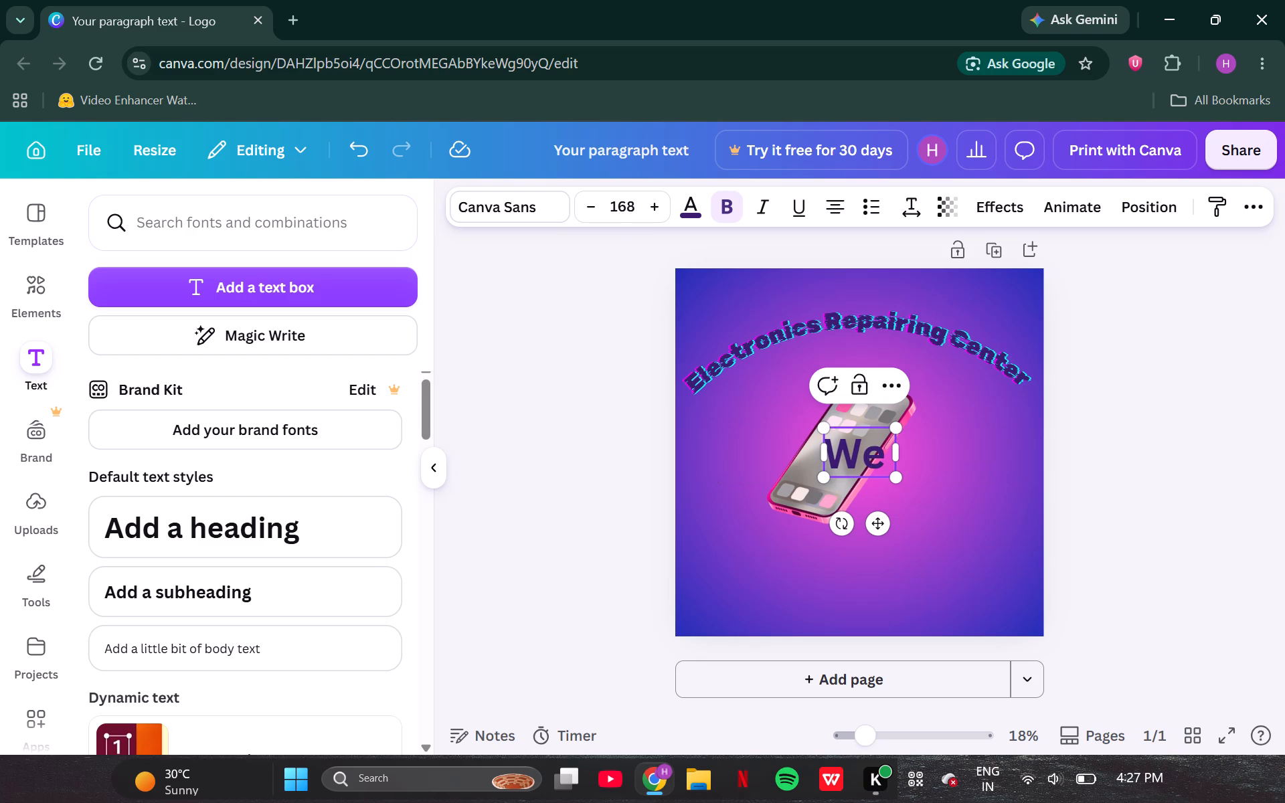
type("Rep")
type("air")
key("space")
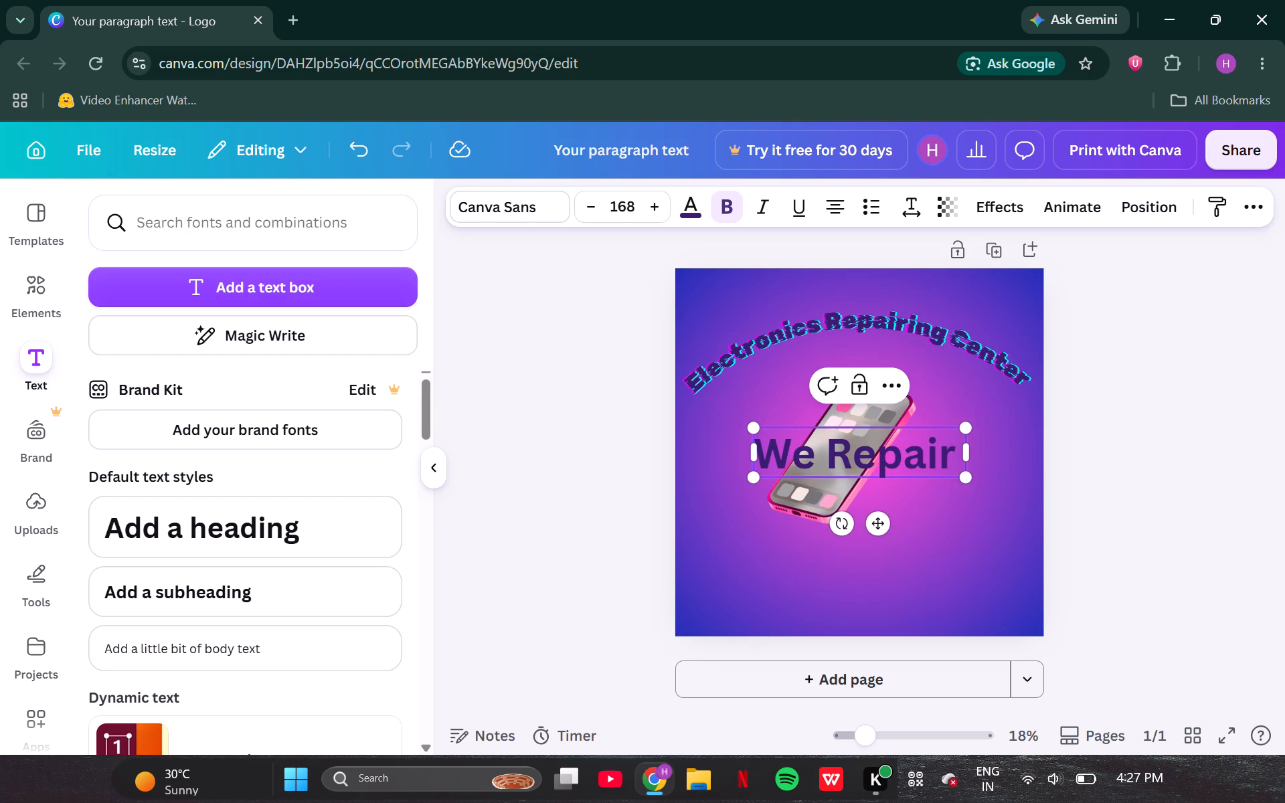
type("You")
key("space")
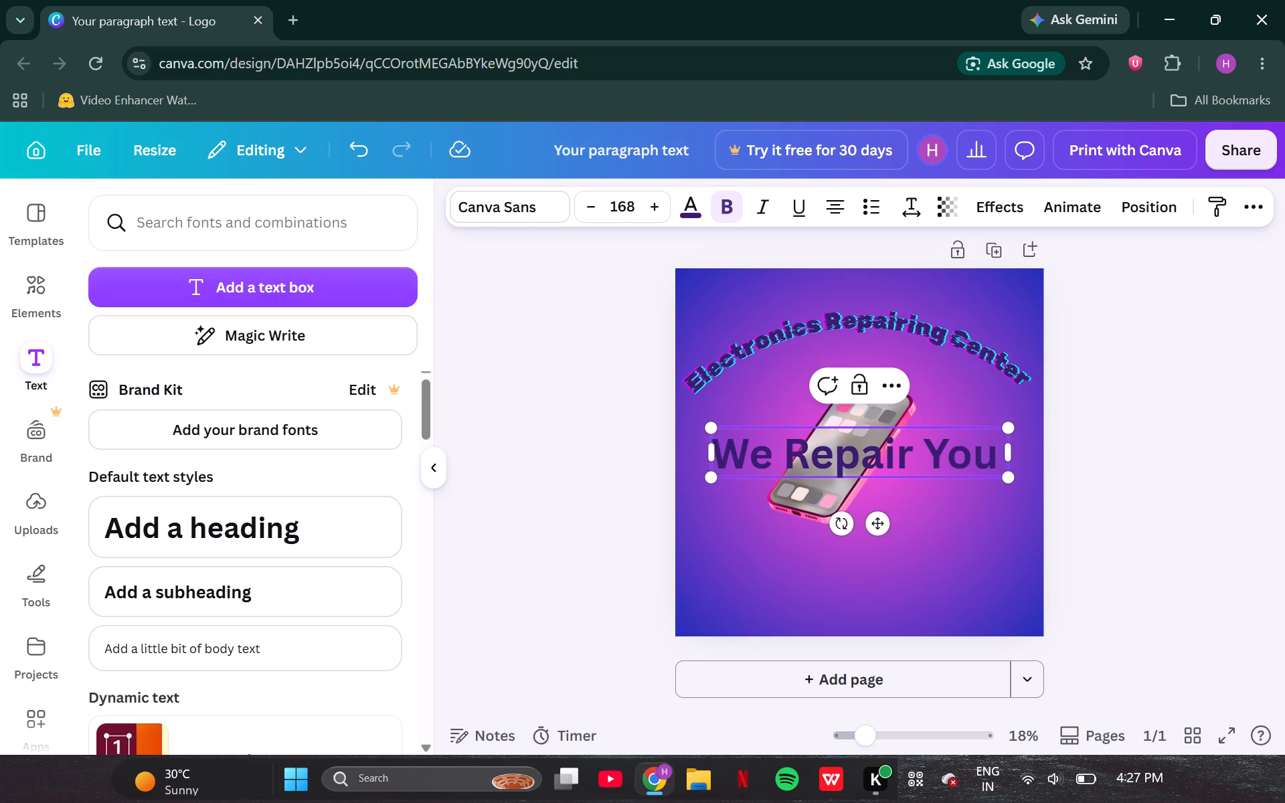
key("BackSpace")
key("BackSpace")
key("BackSpace")
key("BackSpace")
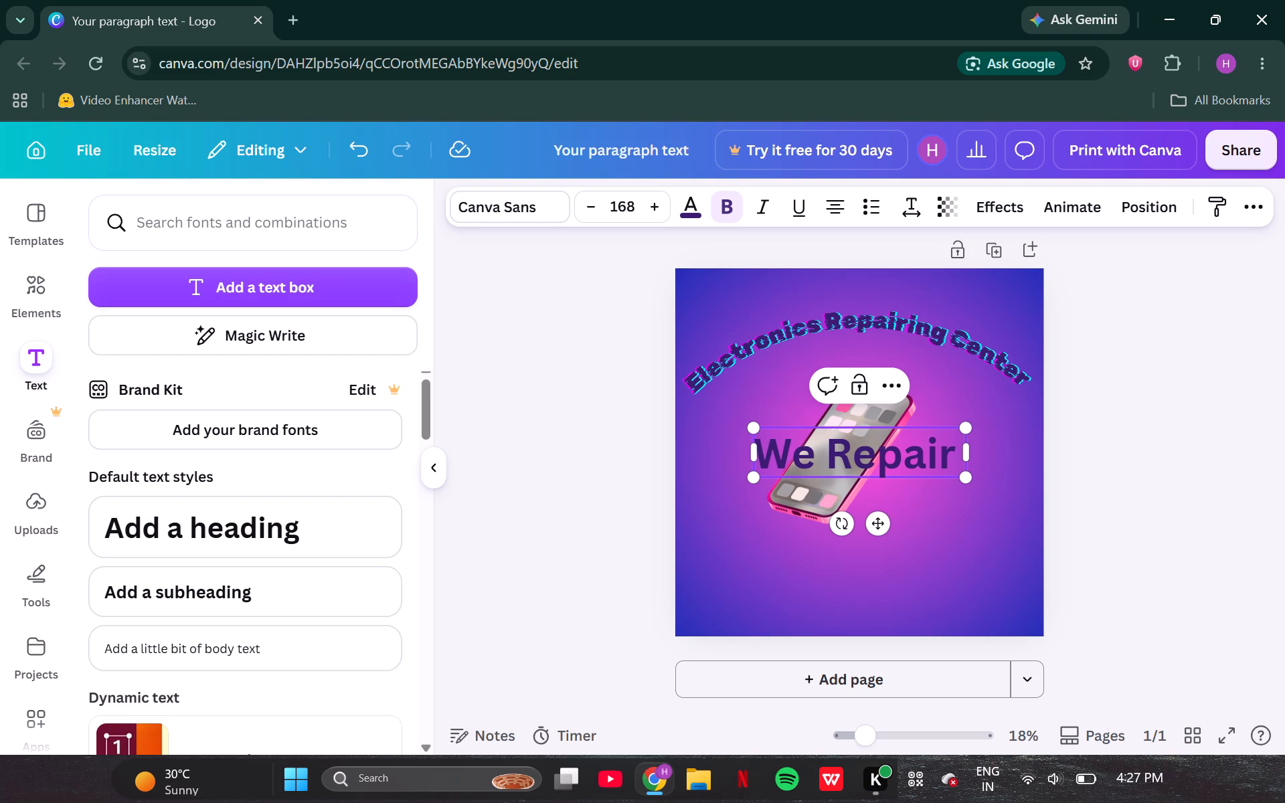
type("Every")
key("space")
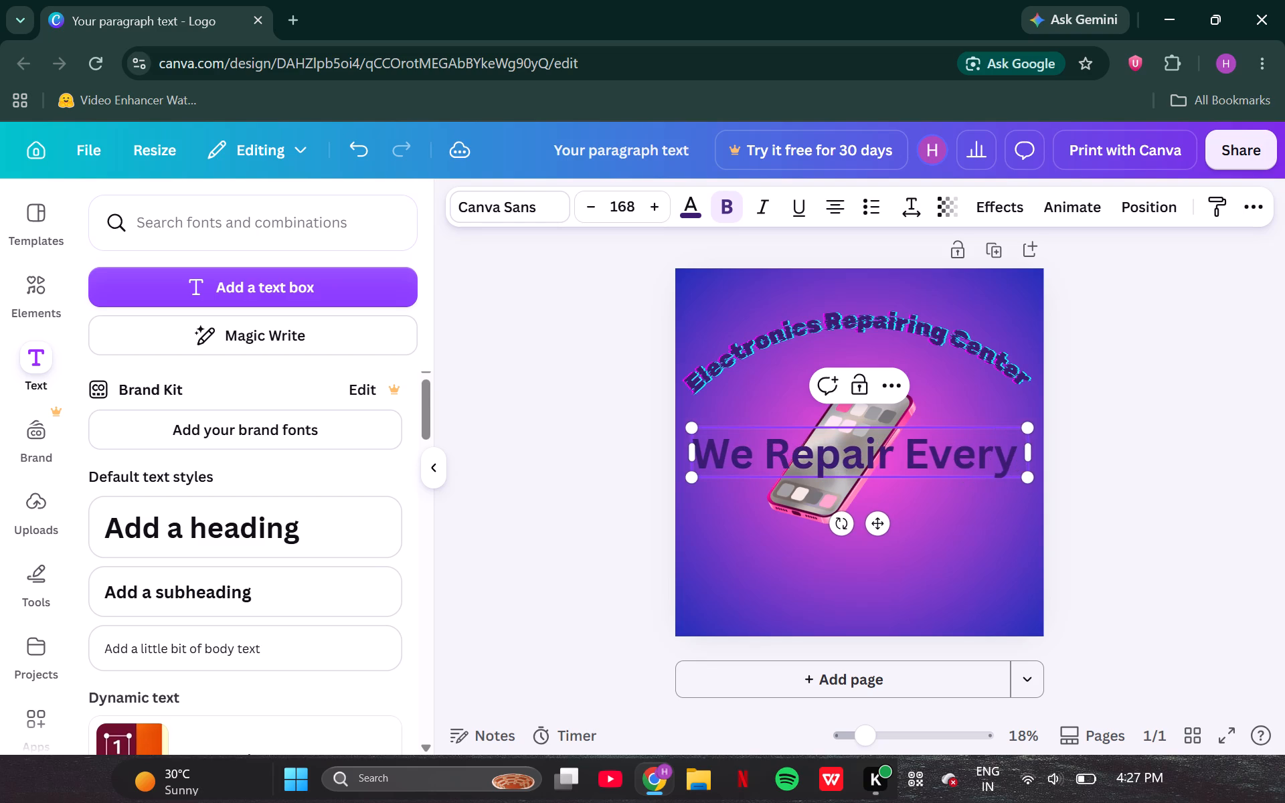
type("Thing")
key("space")
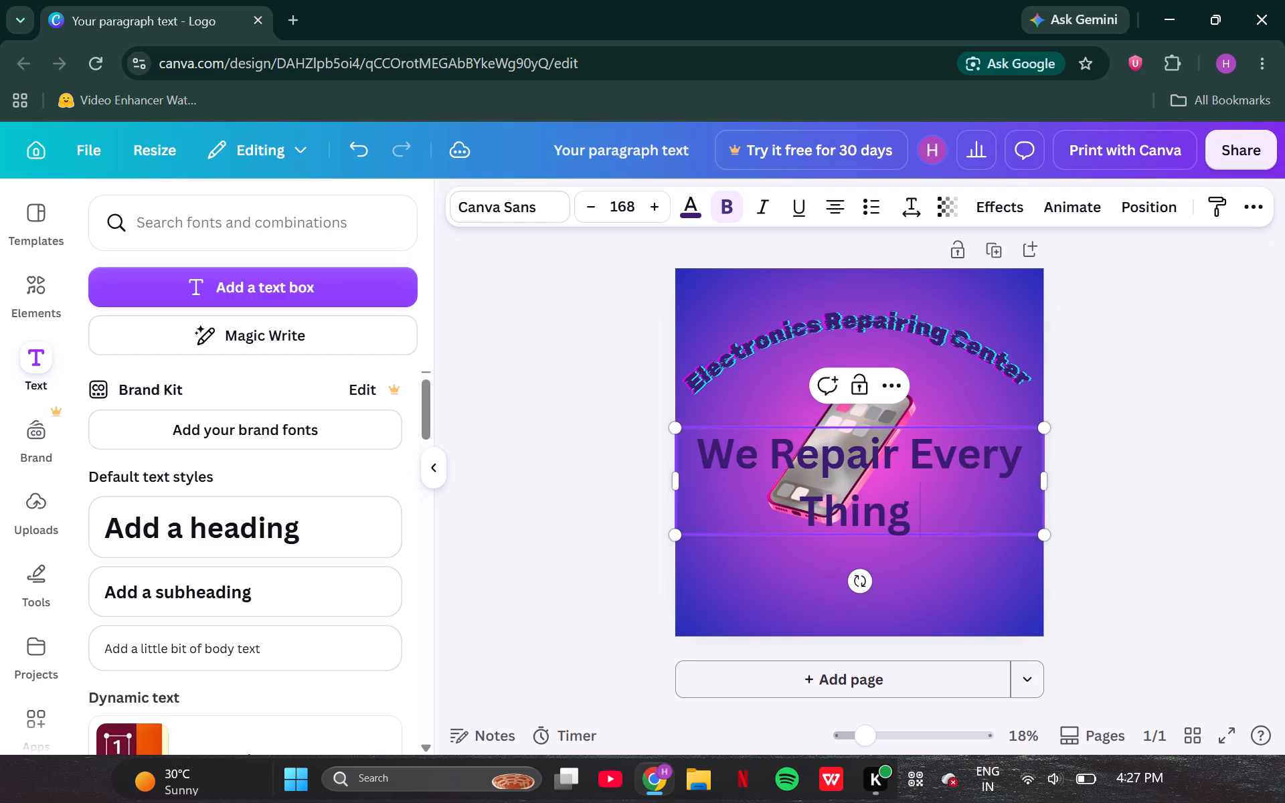
type("At")
key("space")
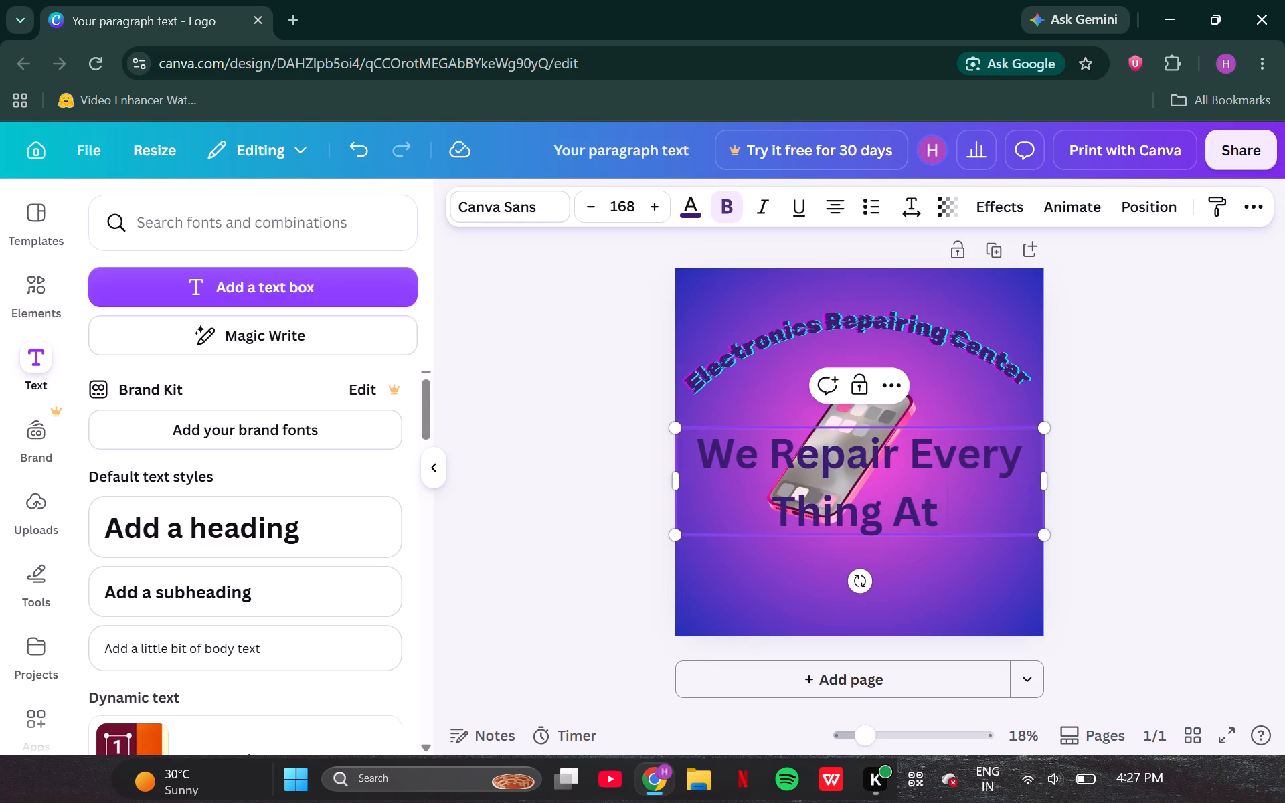
type("Low")
key("space")
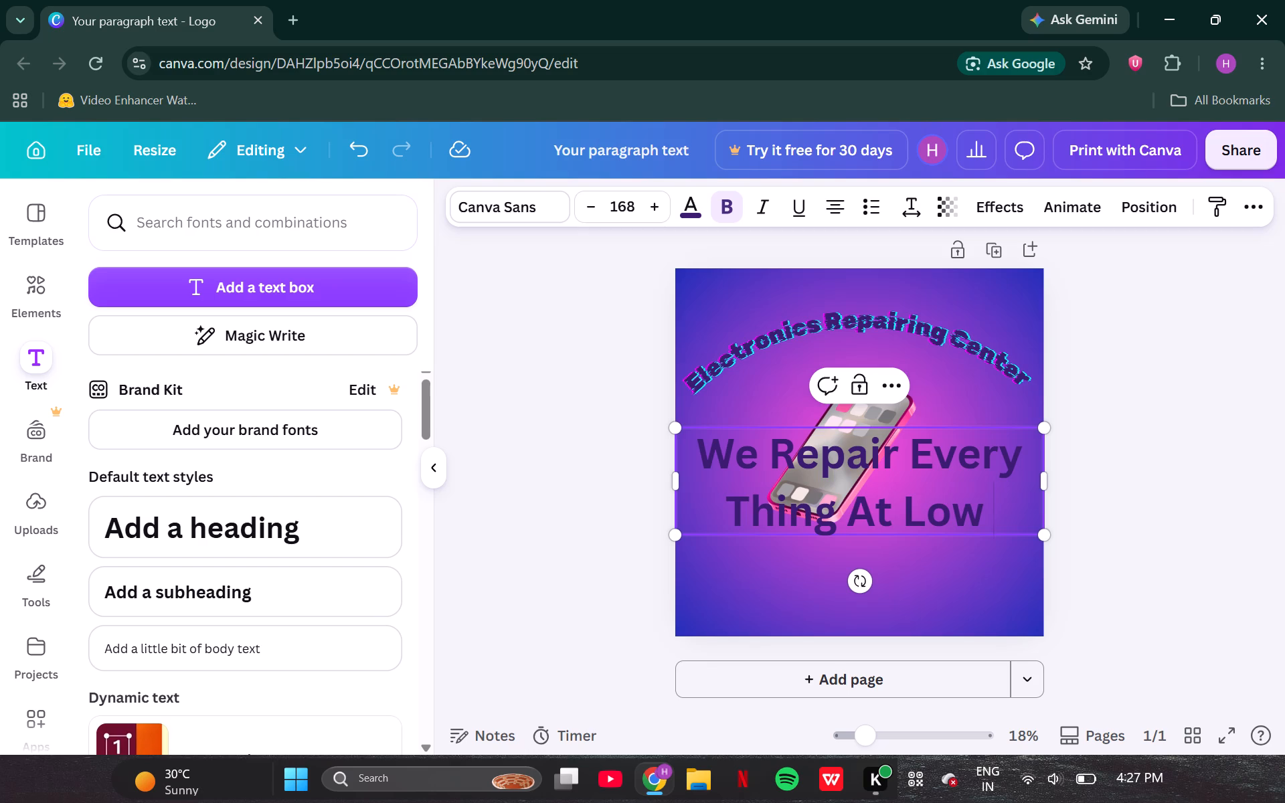
type("Price")
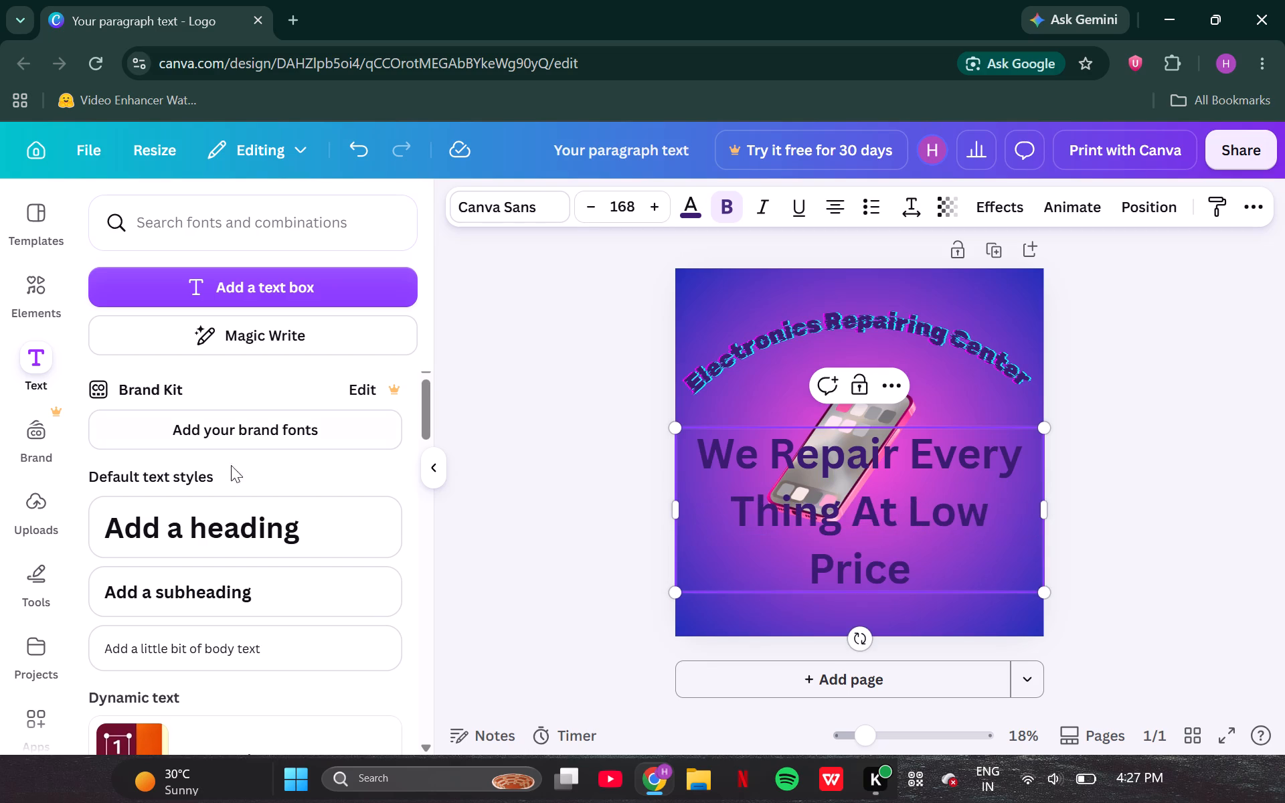
Apply the Curve shape effect to the new tagline and bend it the opposite way to the heading, with a curve of -15.
left_click(1004, 217)
scroll(289, 474, "down", 3)
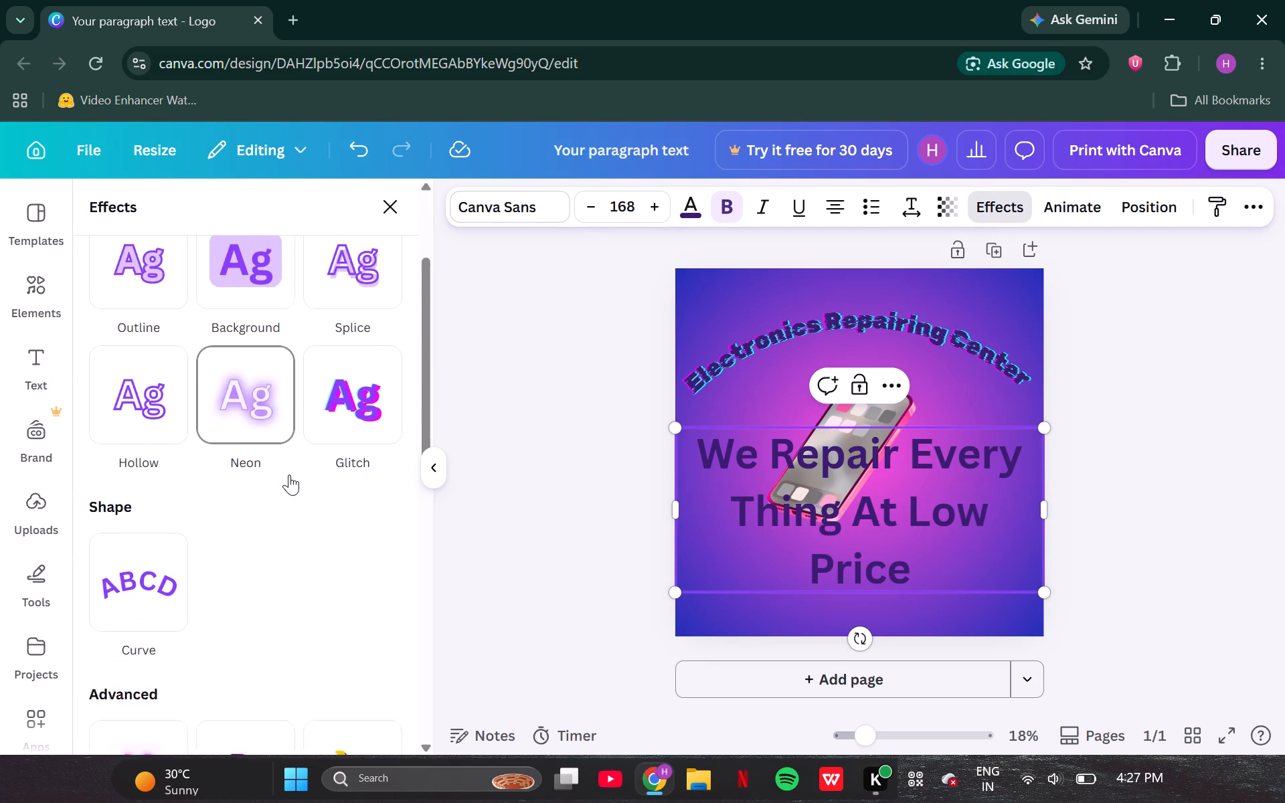
scroll(289, 474, "down", 1)
left_click(157, 466)
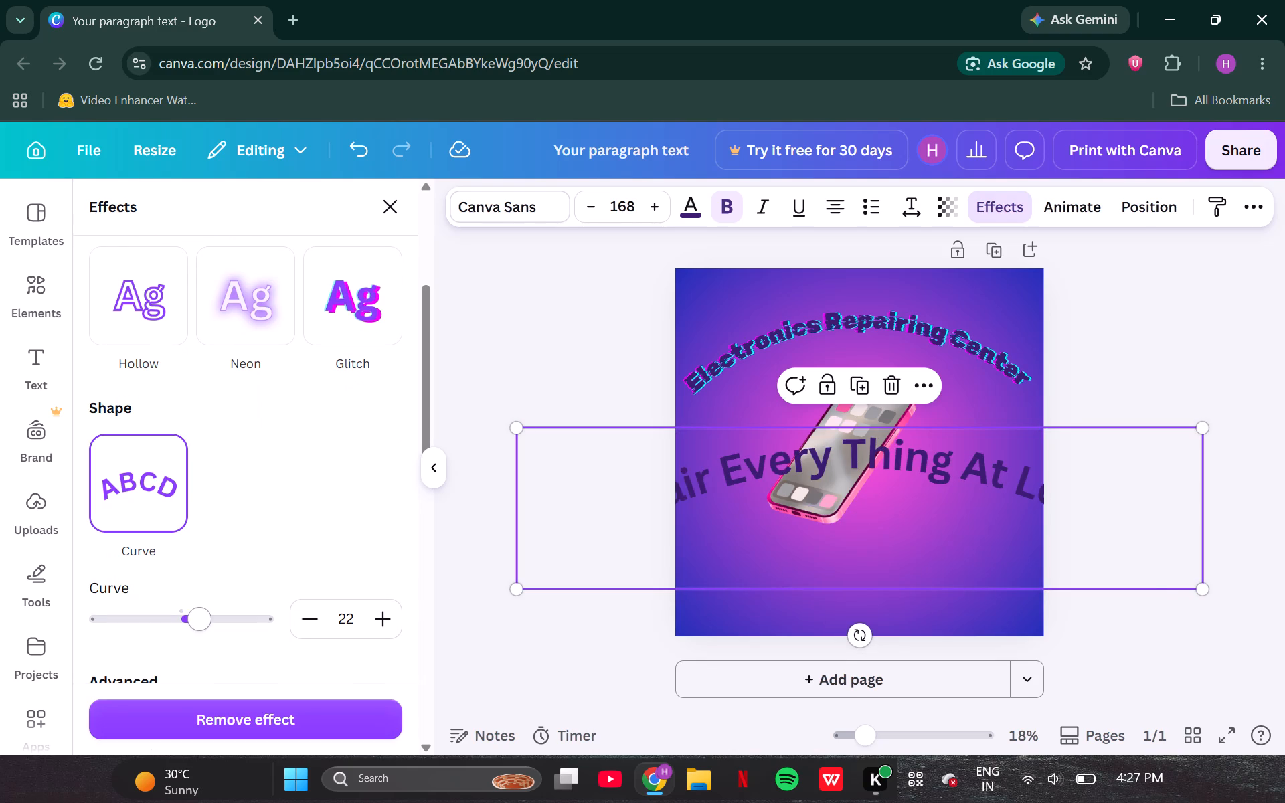
left_click_drag(187, 624, 147, 627)
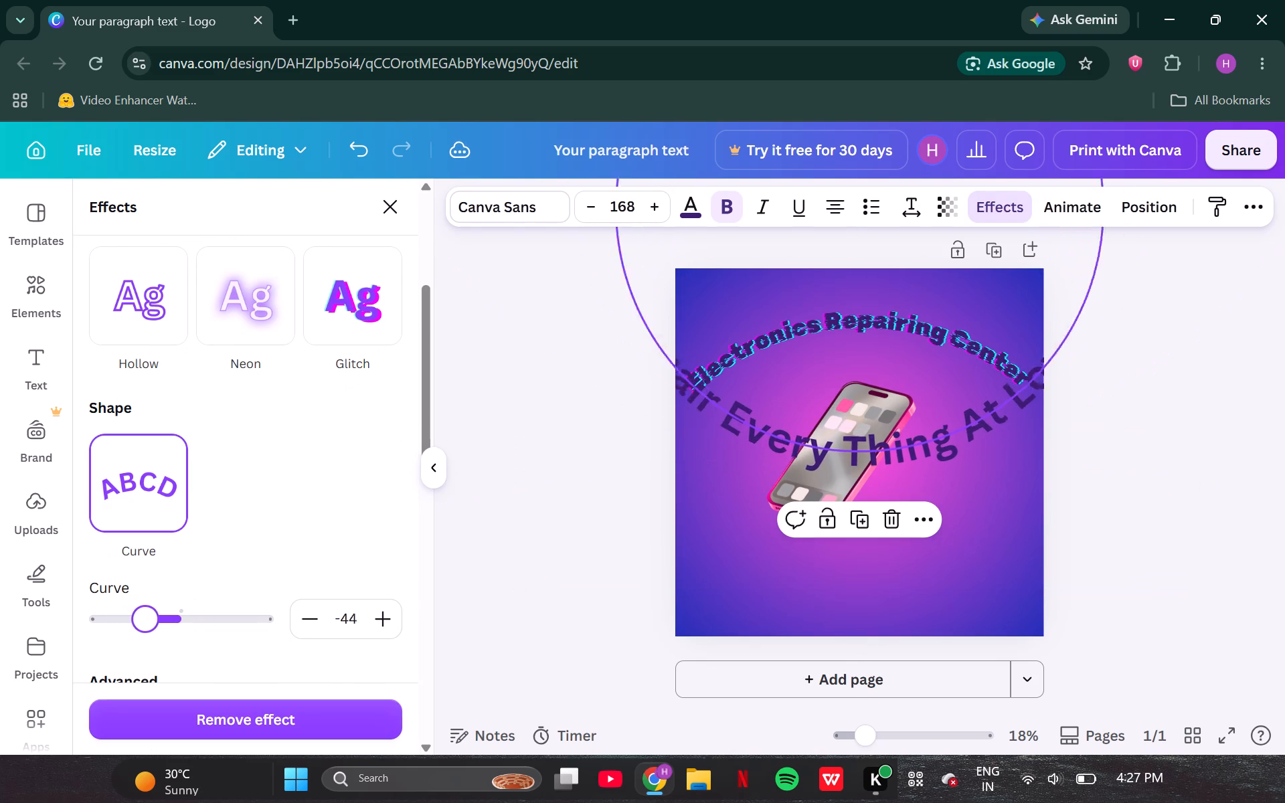
left_click_drag(147, 627, 169, 630)
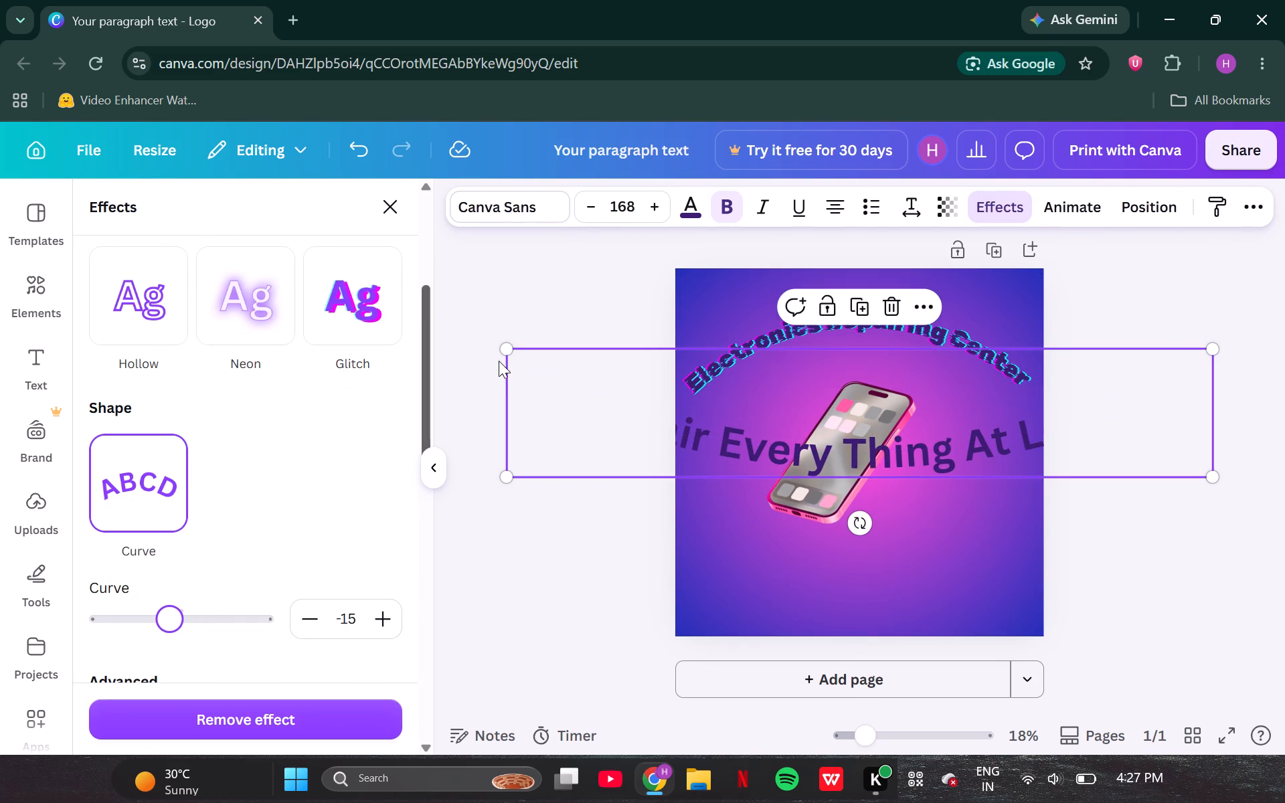
Shrink the curved tagline to about font size 87.4 and place it below the smartphone near the canvas's lower edge.
left_click_drag(507, 350, 841, 442)
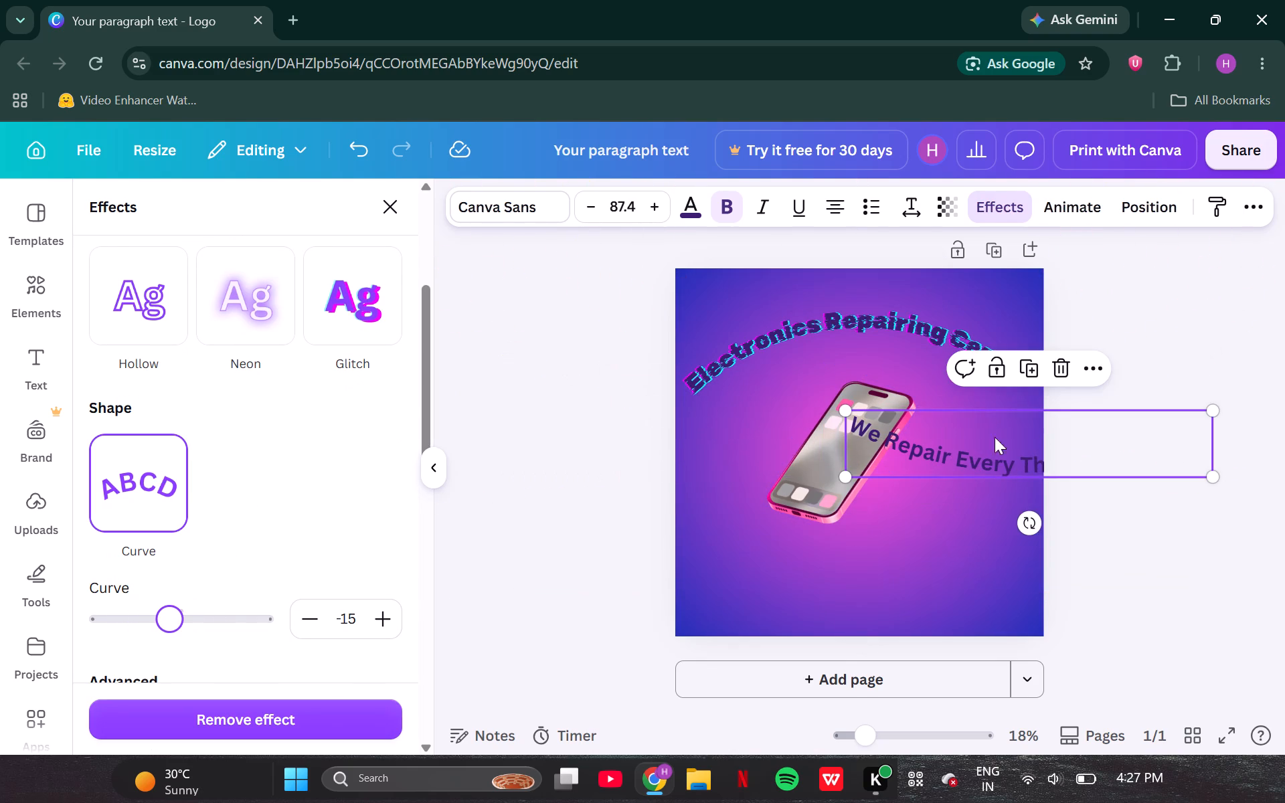
left_click_drag(1057, 435, 886, 555)
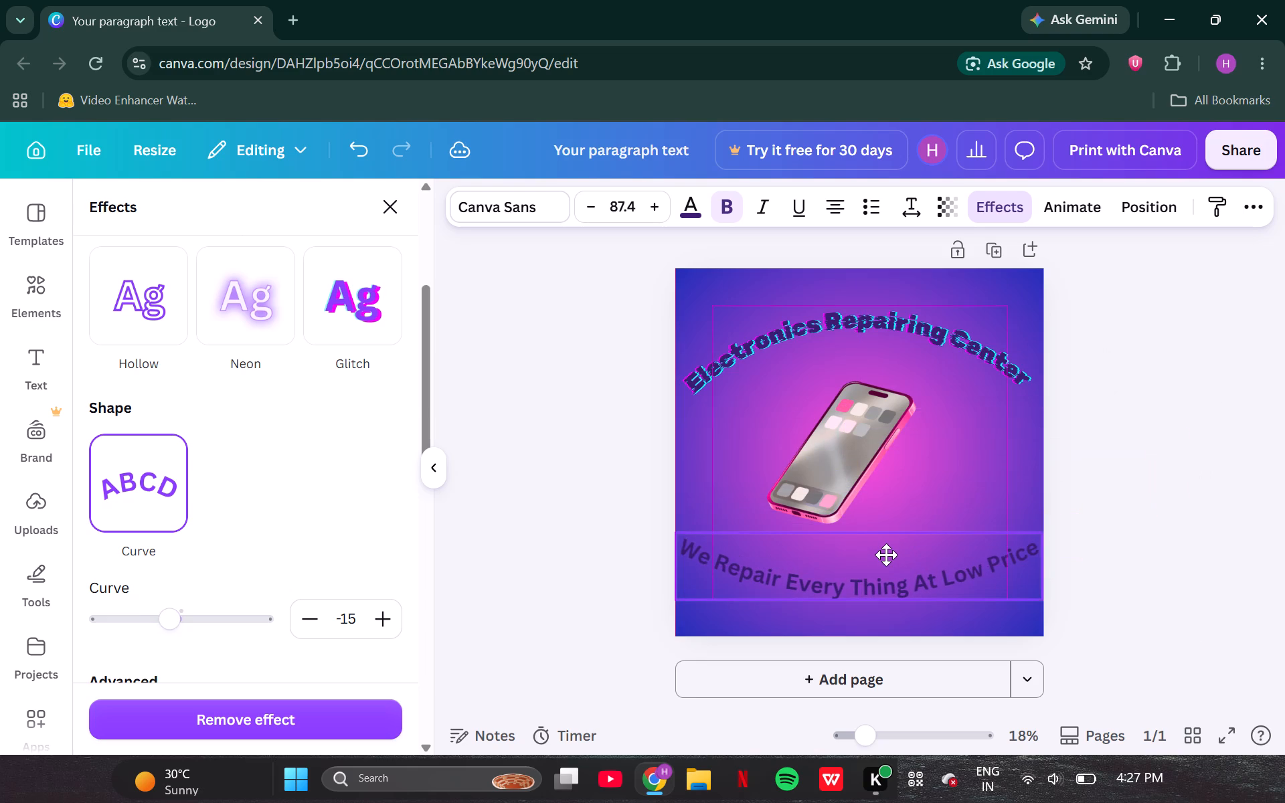
left_click_drag(886, 555, 881, 558)
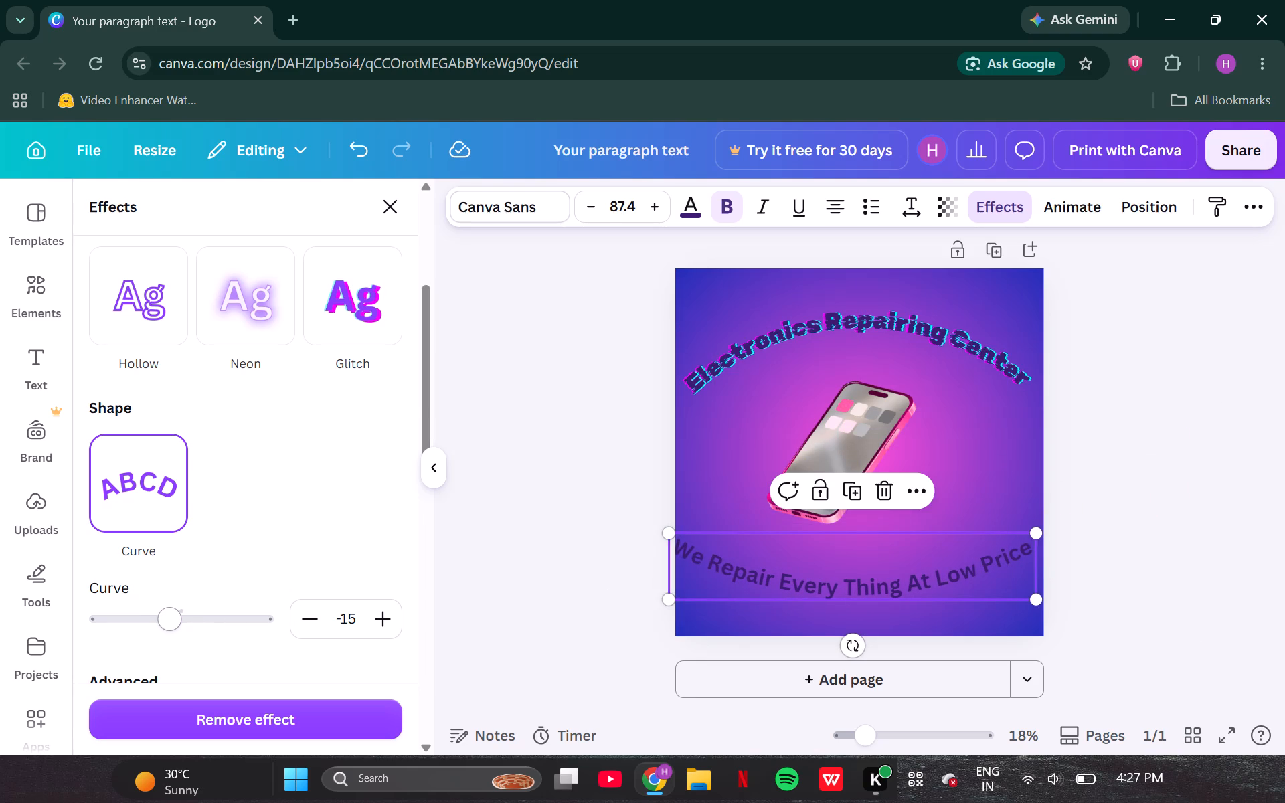
Flatten the tagline by setting its curve to 0.
left_click_drag(175, 626, 182, 625)
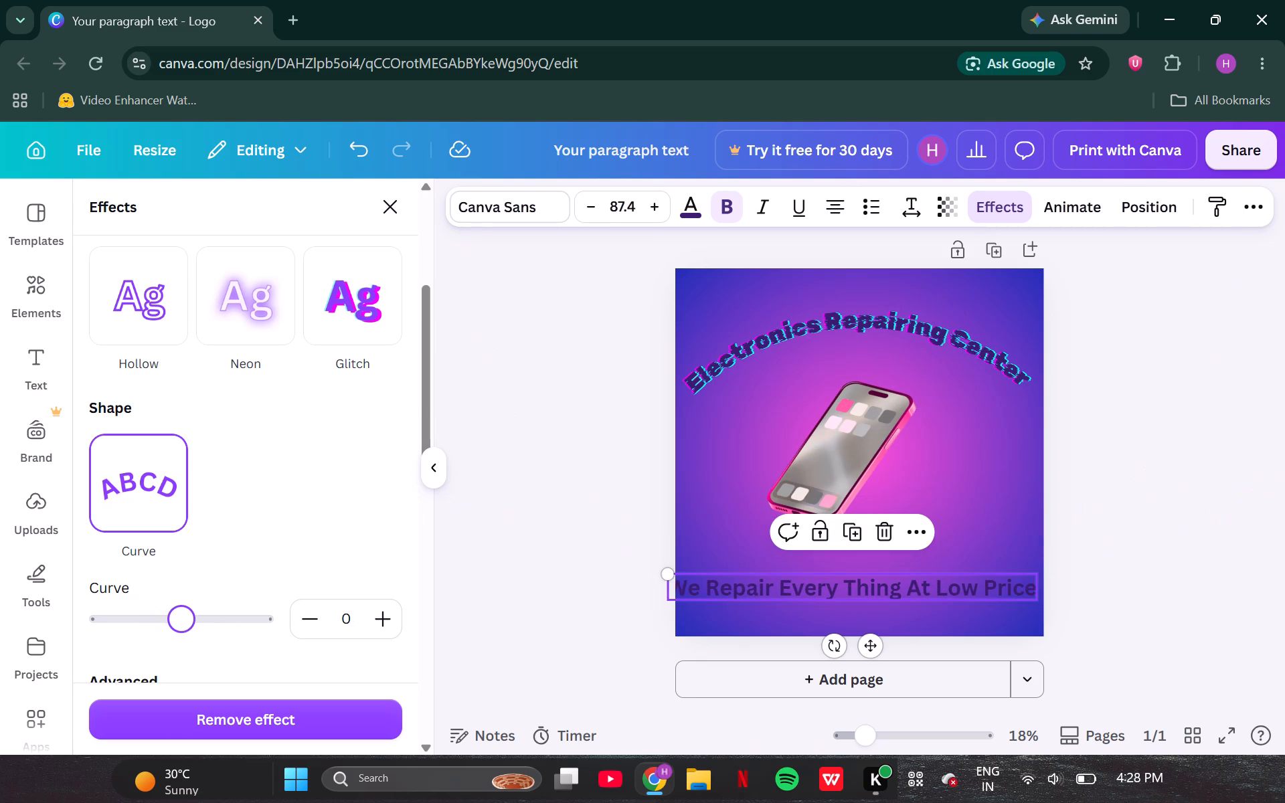
Shrink the straight tagline to about font size 78.8, centre it horizontally below the smartphone, and deselect it.
left_click_drag(667, 568, 701, 572)
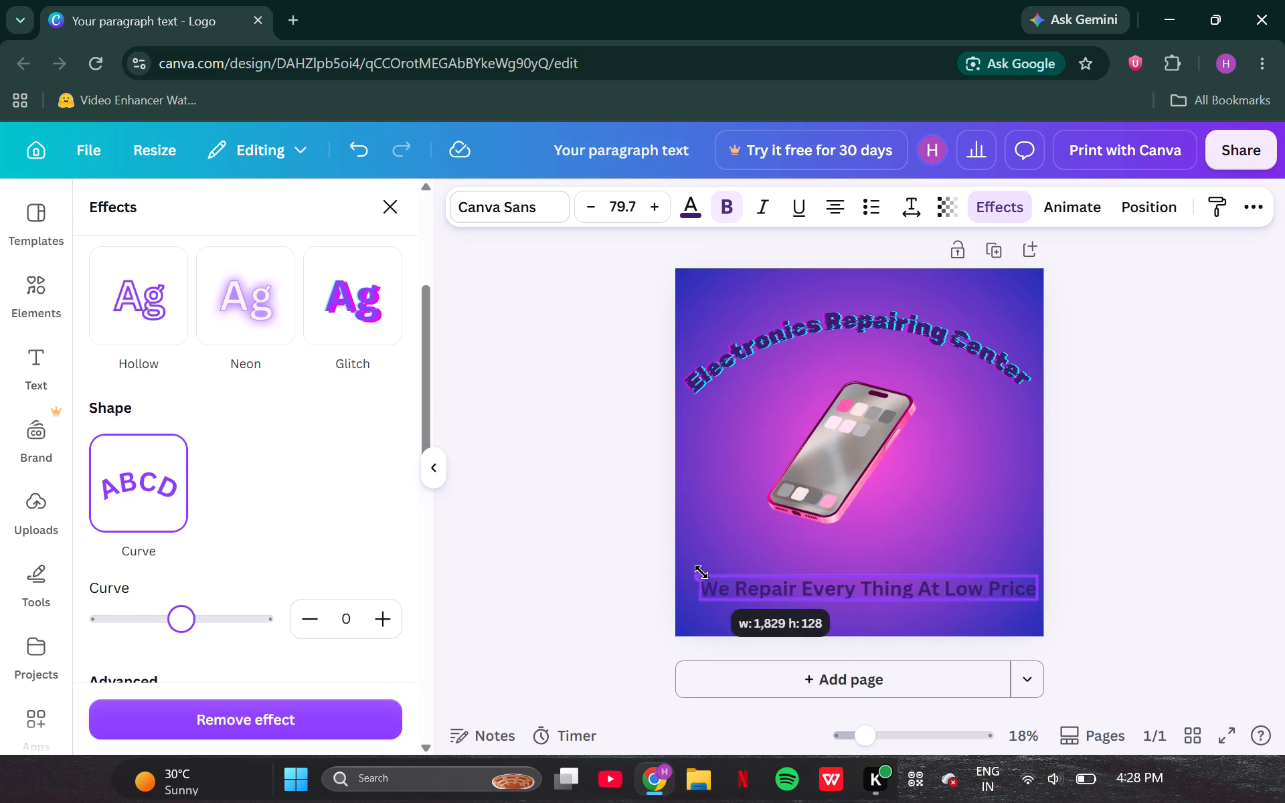
left_click_drag(701, 572, 703, 572)
left_click_drag(857, 586, 839, 578)
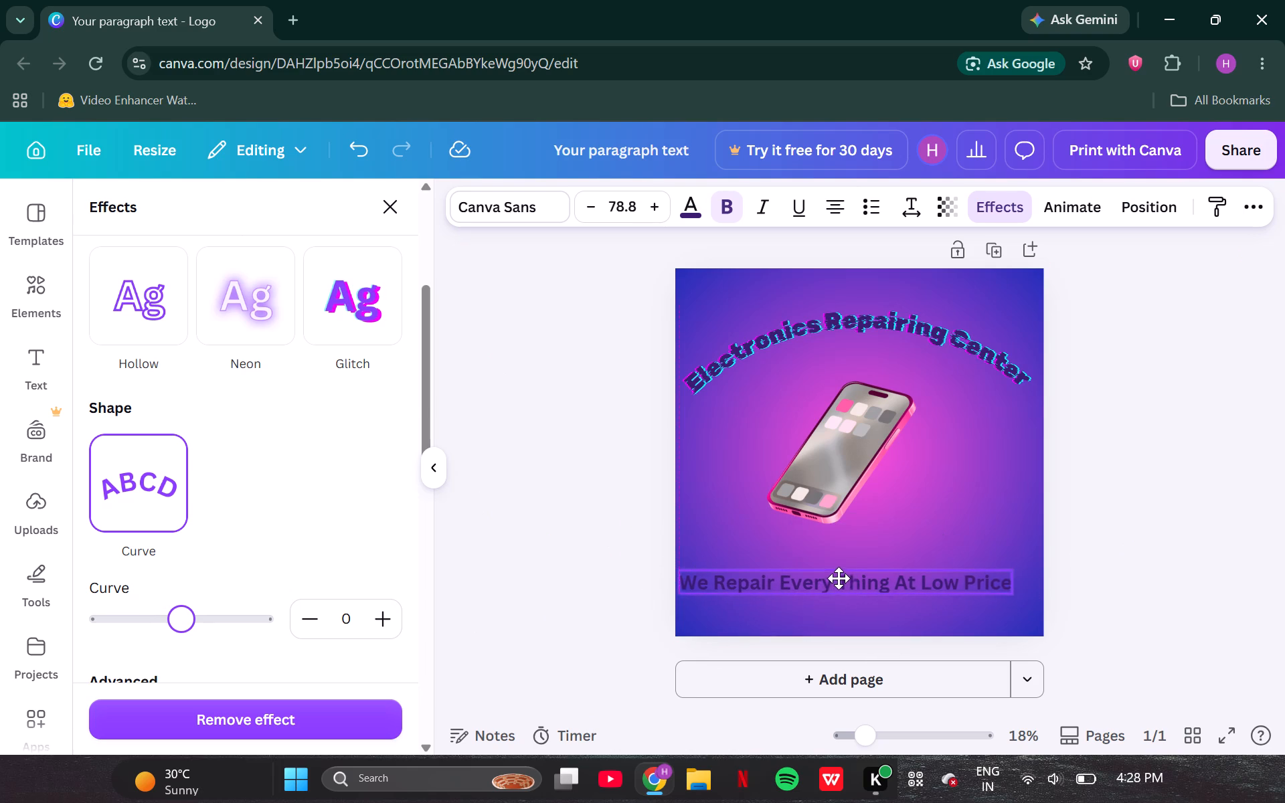
left_click_drag(839, 578, 843, 568)
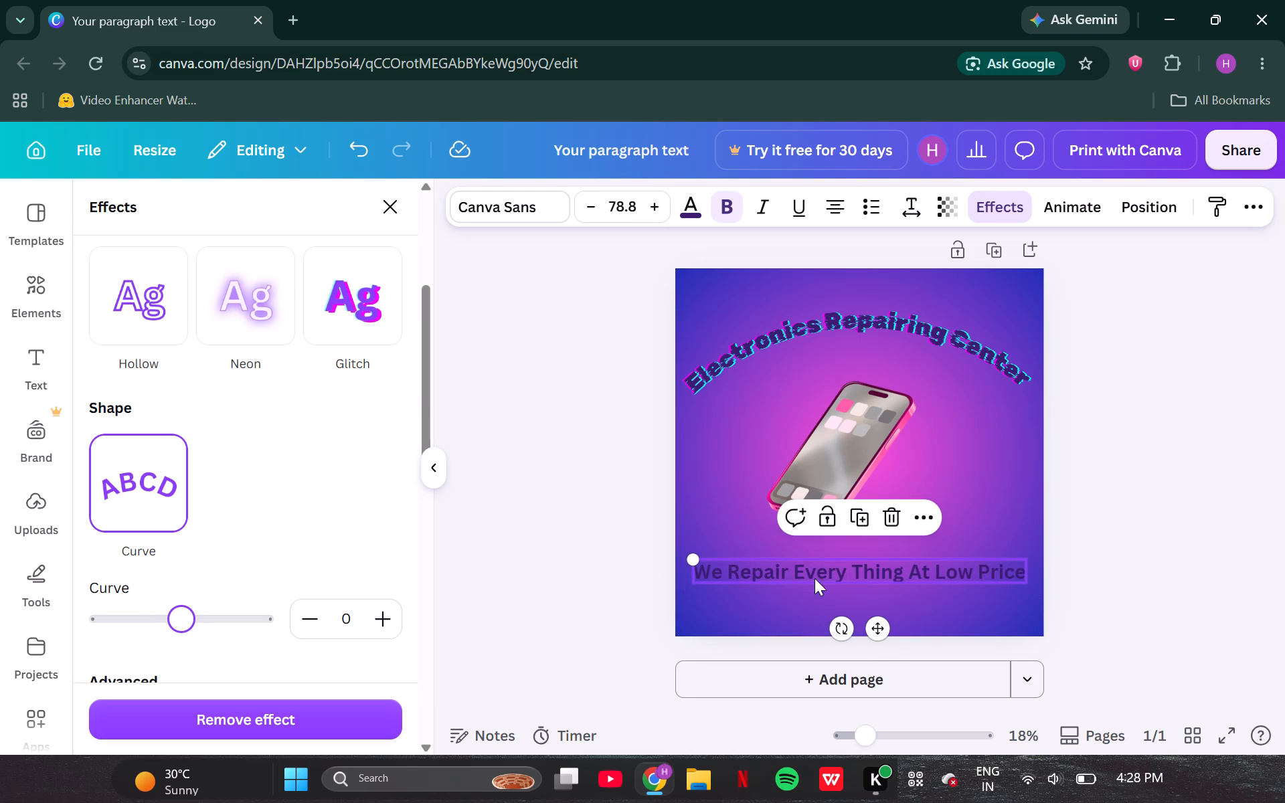
left_click(577, 590)
left_click(618, 602)
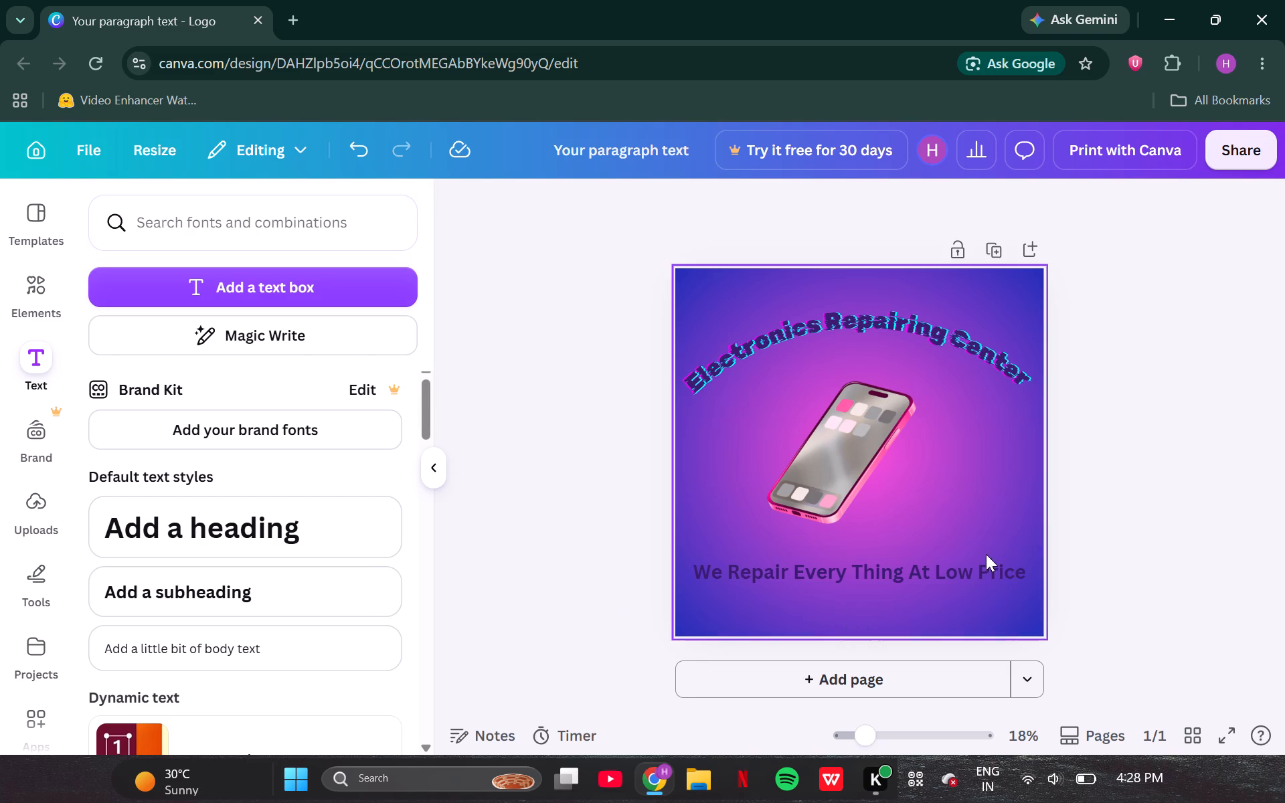
Compare pink, mauve and navy photo colours on the "We Repair Every Thing At Low Price" tagline, settle on default solid yellow, and deselect it.
left_click(875, 573)
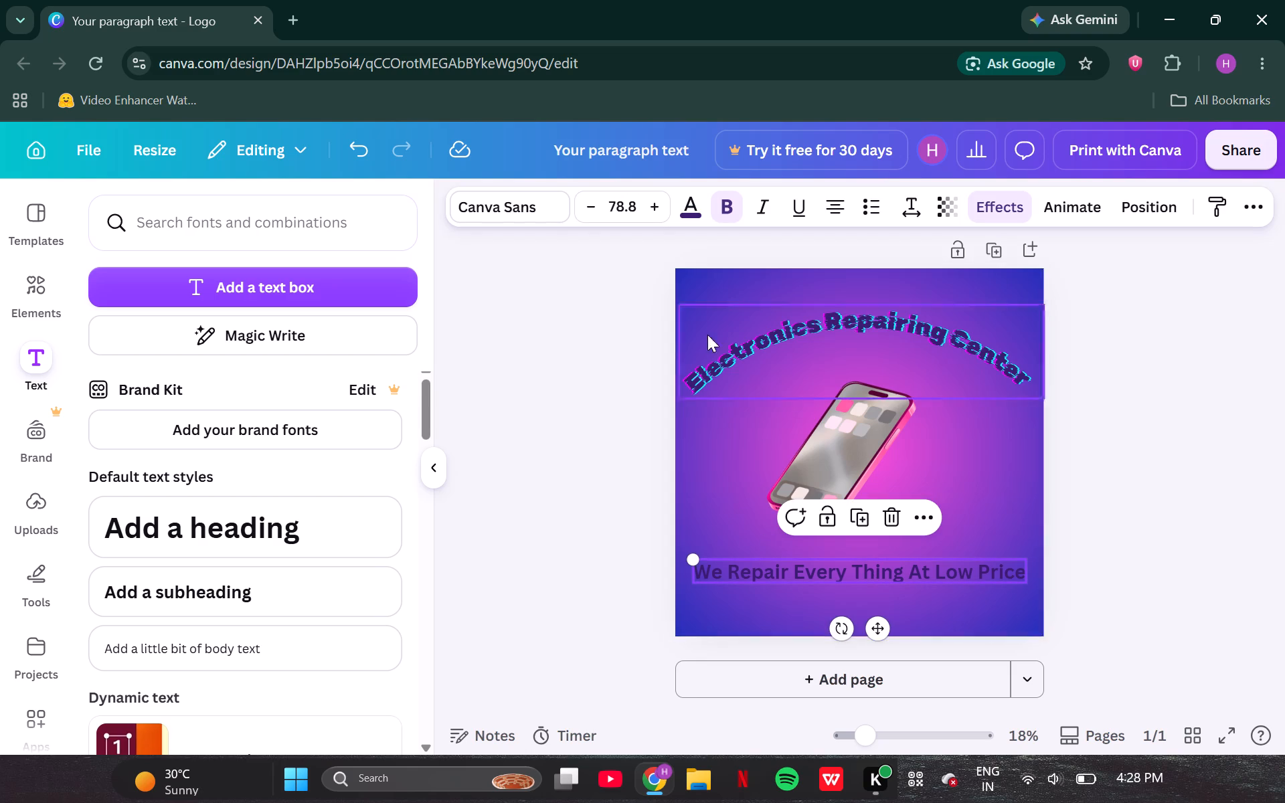
left_click(689, 212)
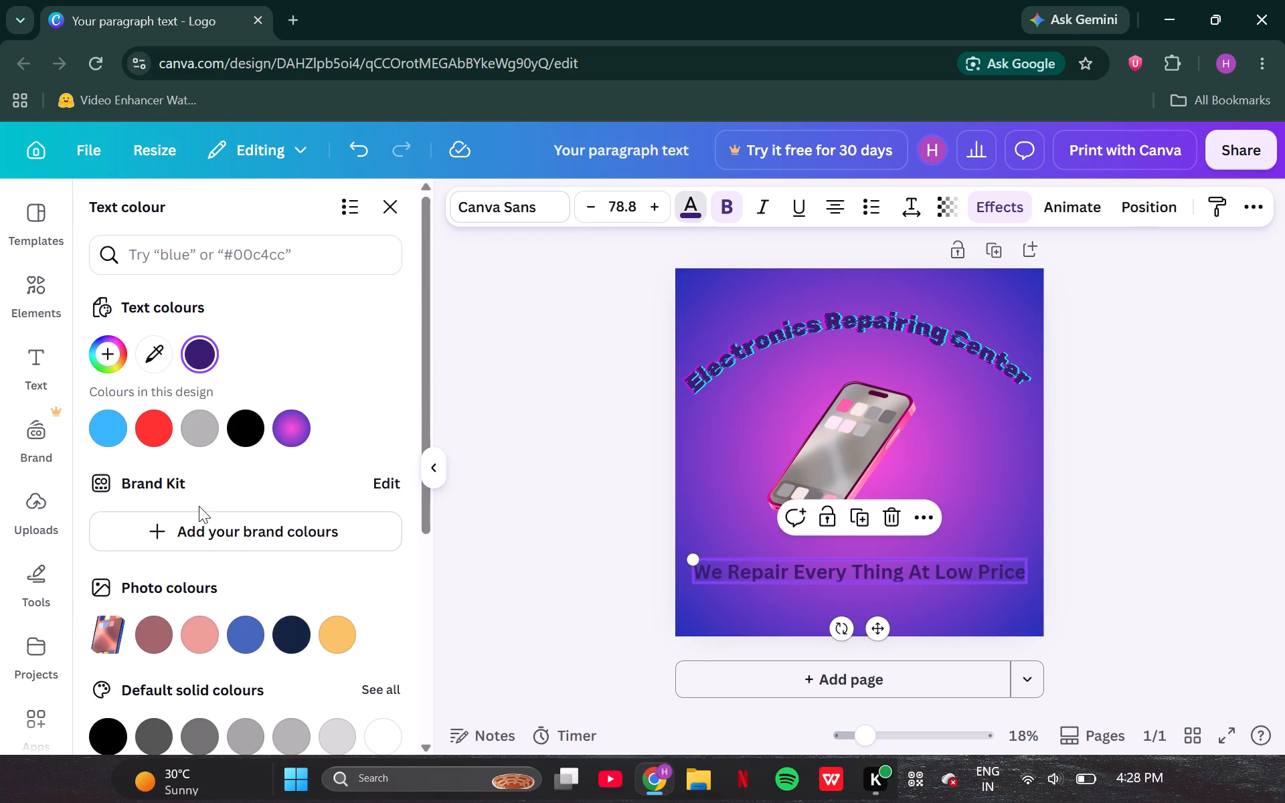
left_click(209, 629)
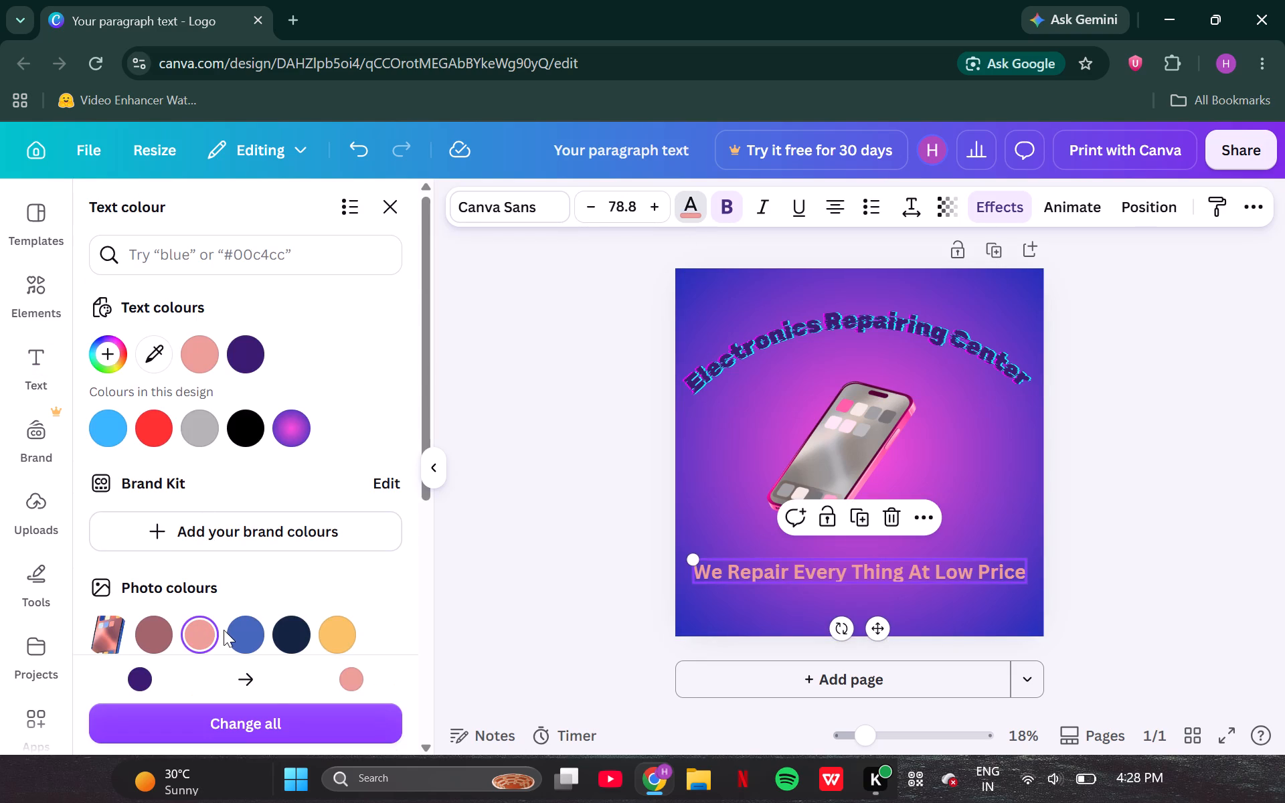
left_click(159, 633)
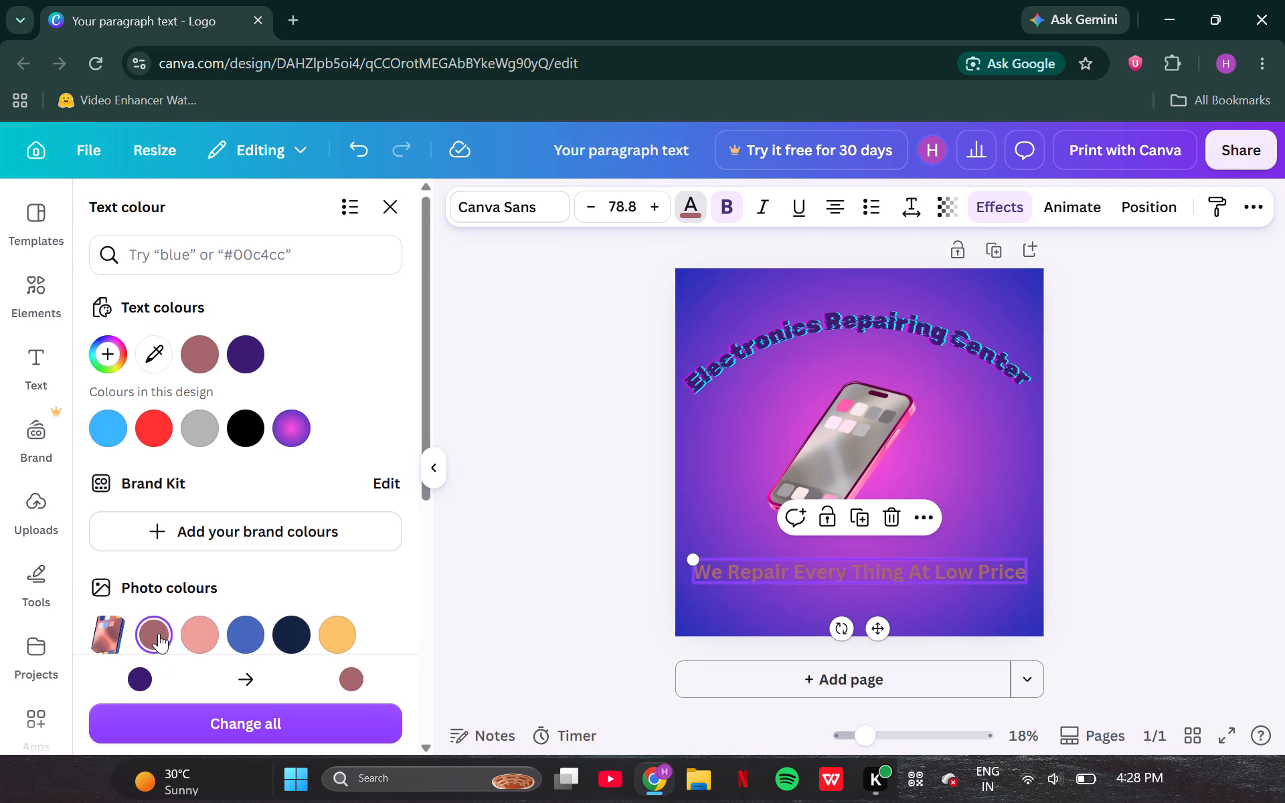
left_click(176, 634)
left_click(226, 635)
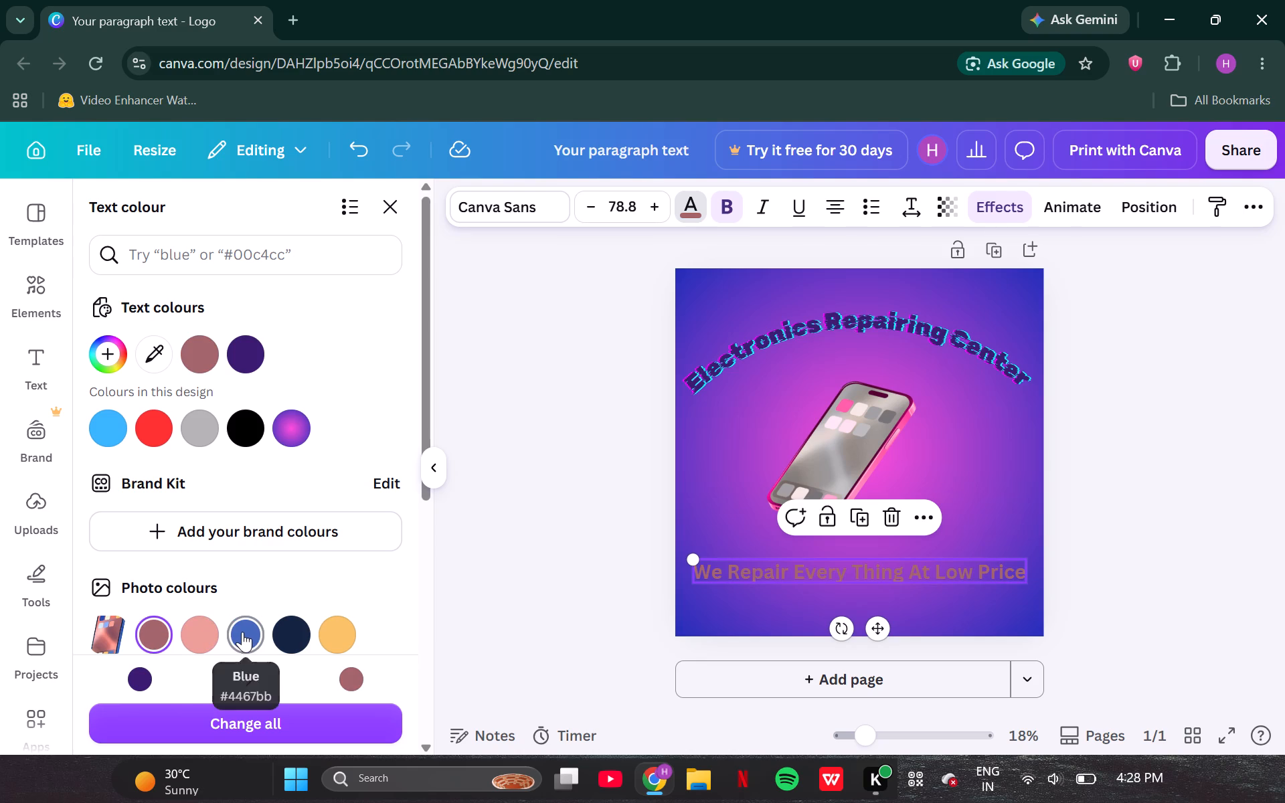
left_click(242, 632)
left_click(270, 622)
left_click(286, 625)
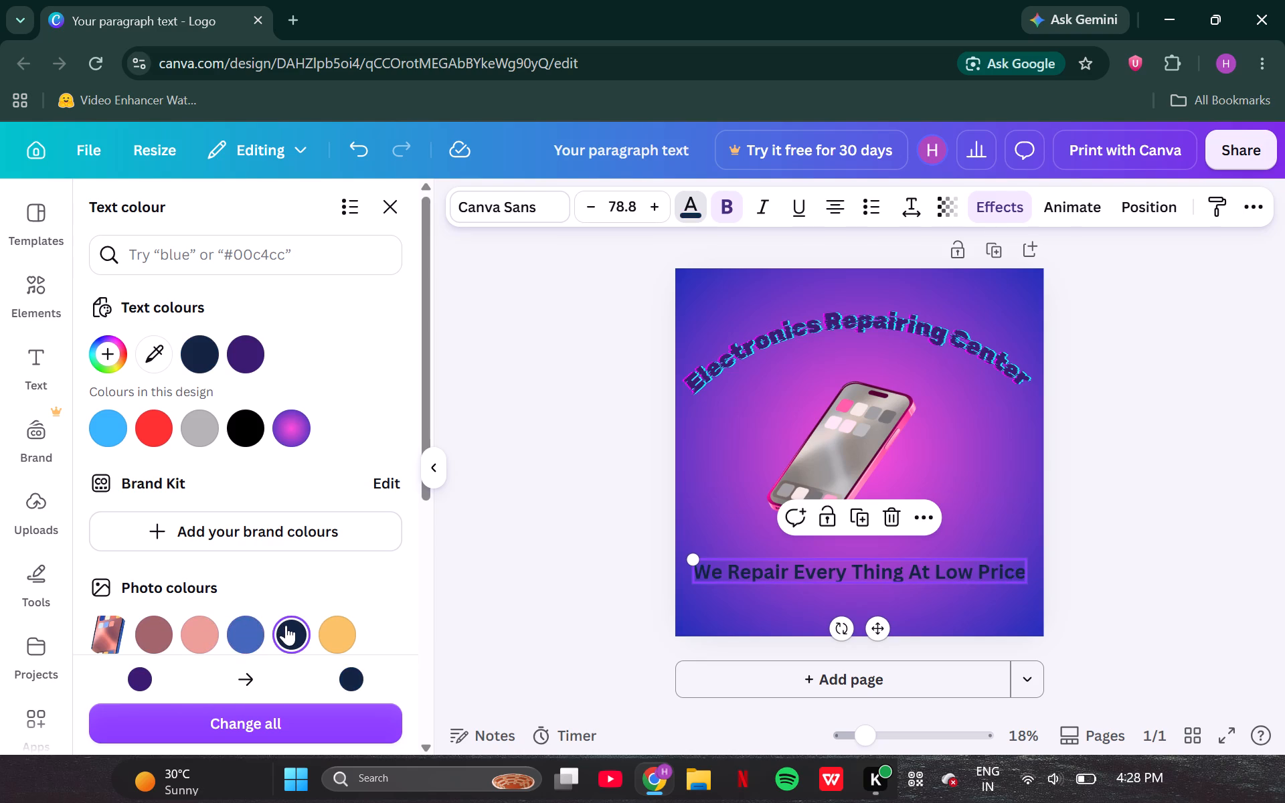
left_click(211, 638)
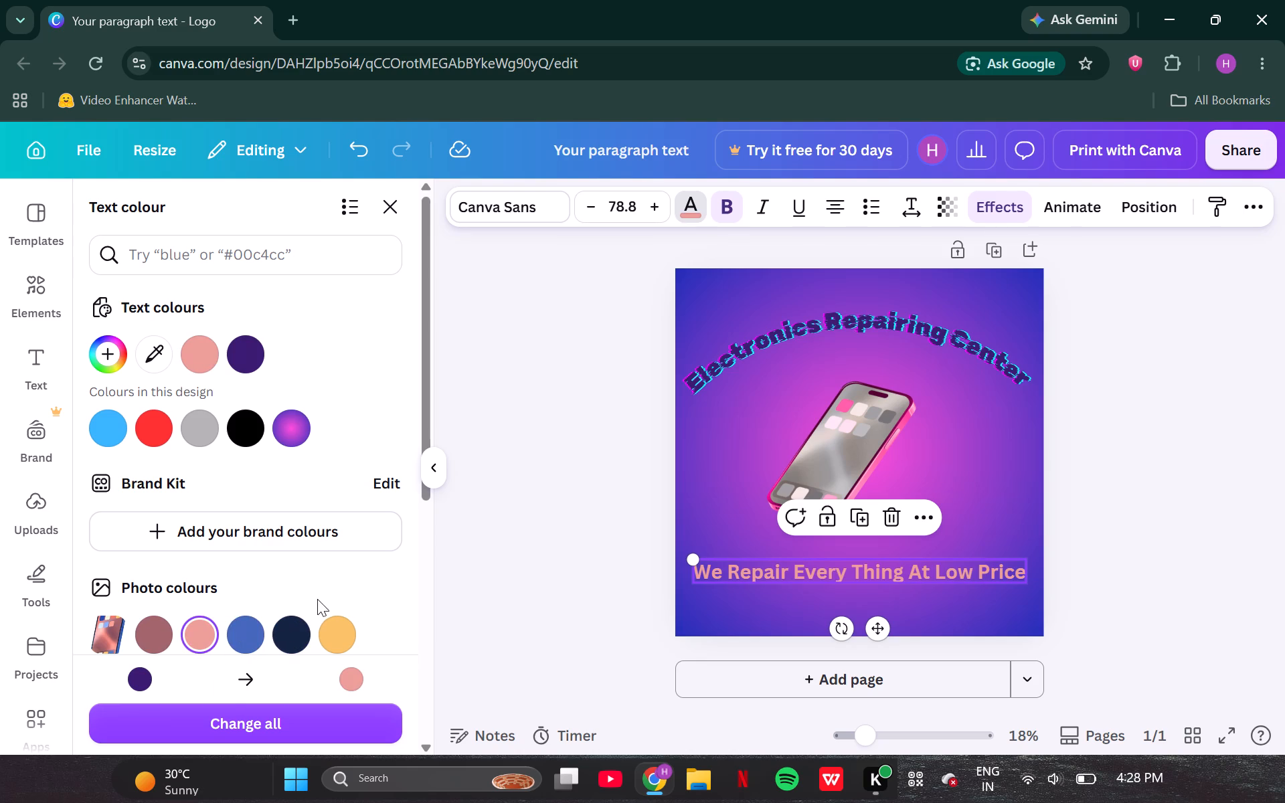
left_click(345, 583)
scroll(327, 601, "down", 5)
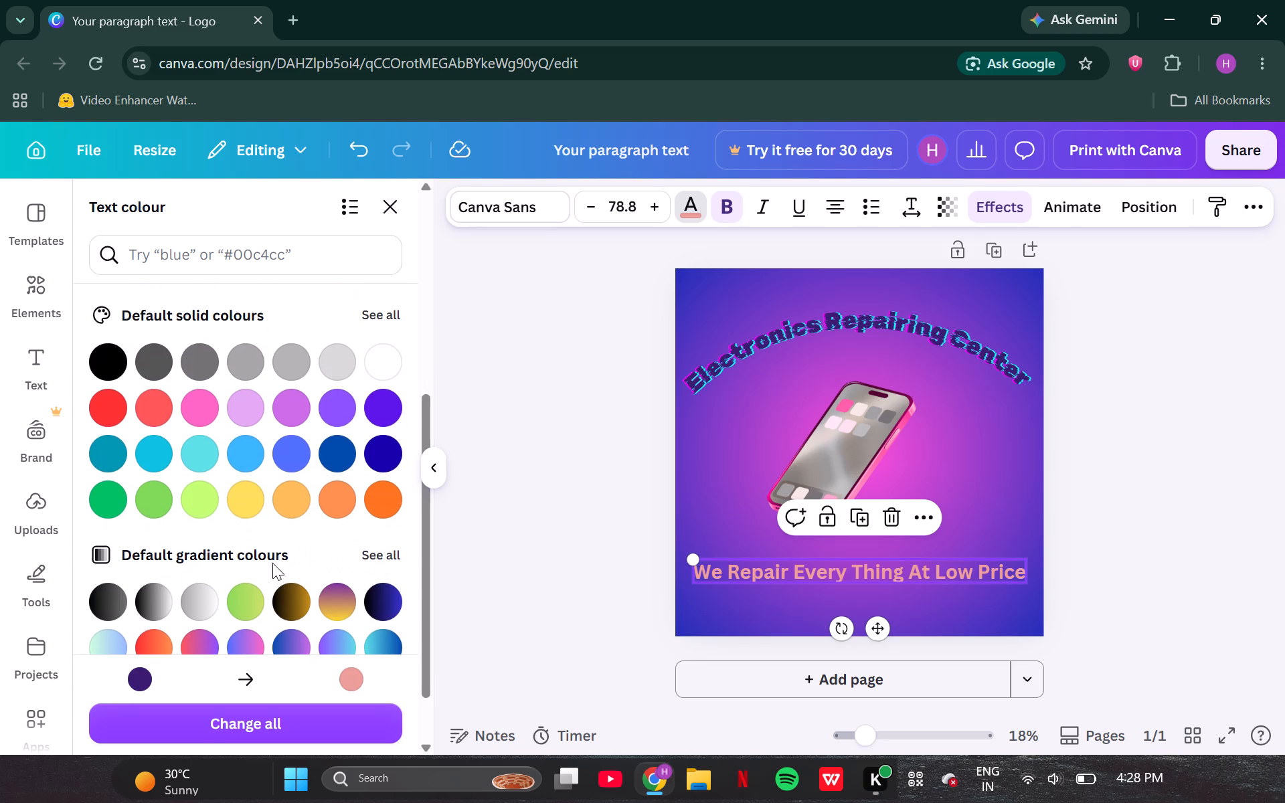
left_click(249, 510)
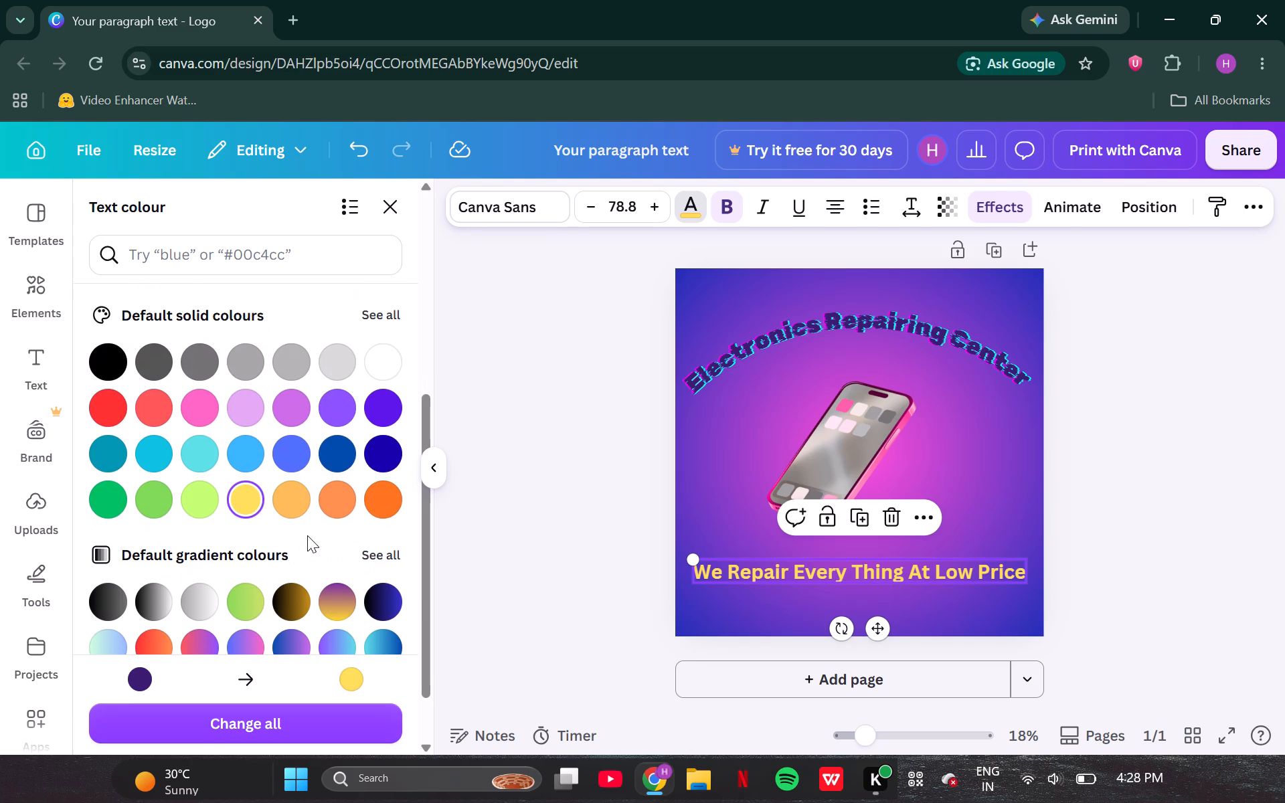
left_click(347, 551)
left_click(547, 526)
left_click(547, 526)
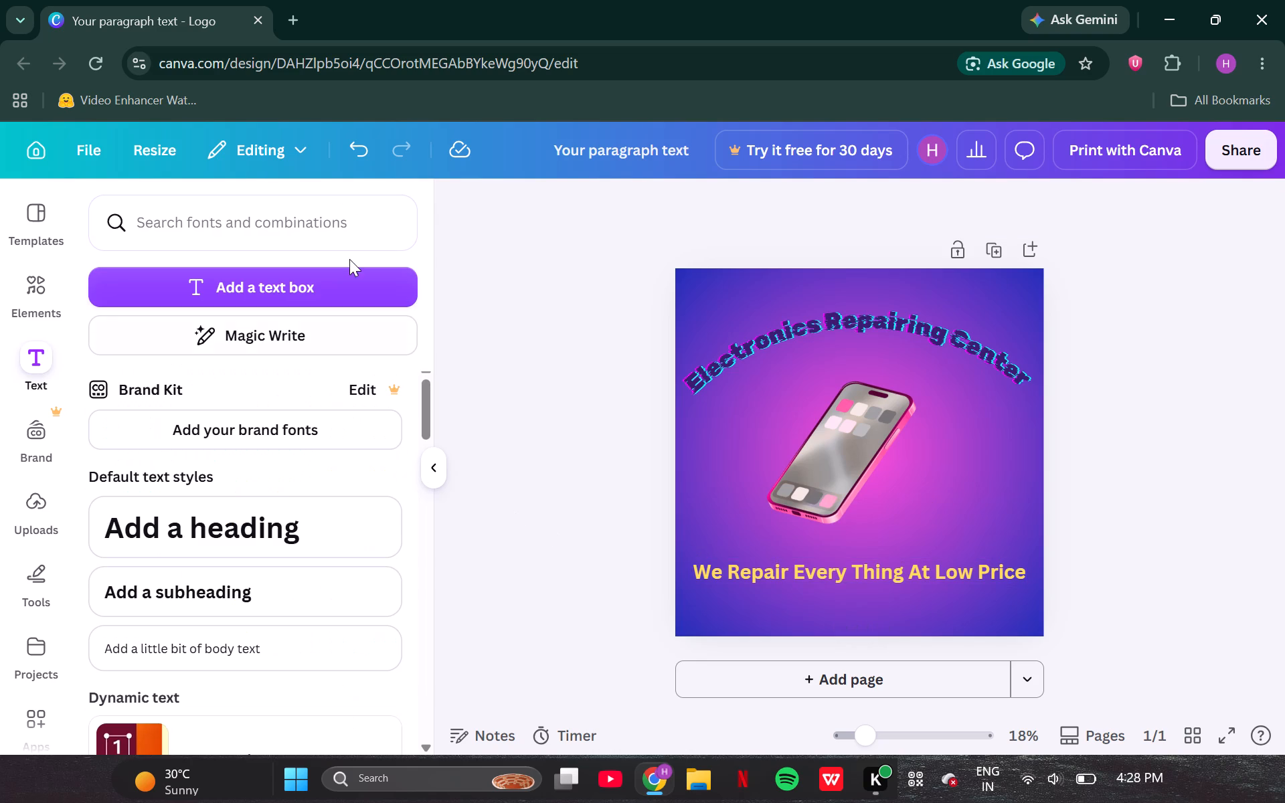
Search the fonts and text combinations for "Frame".
left_click(220, 216)
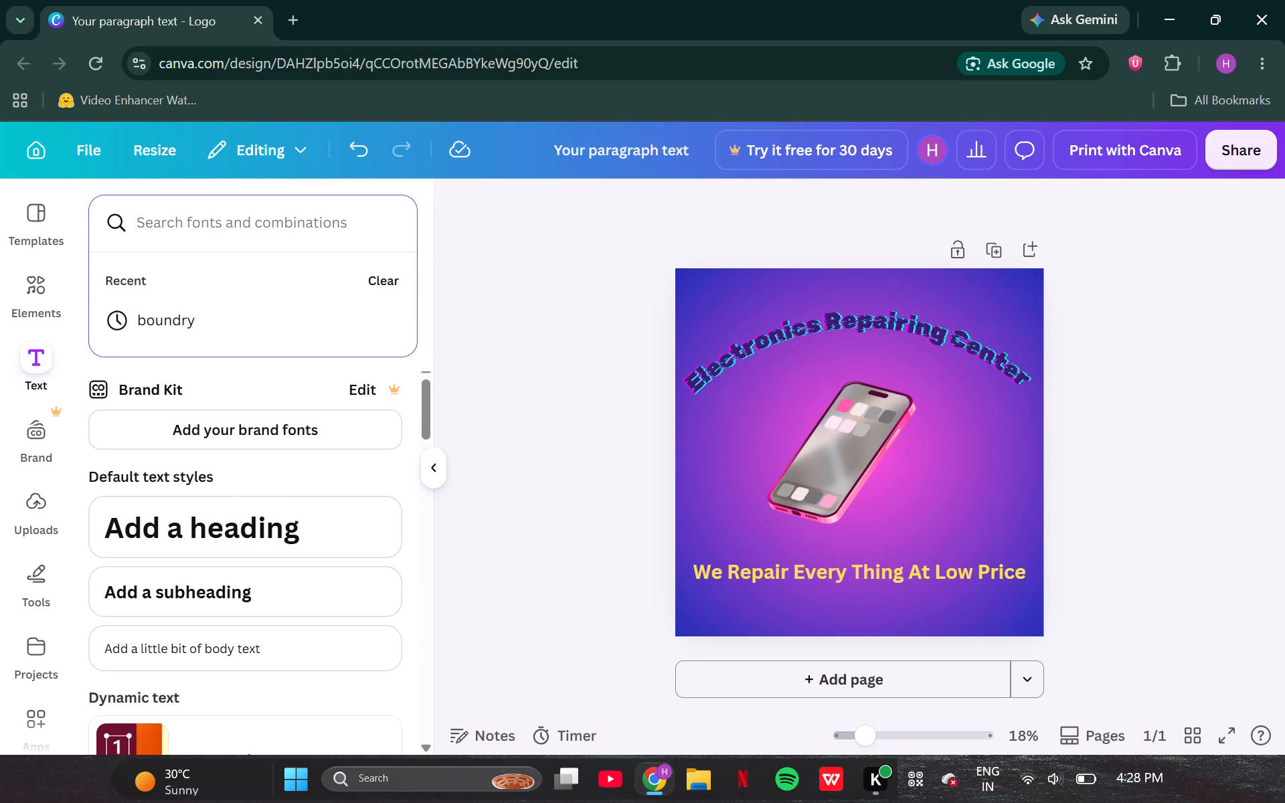
type("Frame")
key("Return")
key("backslash")
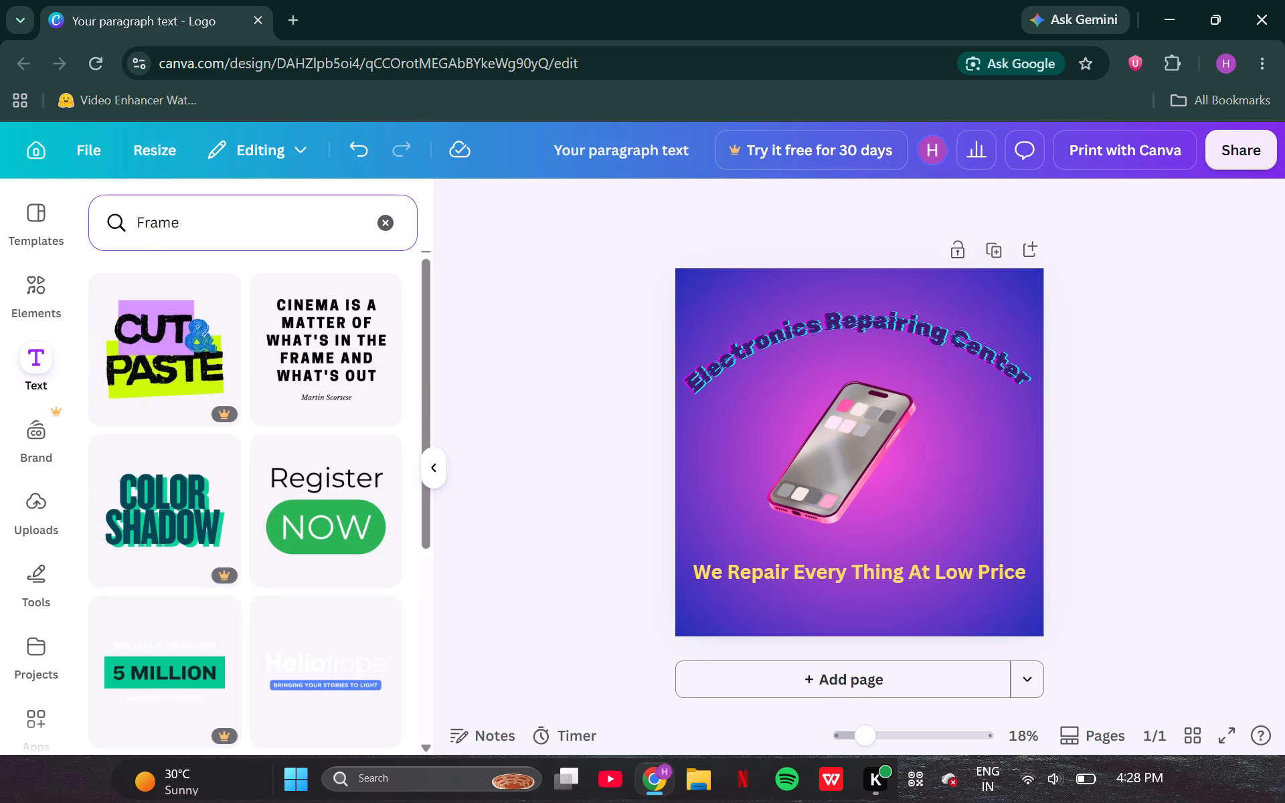
Search the elements library for "Frame", replacing the earlier mobile search.
left_click(58, 306)
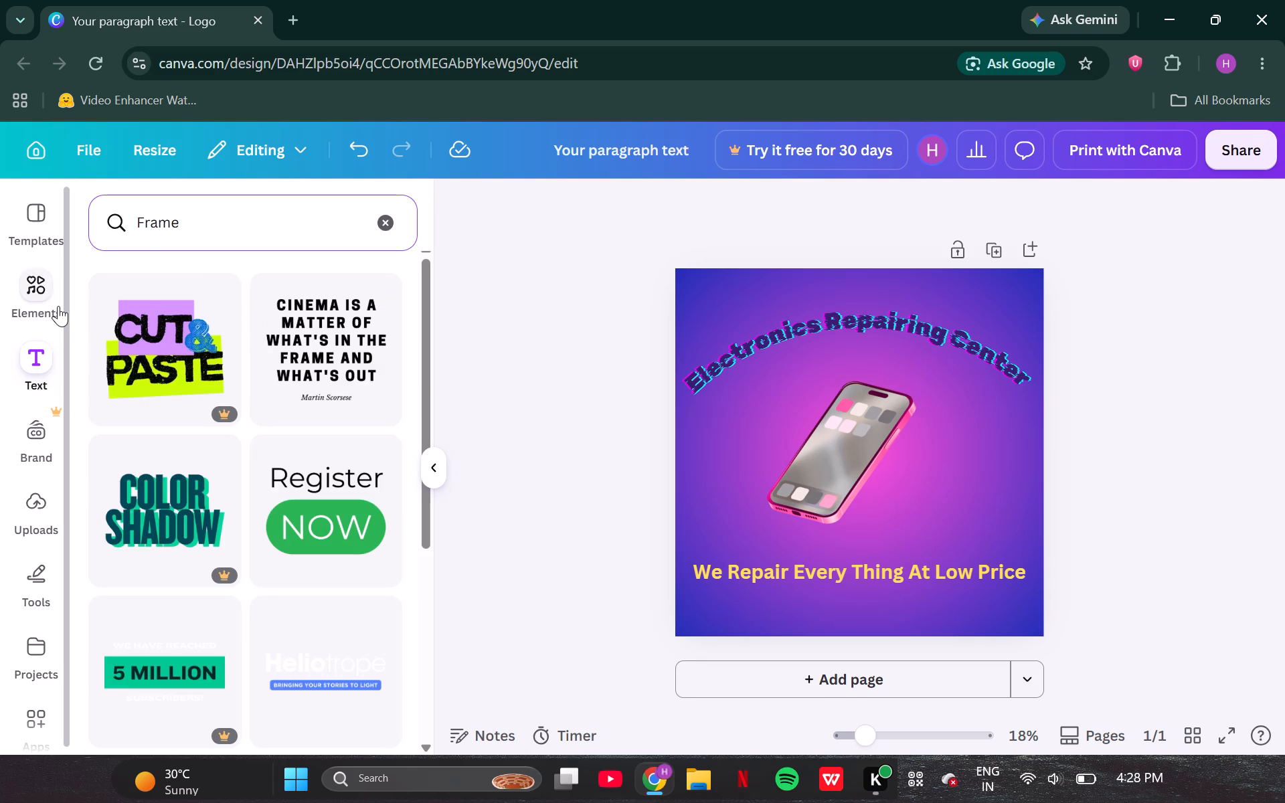
left_click(220, 219)
key("BackSpace")
key("BackSpace")
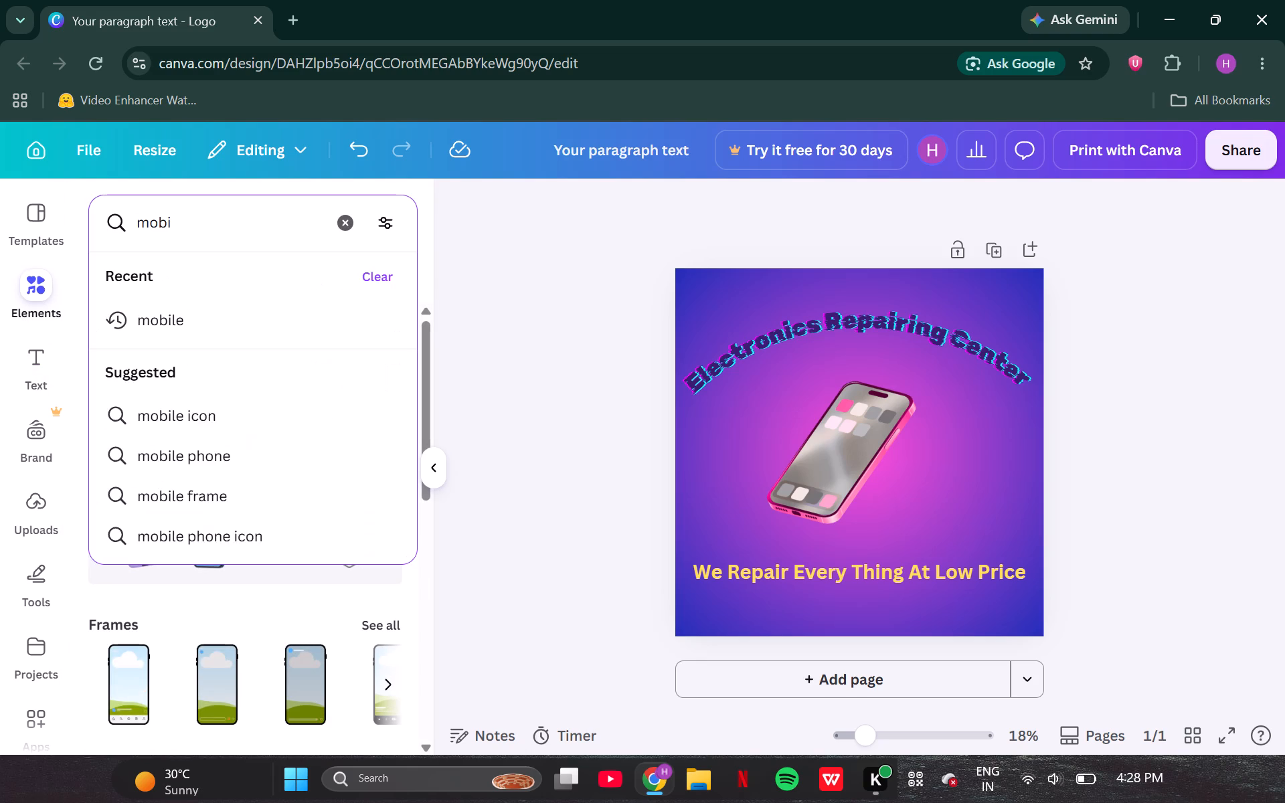
key("BackSpace")
key("BackSpace")
key("BackSpace")
key("BackSpace")
key("BackSpace")
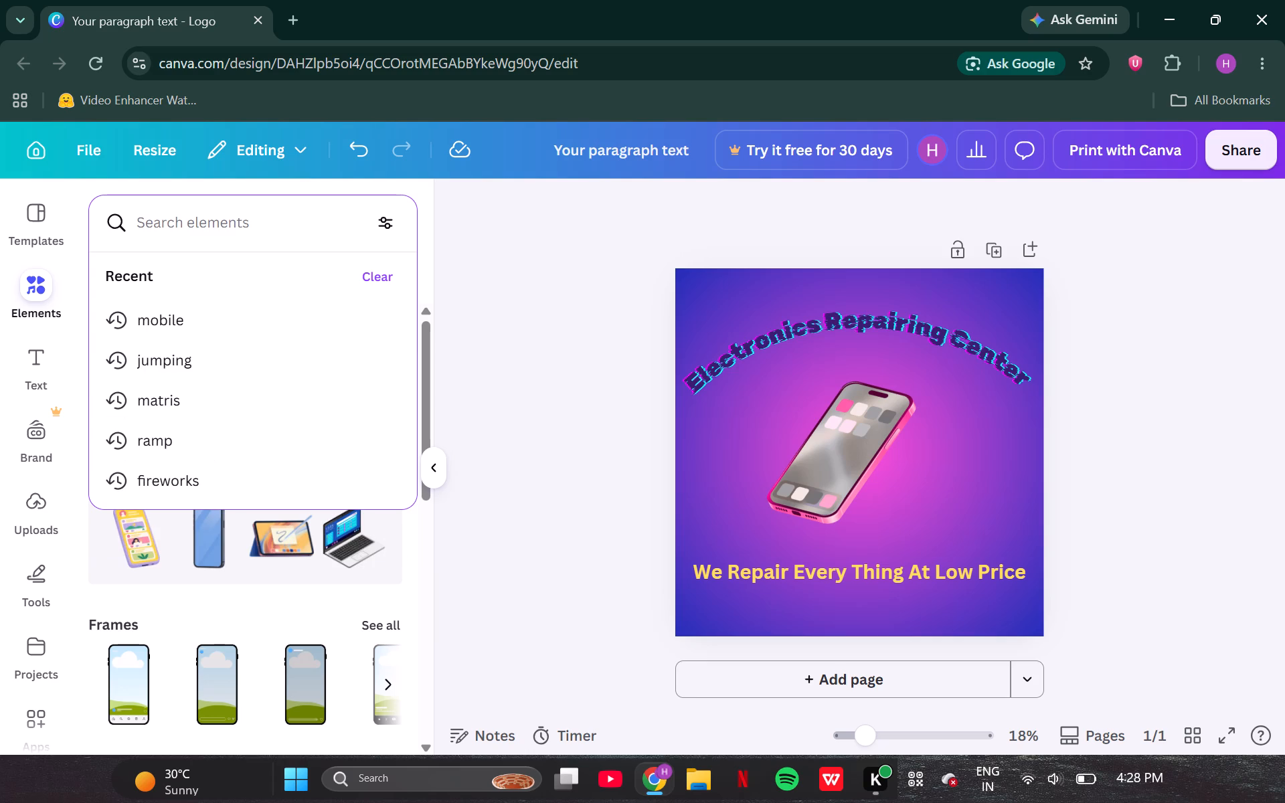
type("Frame")
key("Return")
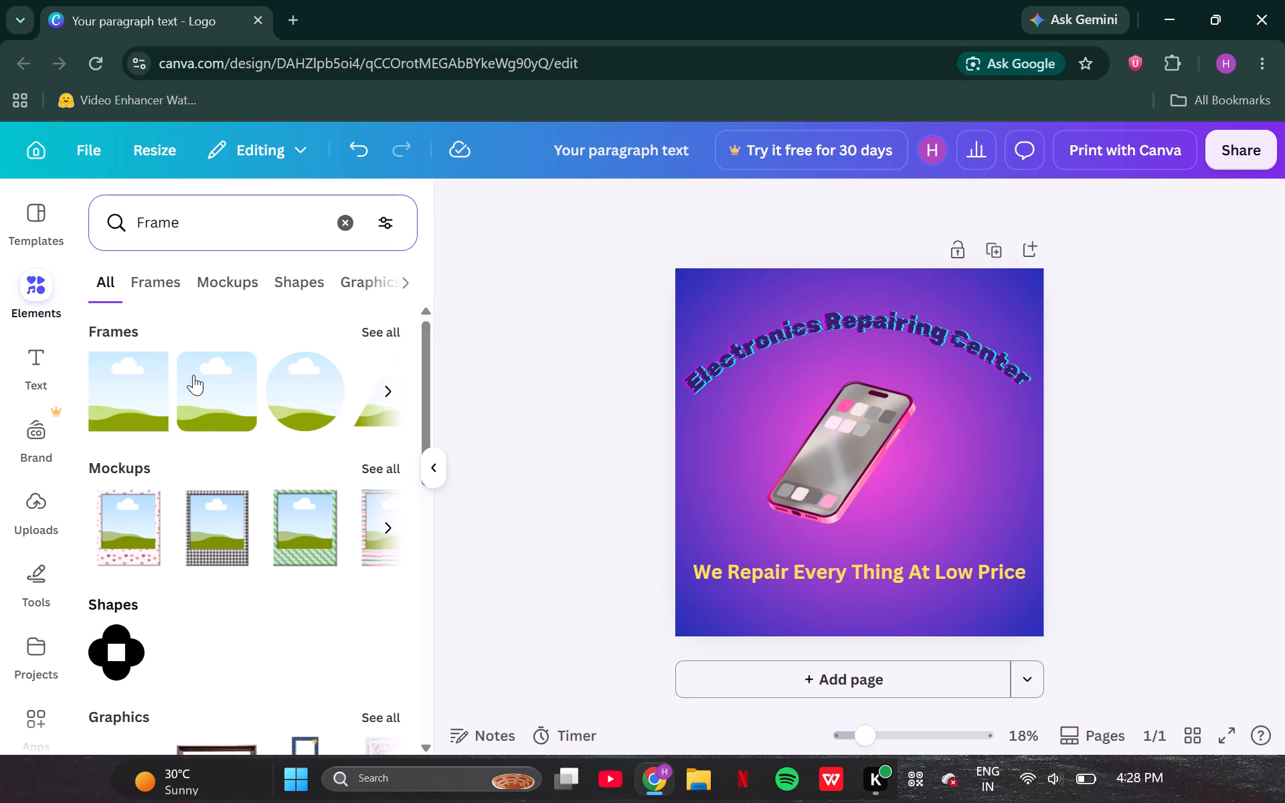
Examine the frame results across the mockups, graphics, photos and 3D categories for a border that suits the logo.
scroll(193, 444, "down", 3)
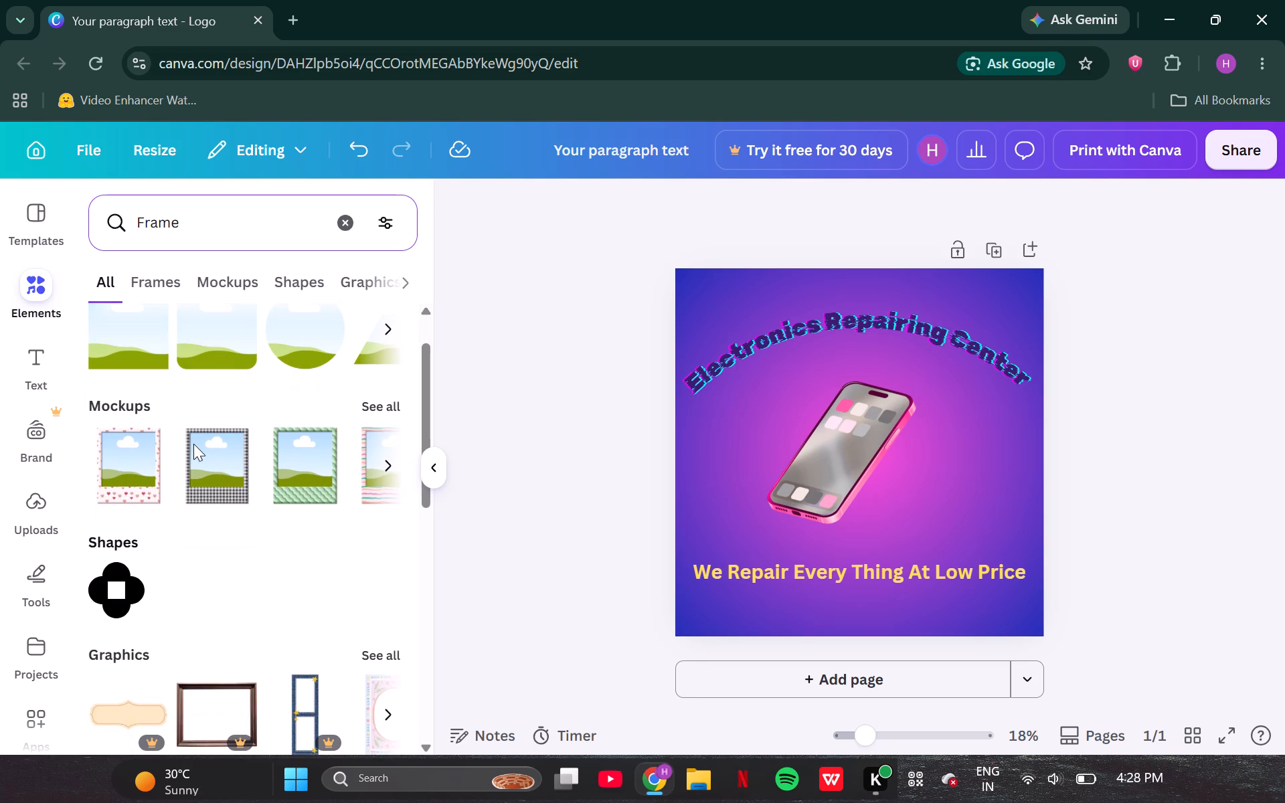
scroll(193, 444, "down", 3)
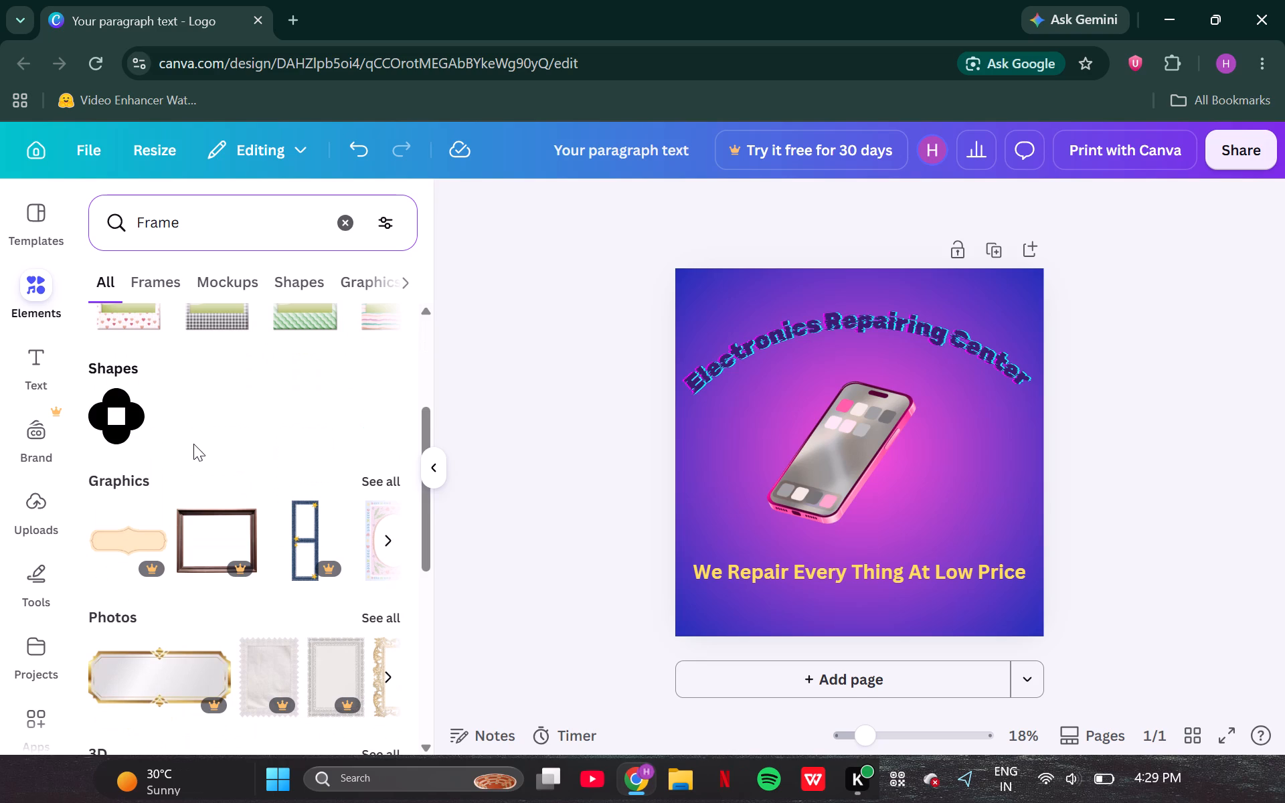
scroll(292, 438, "down", 2)
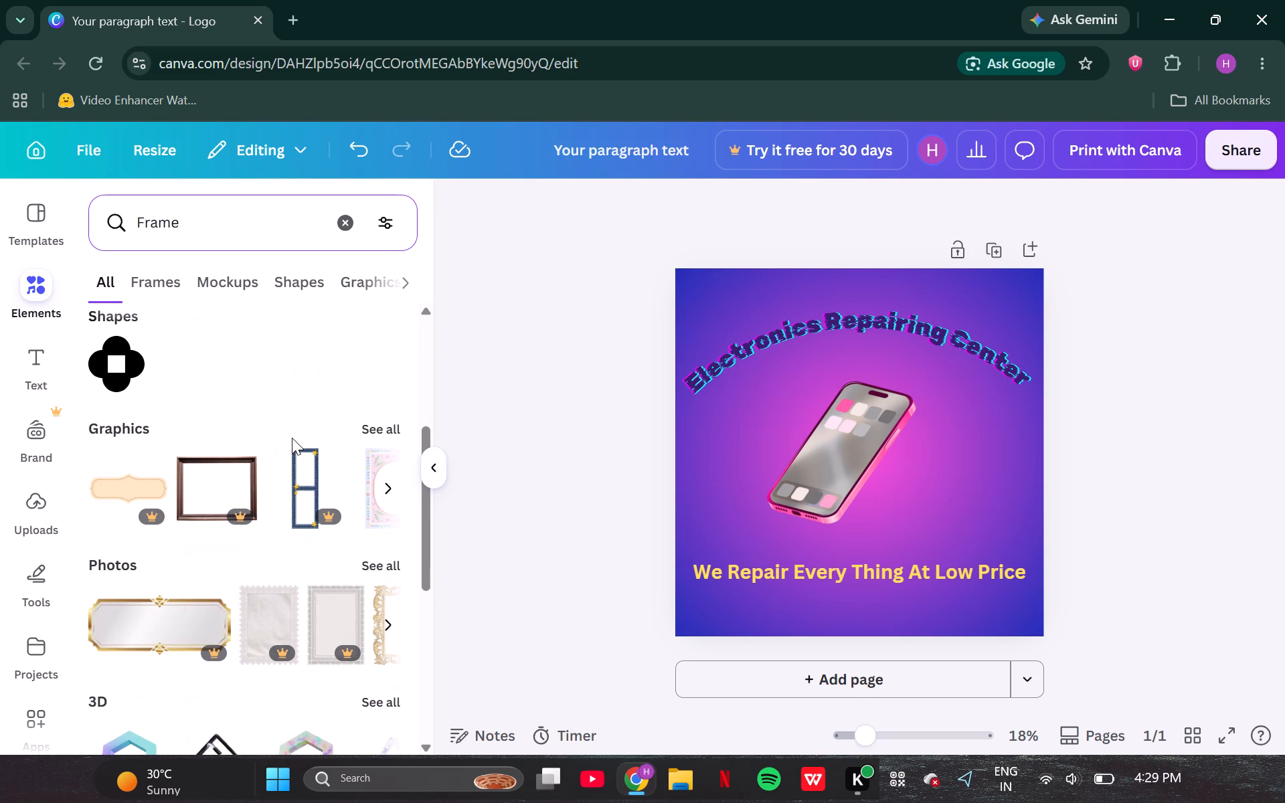
scroll(292, 438, "down", 2)
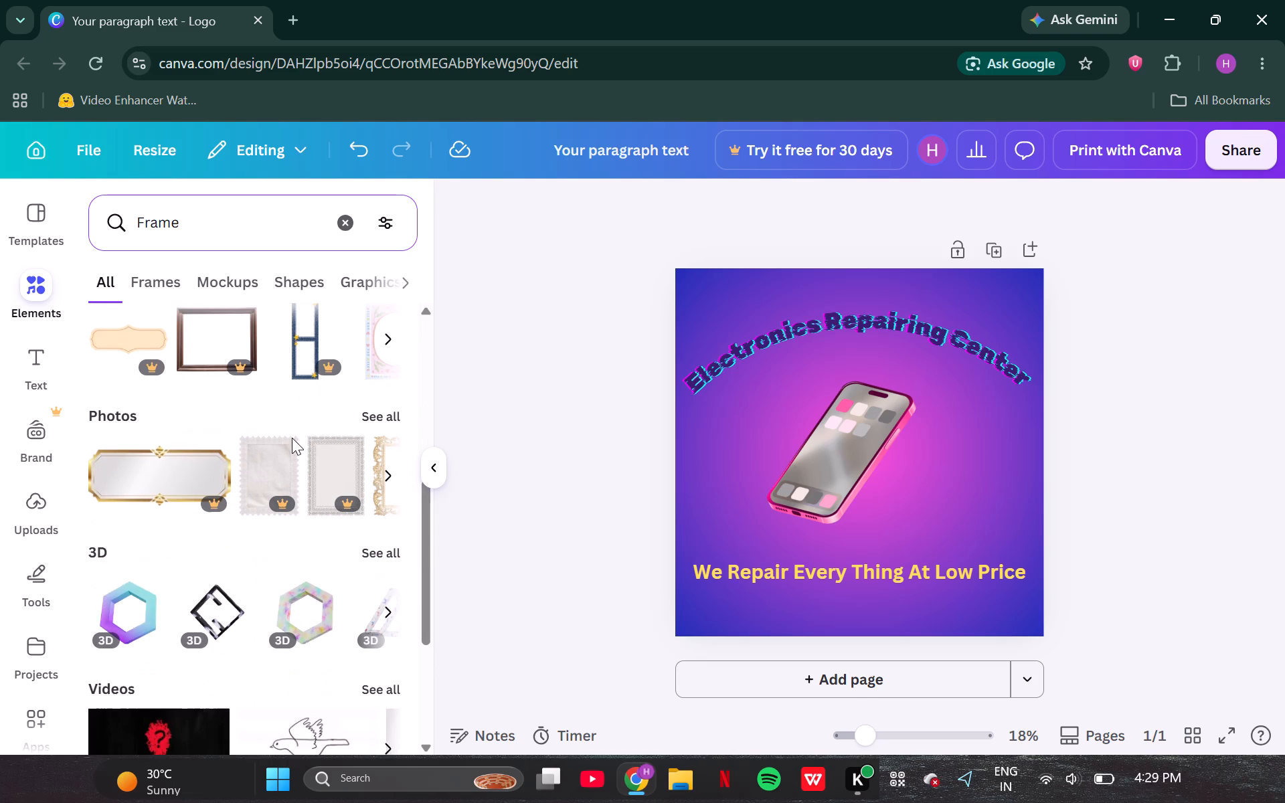
scroll(292, 438, "down", 1)
scroll(342, 445, "up", 1)
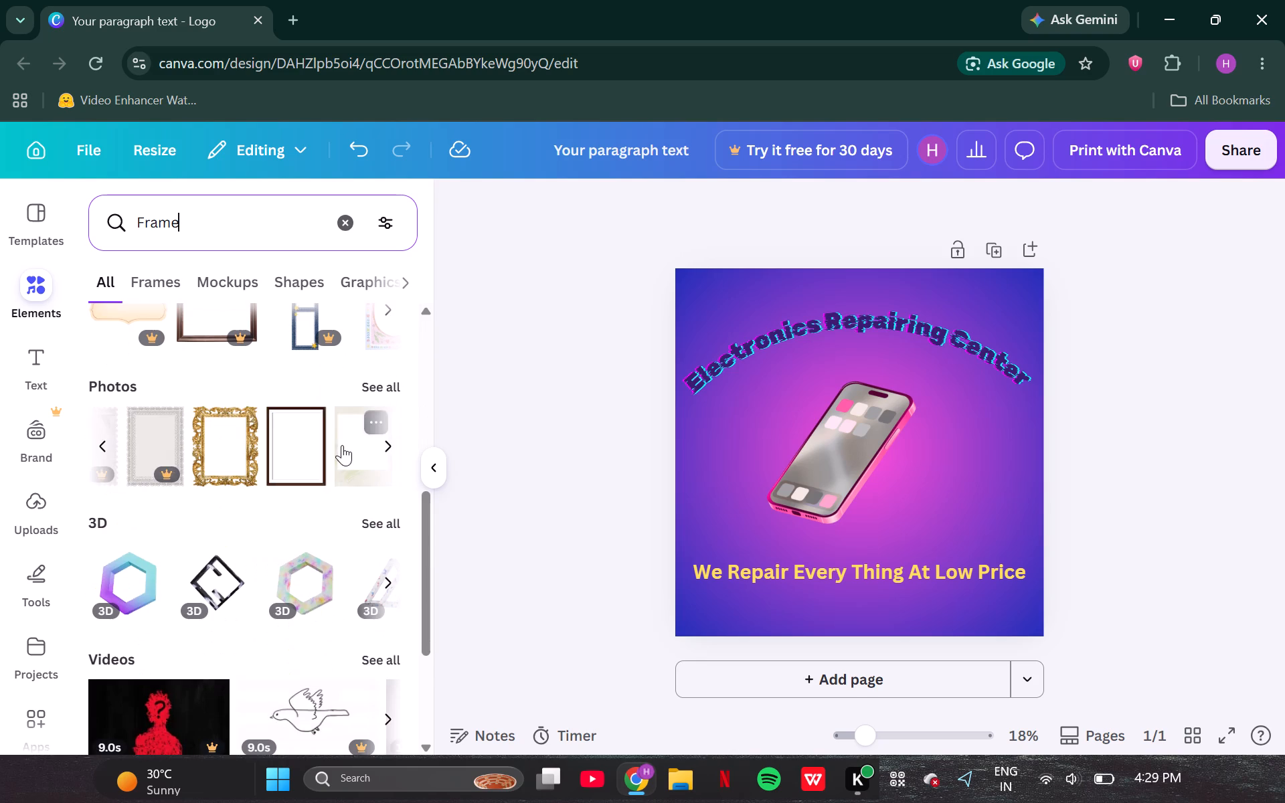
scroll(342, 445, "up", 1)
scroll(342, 445, "left", 4)
scroll(342, 445, "right", 1)
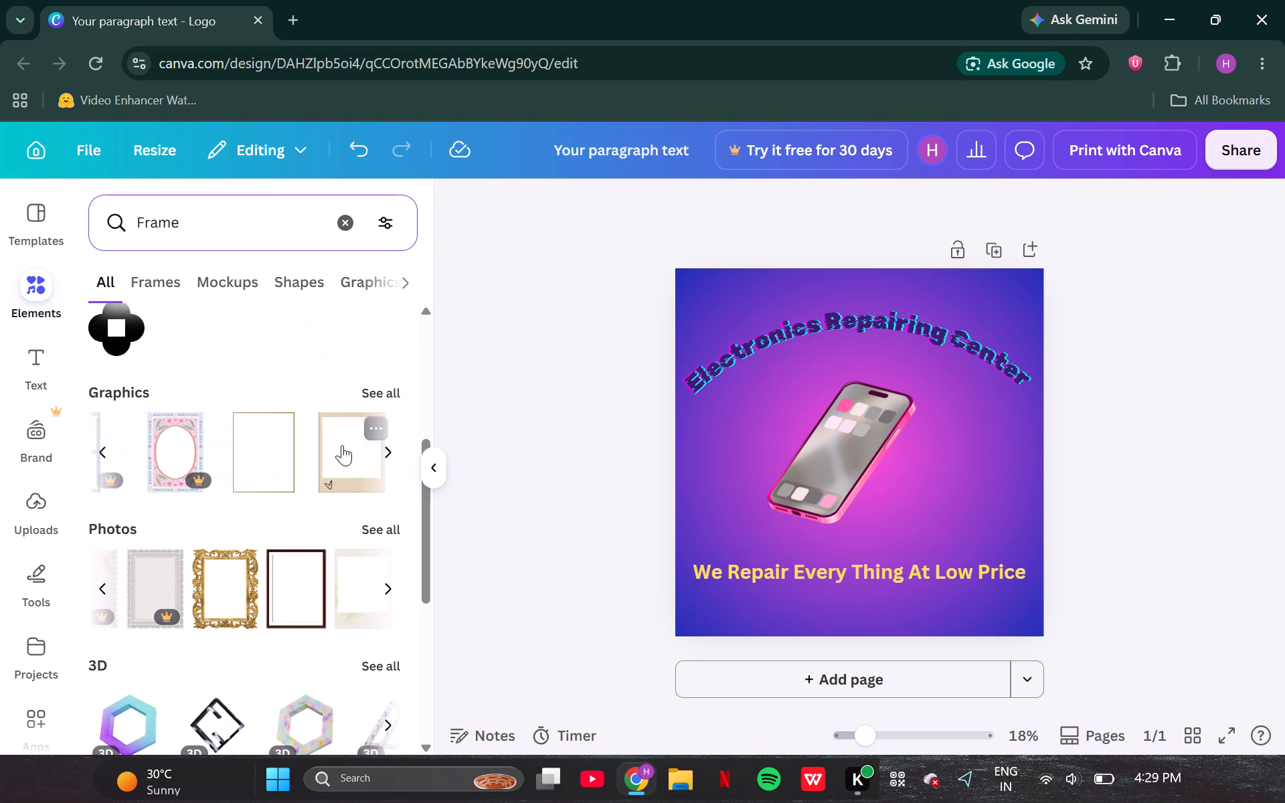
scroll(342, 445, "right", 1)
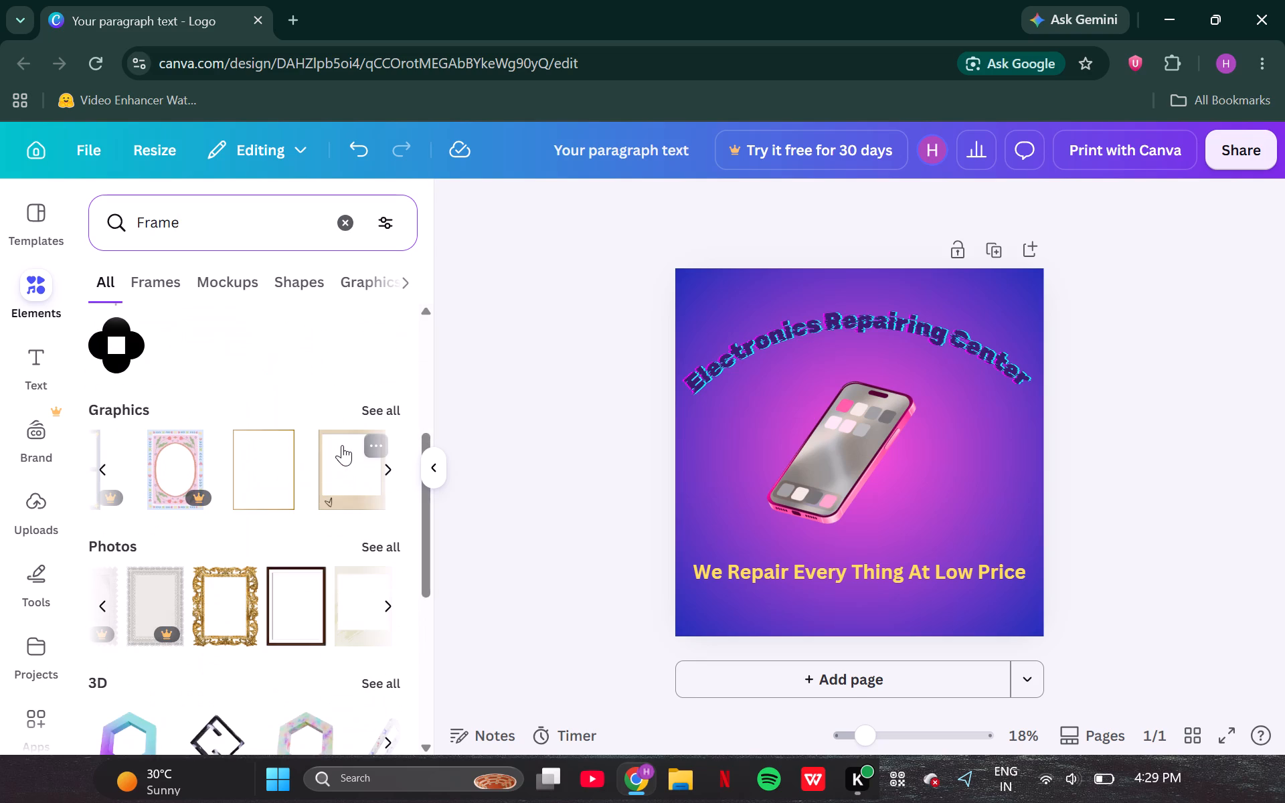
scroll(315, 469, "left", 4)
scroll(315, 469, "right", 6)
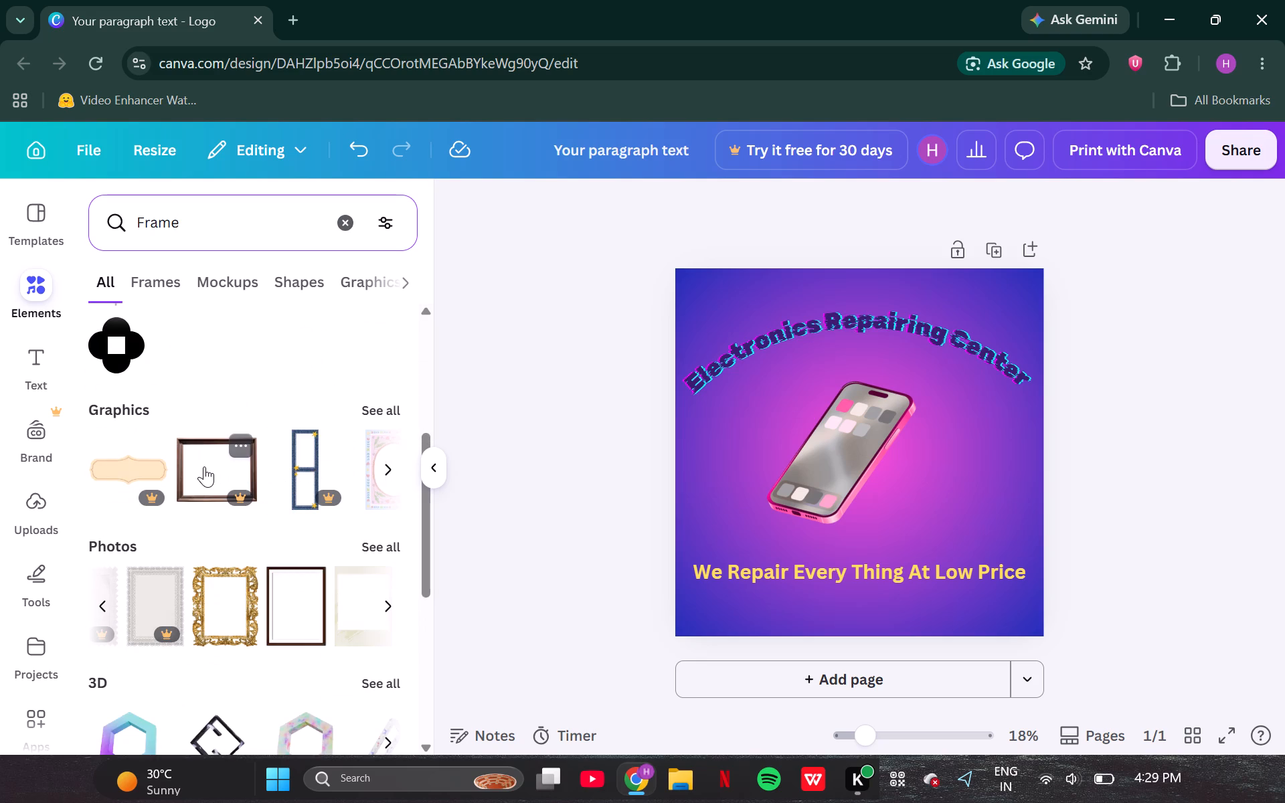
scroll(206, 464, "left", 7)
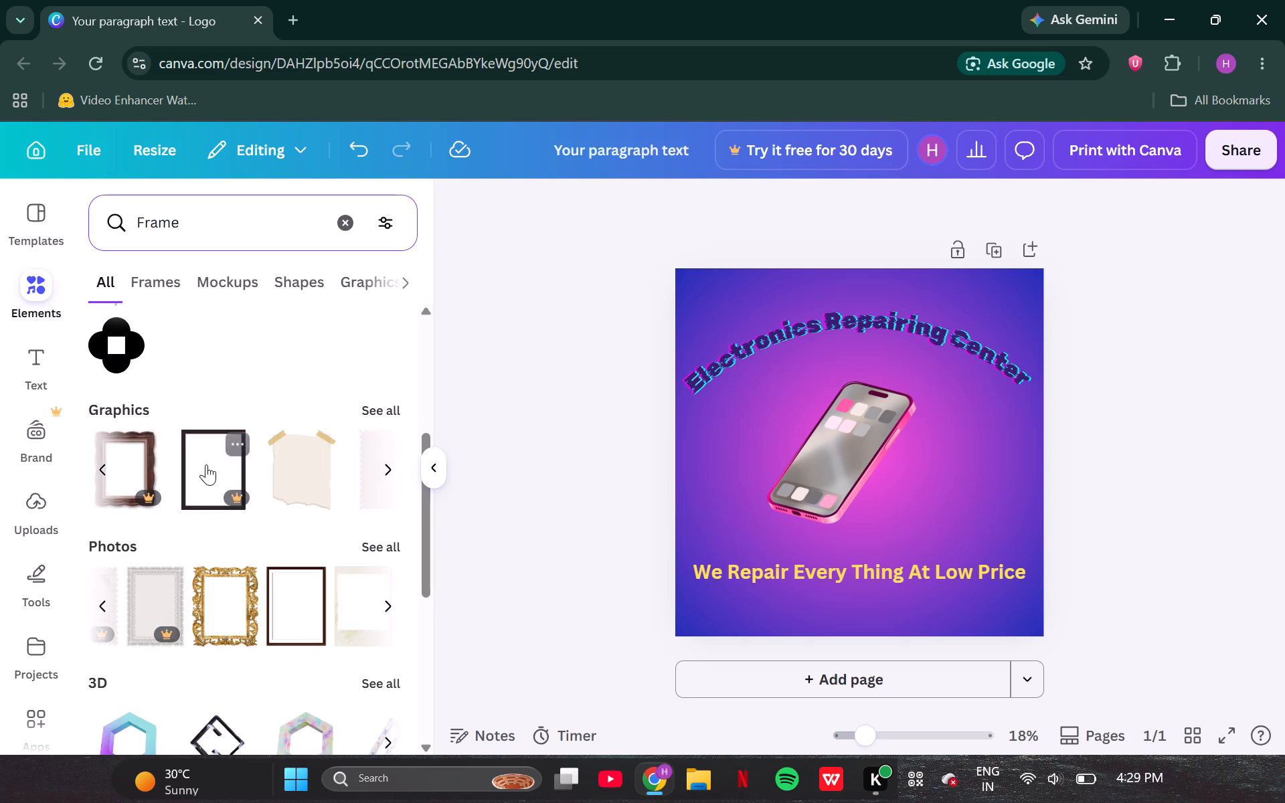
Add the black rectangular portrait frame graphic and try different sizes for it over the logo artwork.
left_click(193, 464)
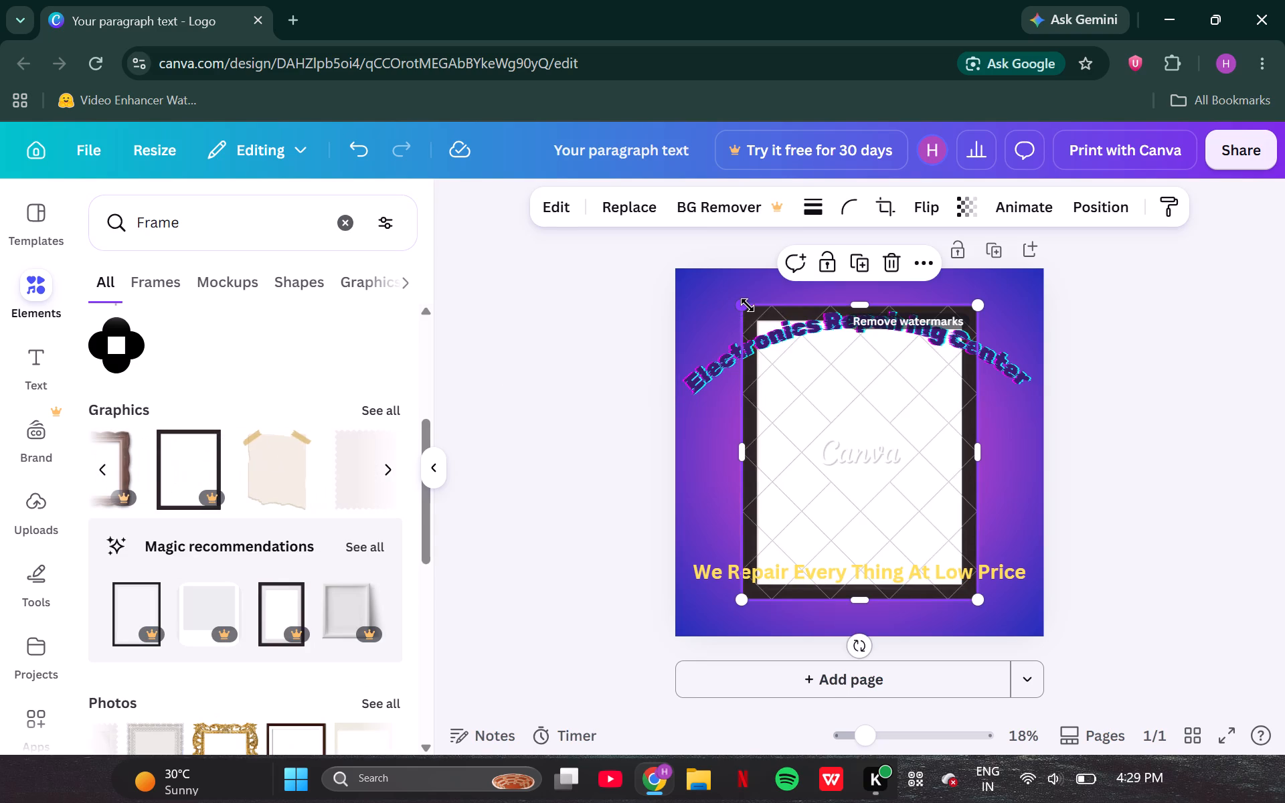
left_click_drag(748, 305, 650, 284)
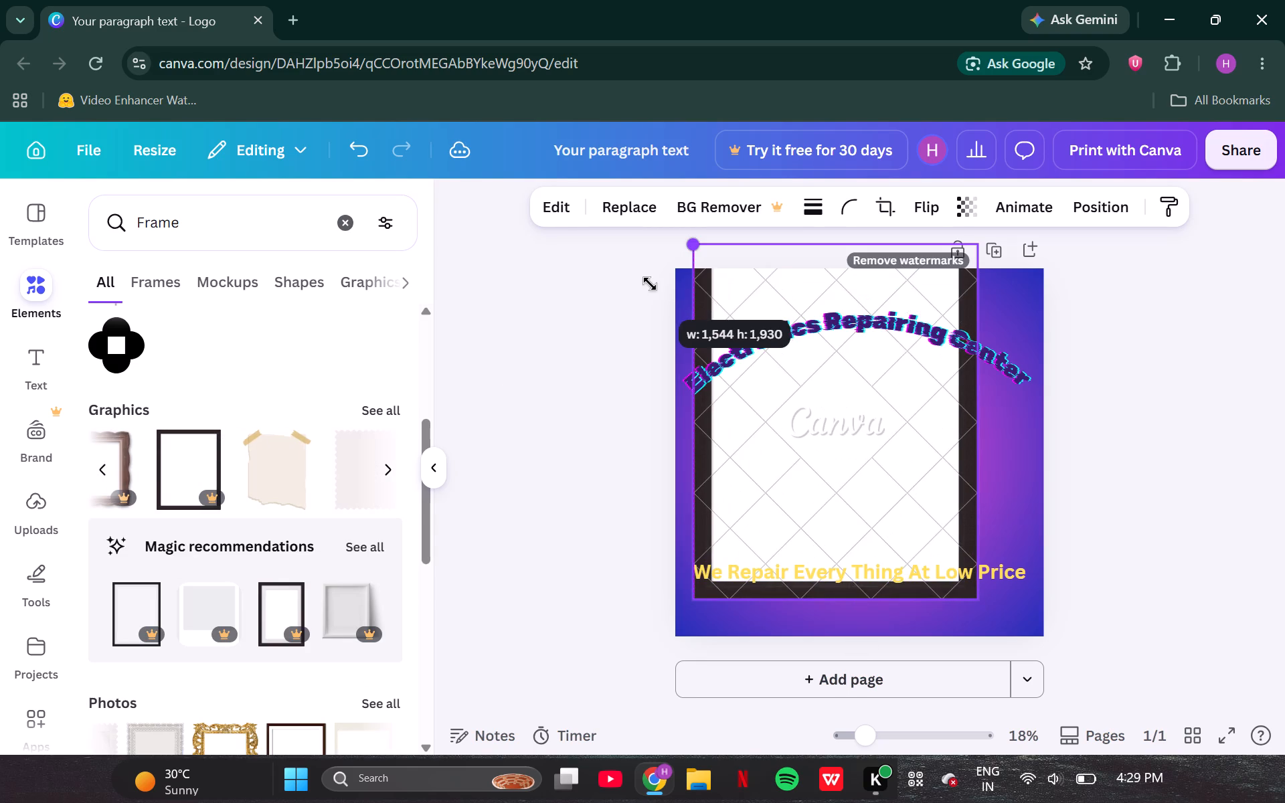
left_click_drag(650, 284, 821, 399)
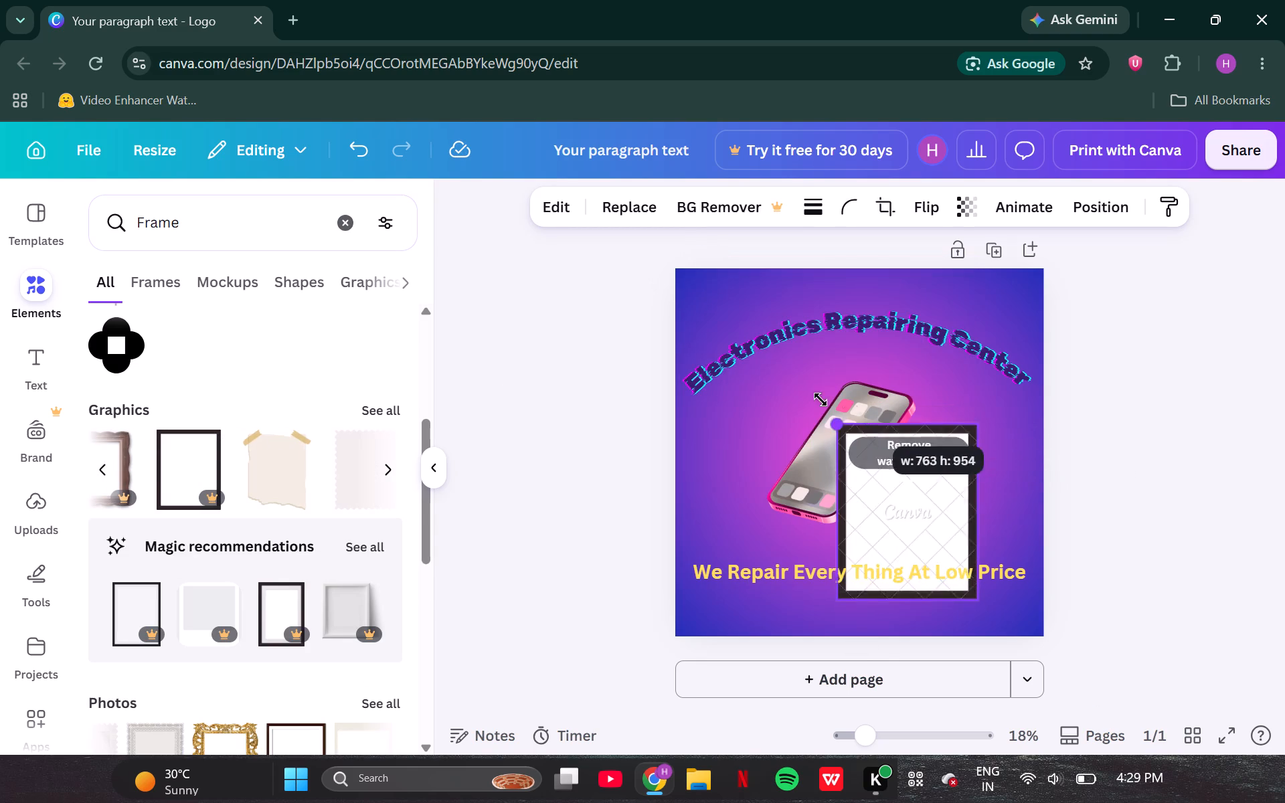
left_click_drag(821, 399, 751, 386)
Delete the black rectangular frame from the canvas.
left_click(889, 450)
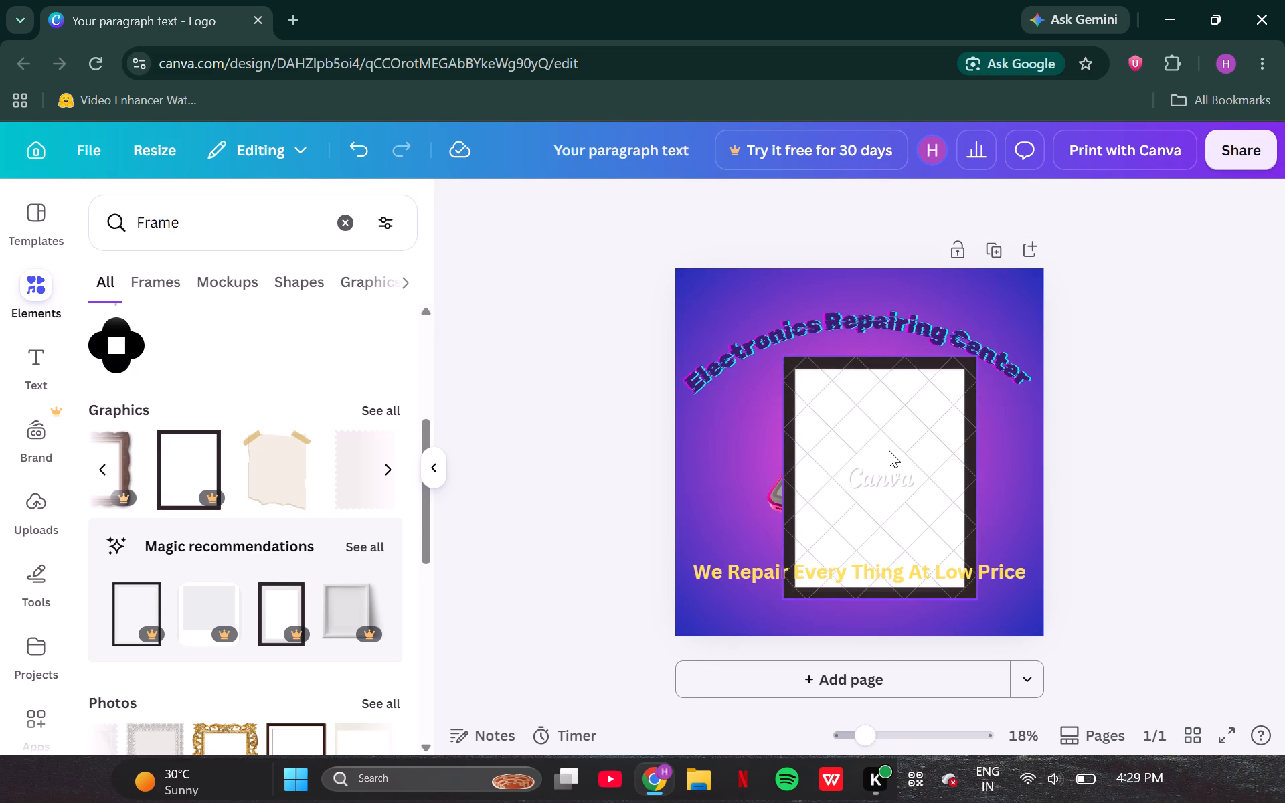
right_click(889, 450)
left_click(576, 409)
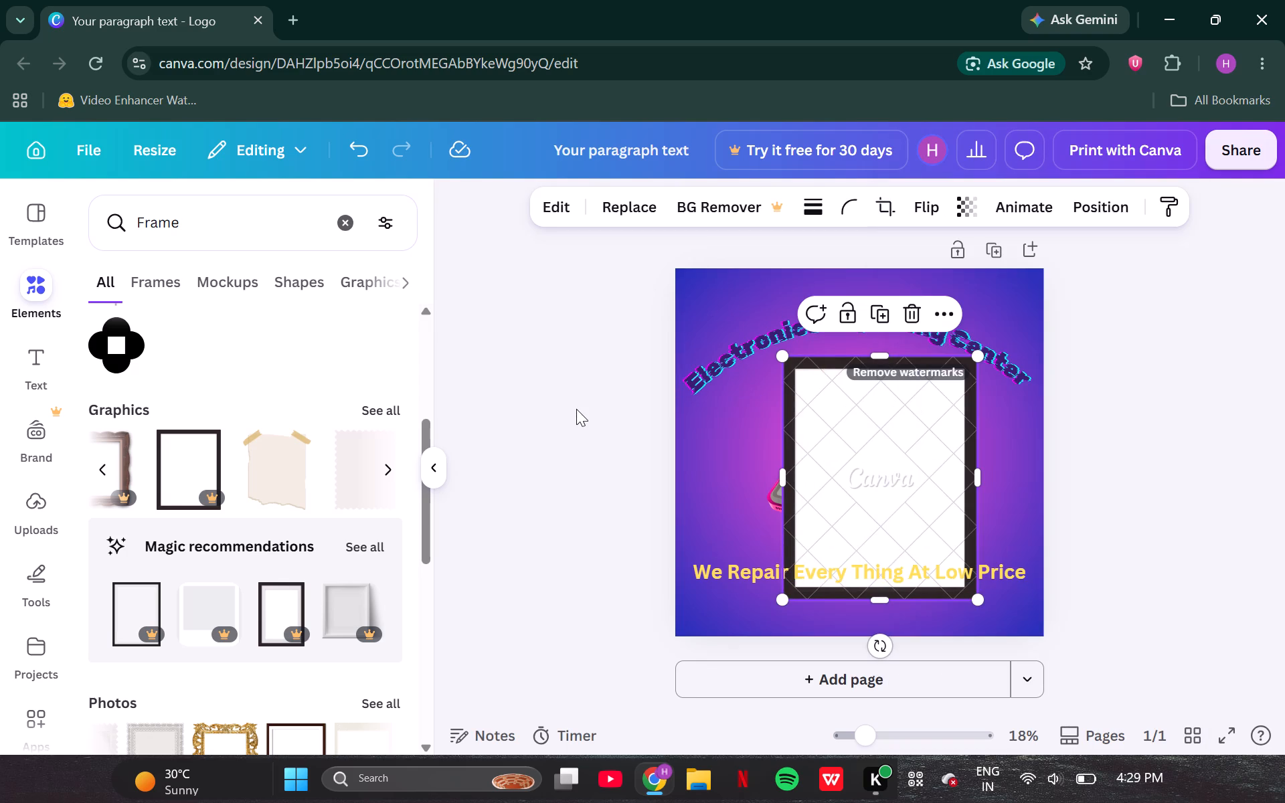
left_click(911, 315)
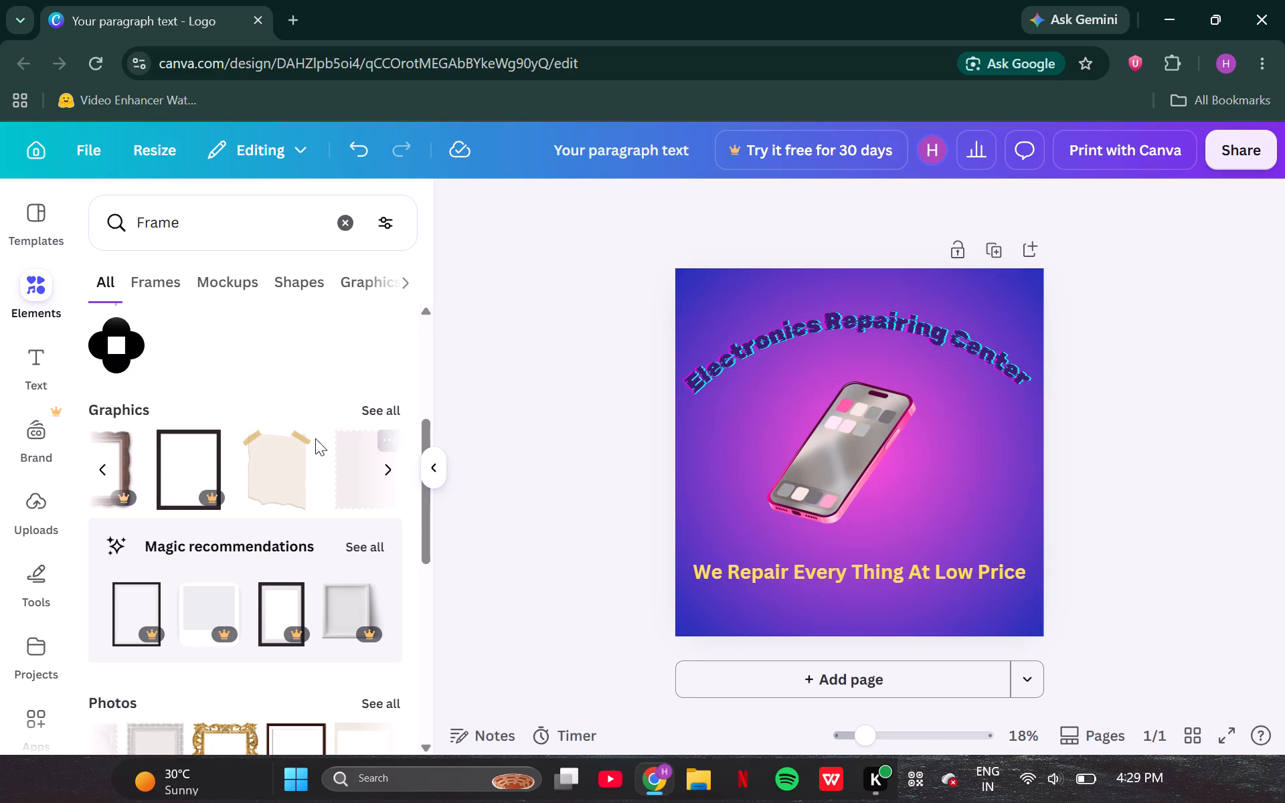
Look through the remaining frame graphics and show the complete set of graphics results for "Frame".
scroll(312, 438, "up", 3)
scroll(312, 438, "down", 2)
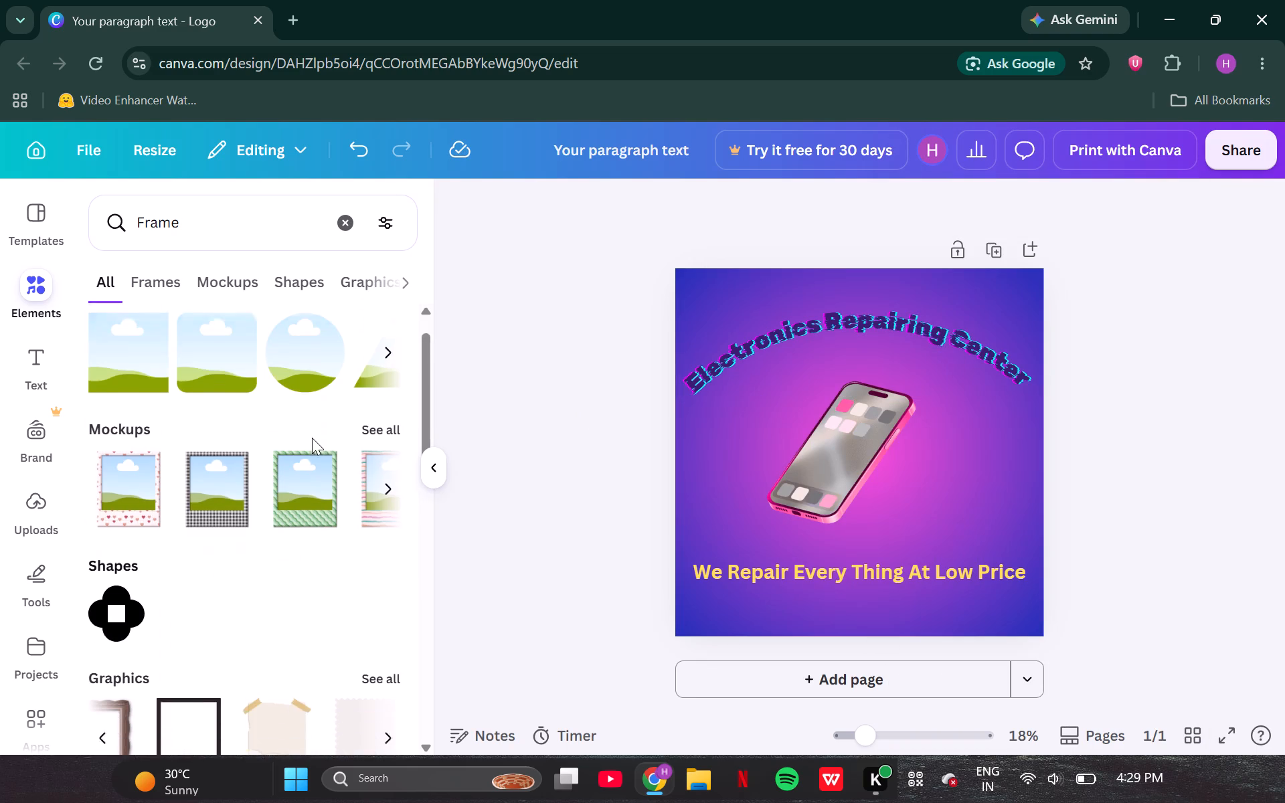
scroll(312, 438, "down", 2)
scroll(287, 541, "left", 3)
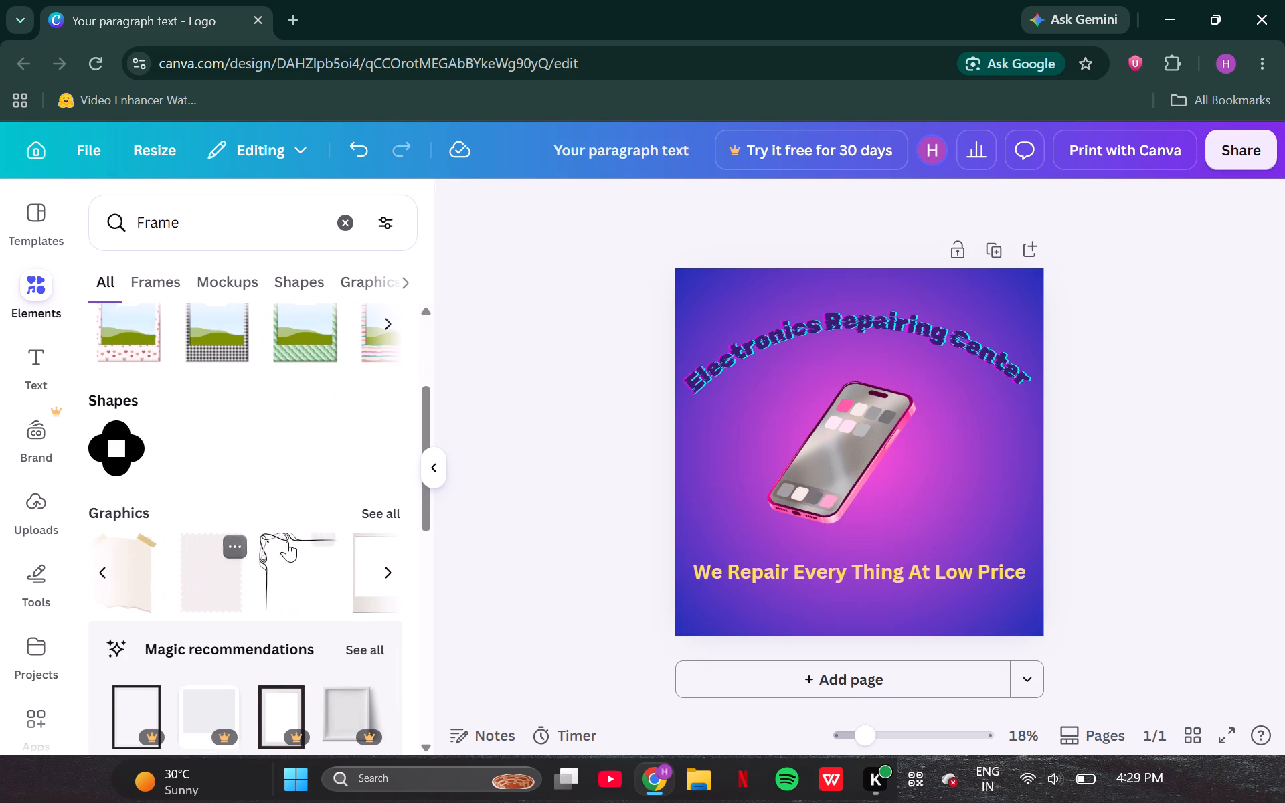
scroll(287, 541, "left", 4)
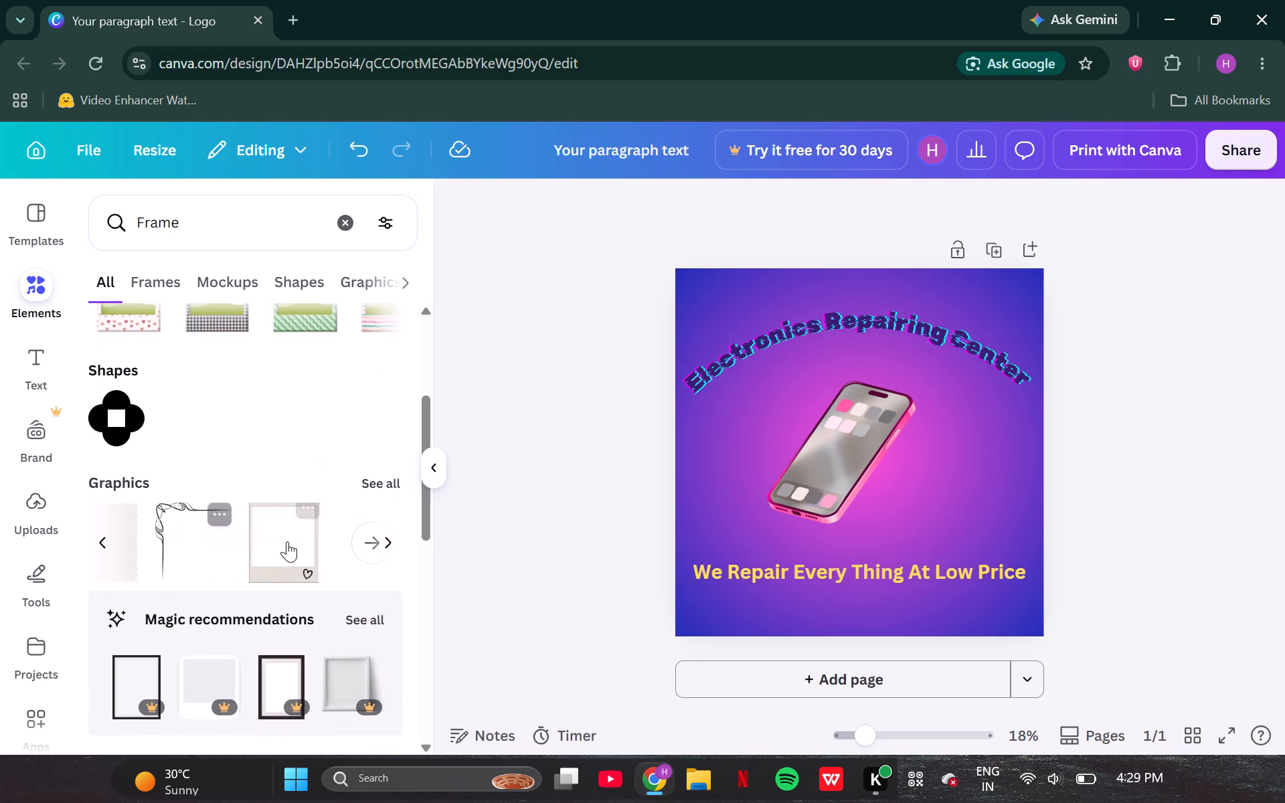
scroll(287, 541, "left", 1)
left_click(383, 484)
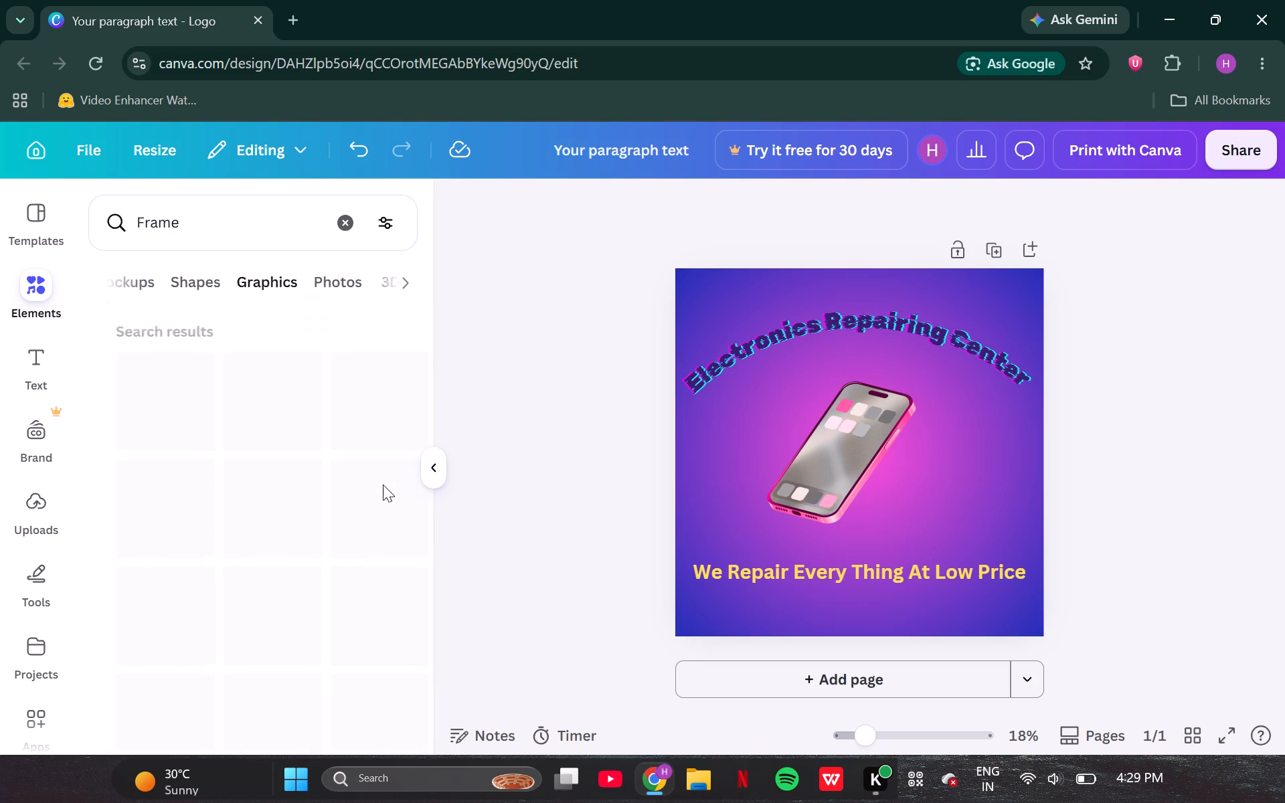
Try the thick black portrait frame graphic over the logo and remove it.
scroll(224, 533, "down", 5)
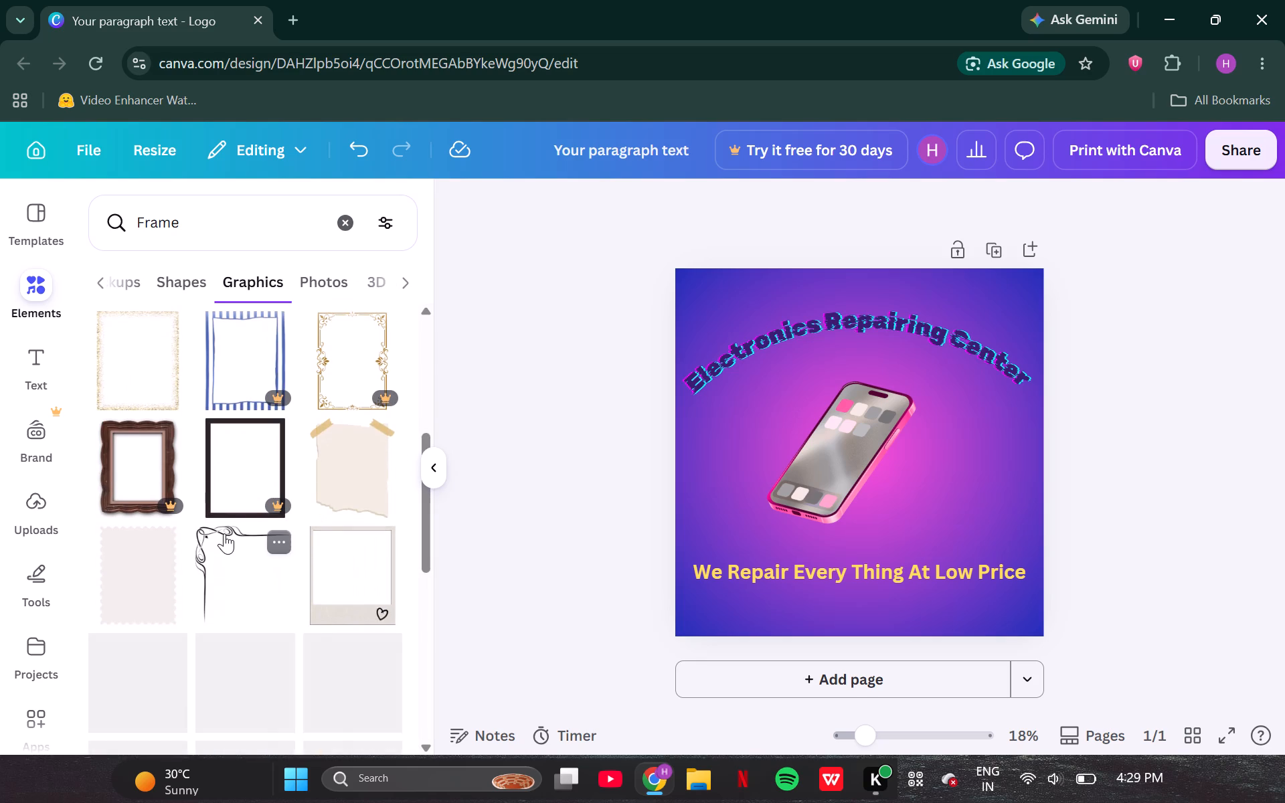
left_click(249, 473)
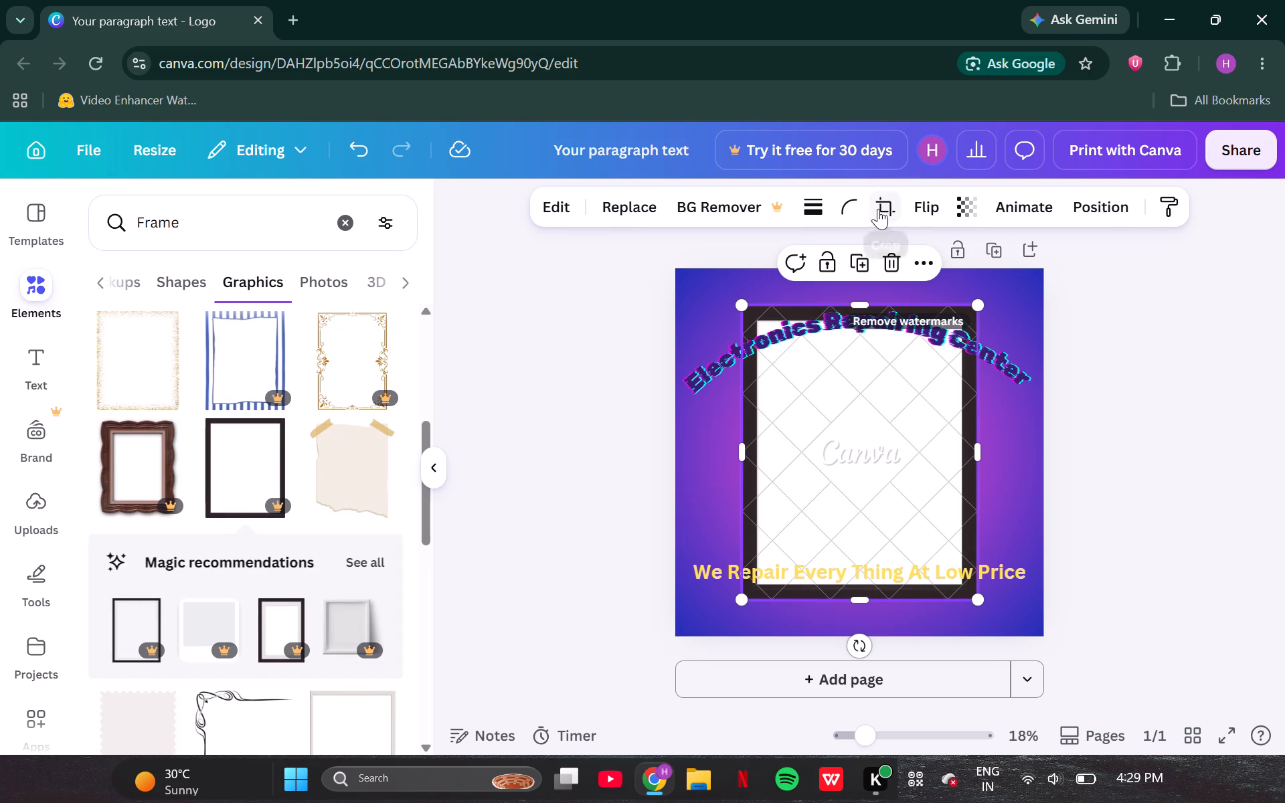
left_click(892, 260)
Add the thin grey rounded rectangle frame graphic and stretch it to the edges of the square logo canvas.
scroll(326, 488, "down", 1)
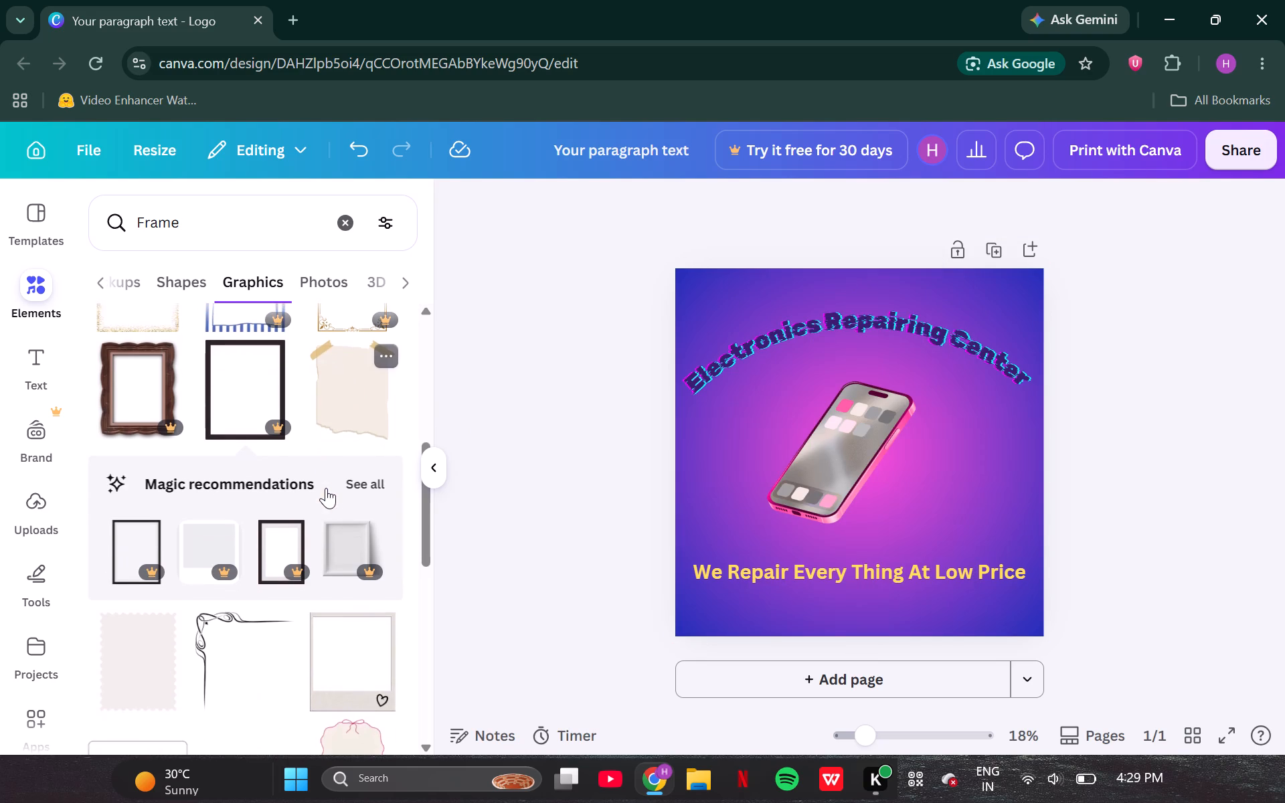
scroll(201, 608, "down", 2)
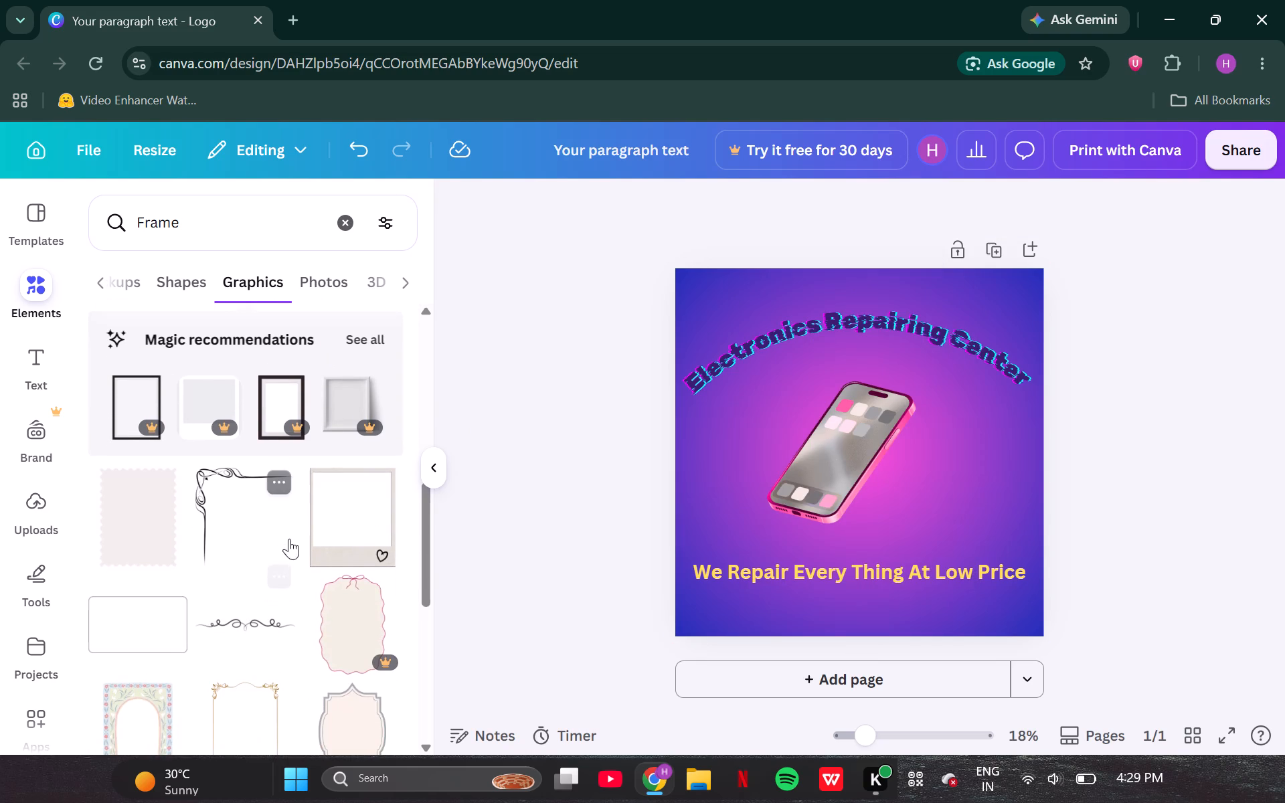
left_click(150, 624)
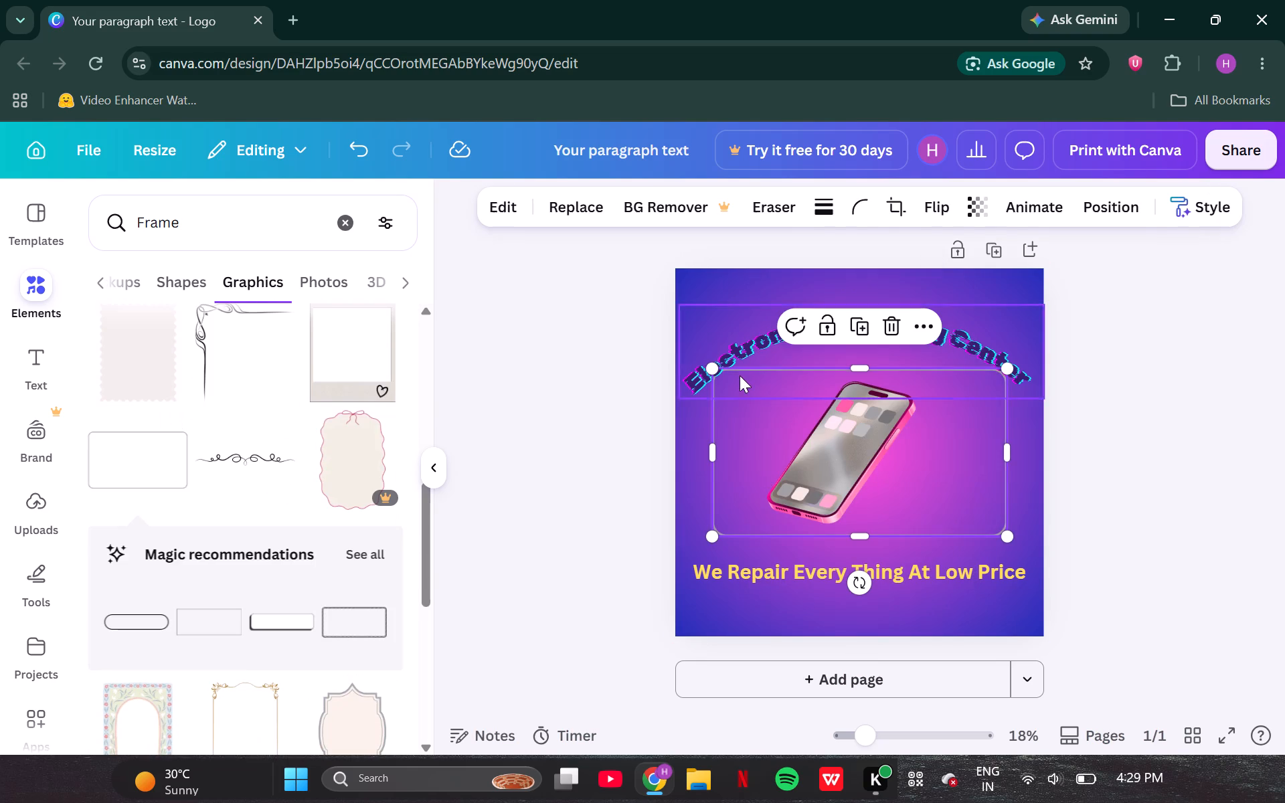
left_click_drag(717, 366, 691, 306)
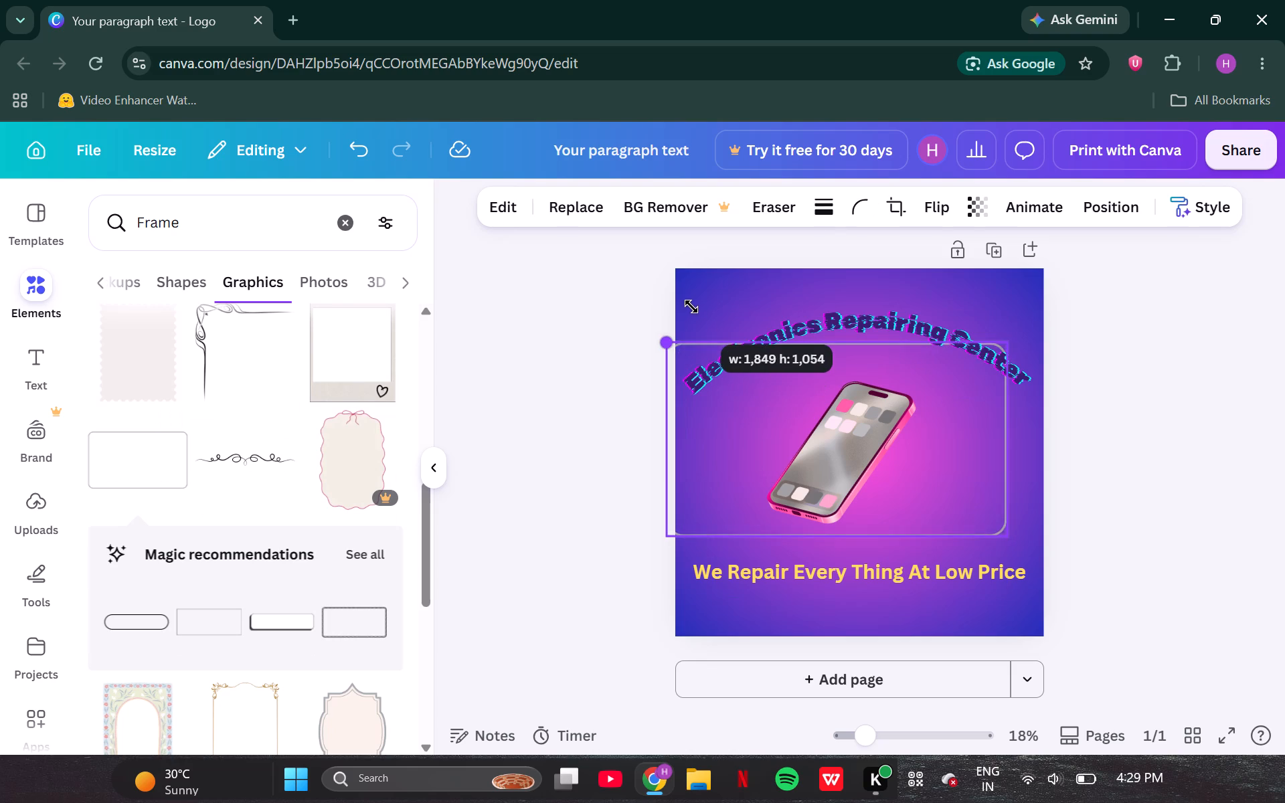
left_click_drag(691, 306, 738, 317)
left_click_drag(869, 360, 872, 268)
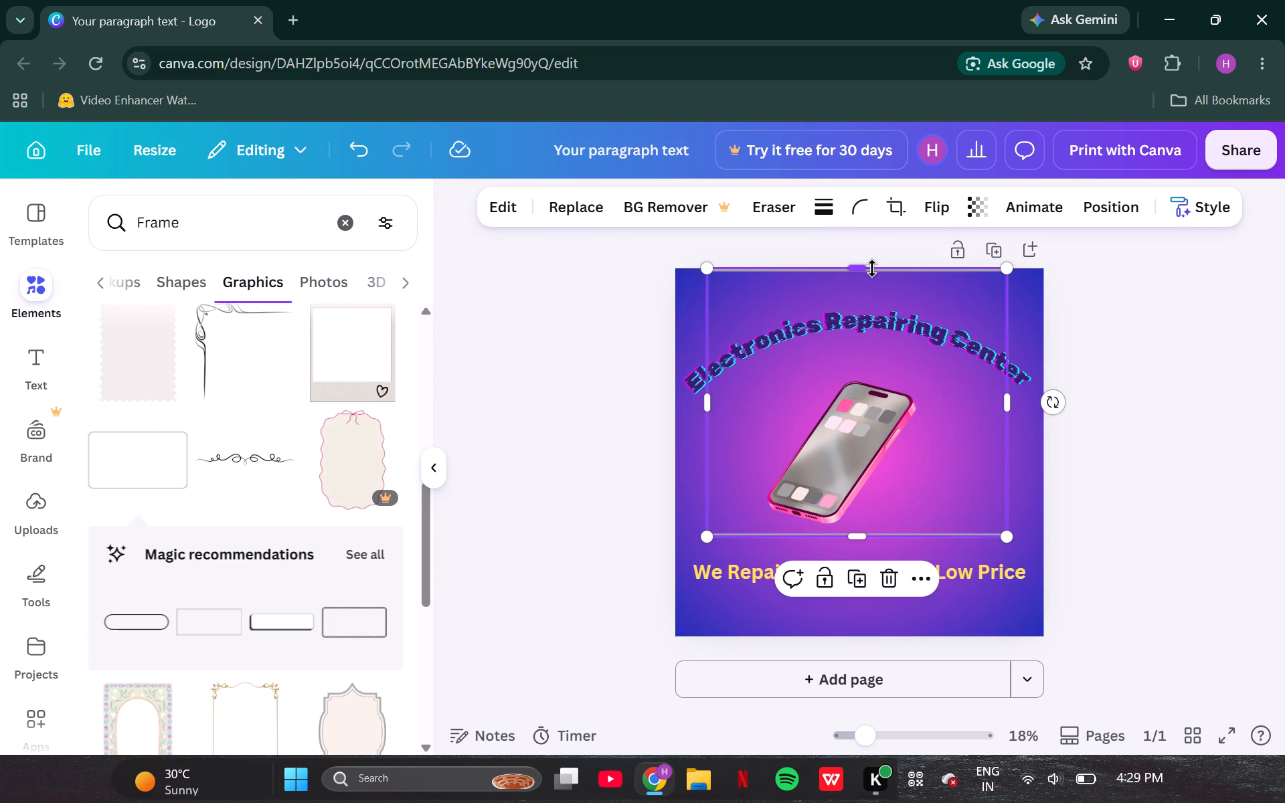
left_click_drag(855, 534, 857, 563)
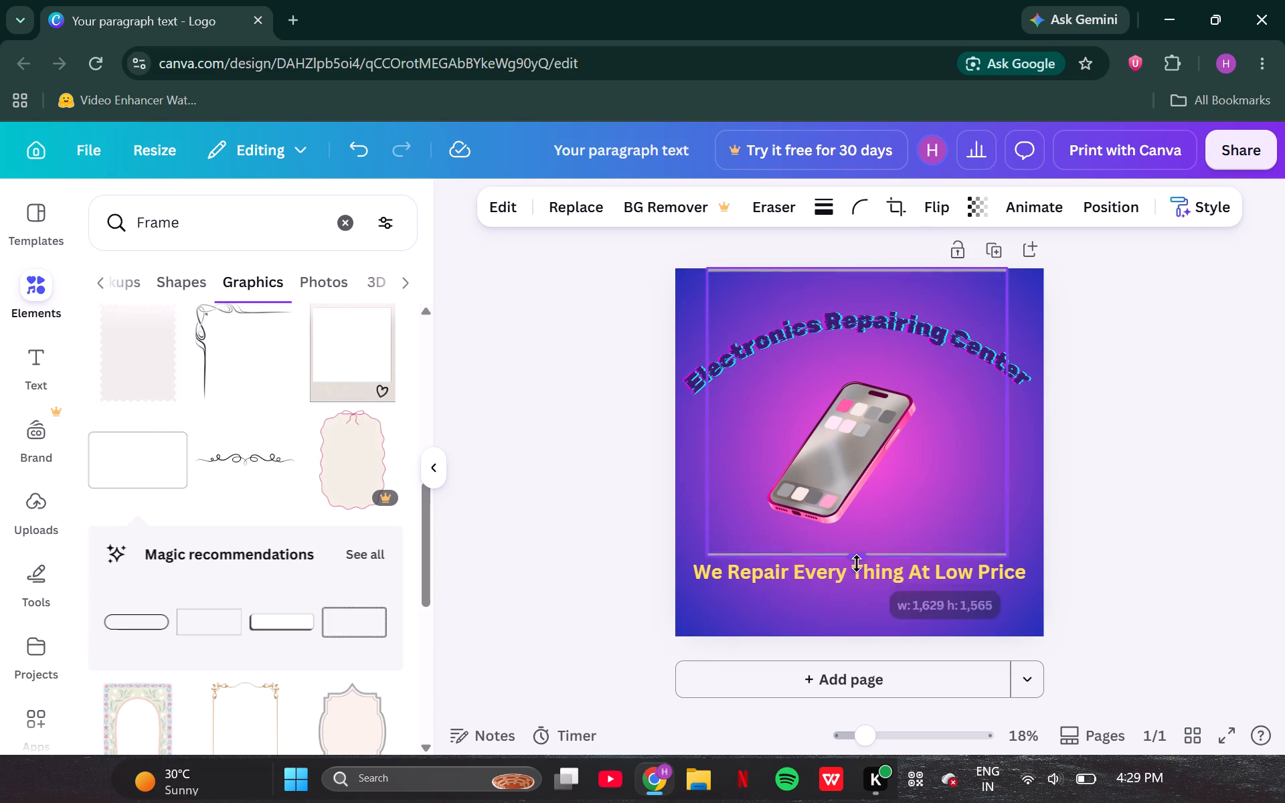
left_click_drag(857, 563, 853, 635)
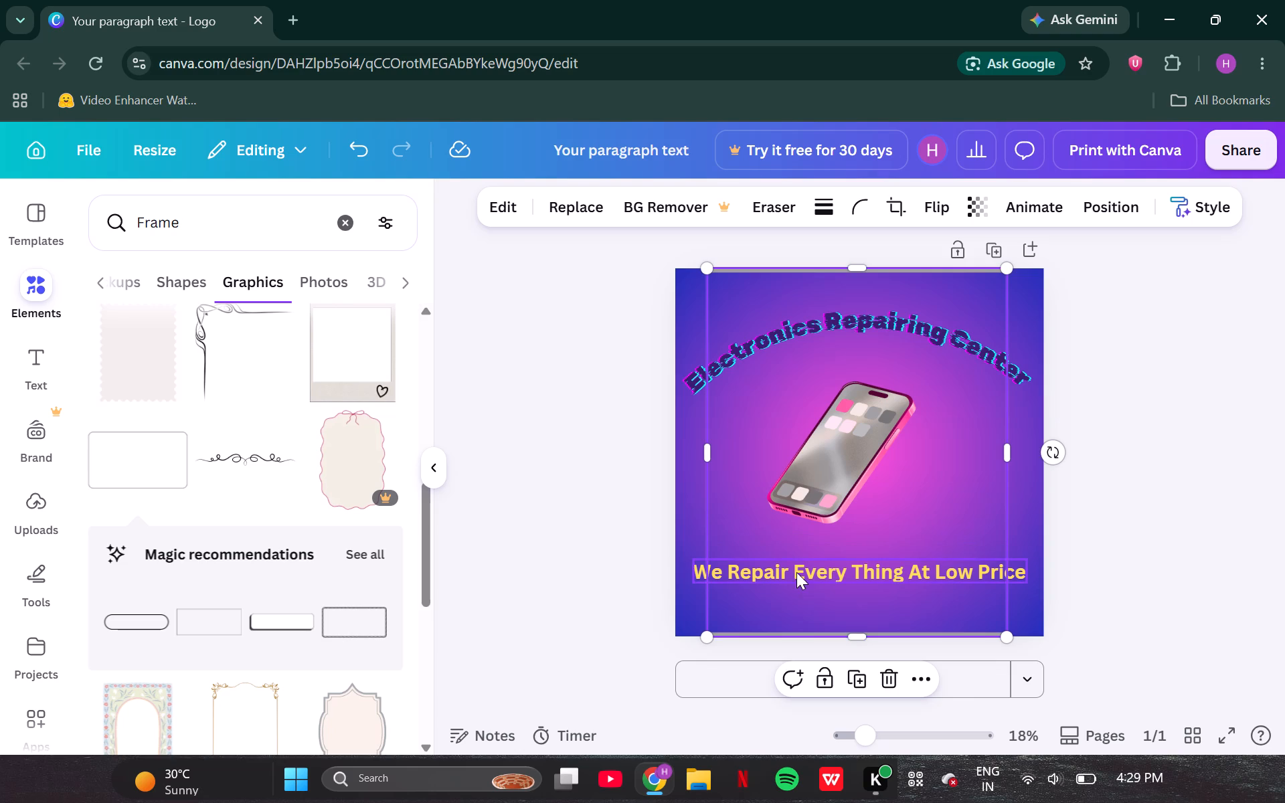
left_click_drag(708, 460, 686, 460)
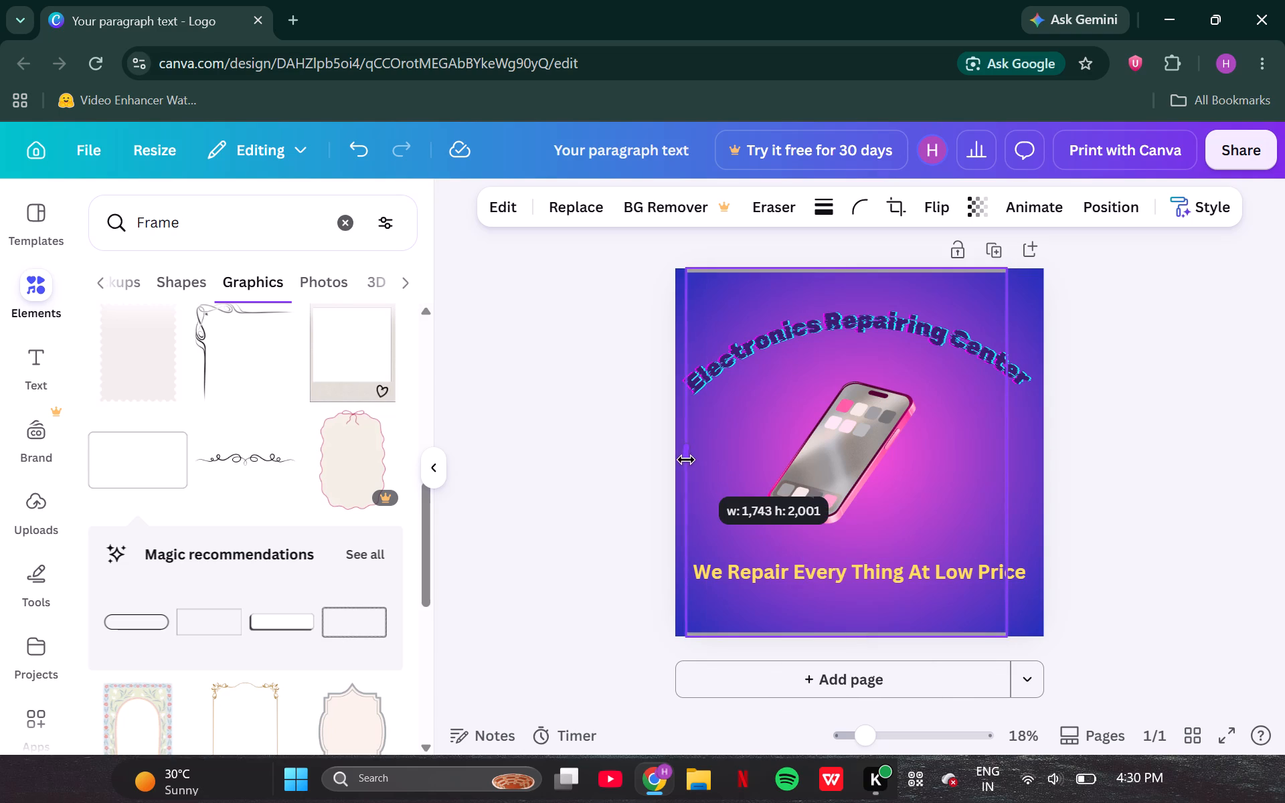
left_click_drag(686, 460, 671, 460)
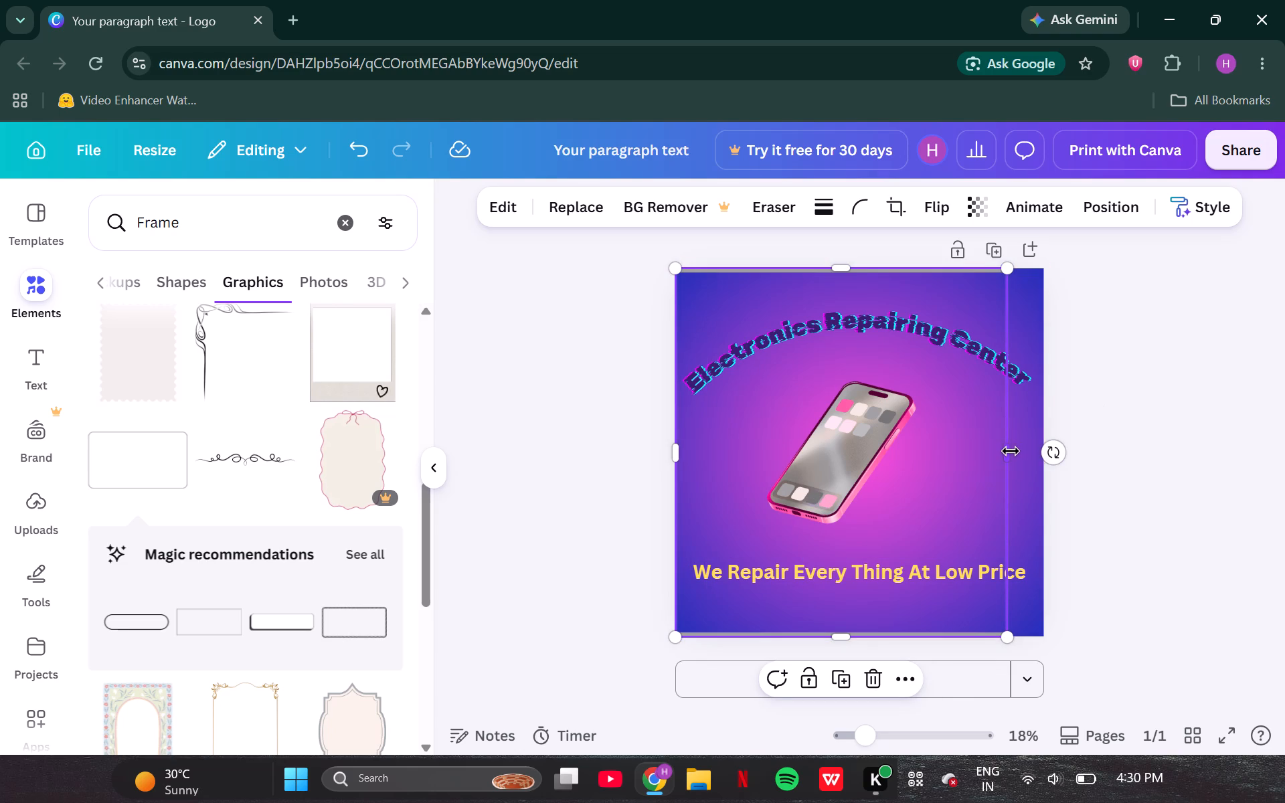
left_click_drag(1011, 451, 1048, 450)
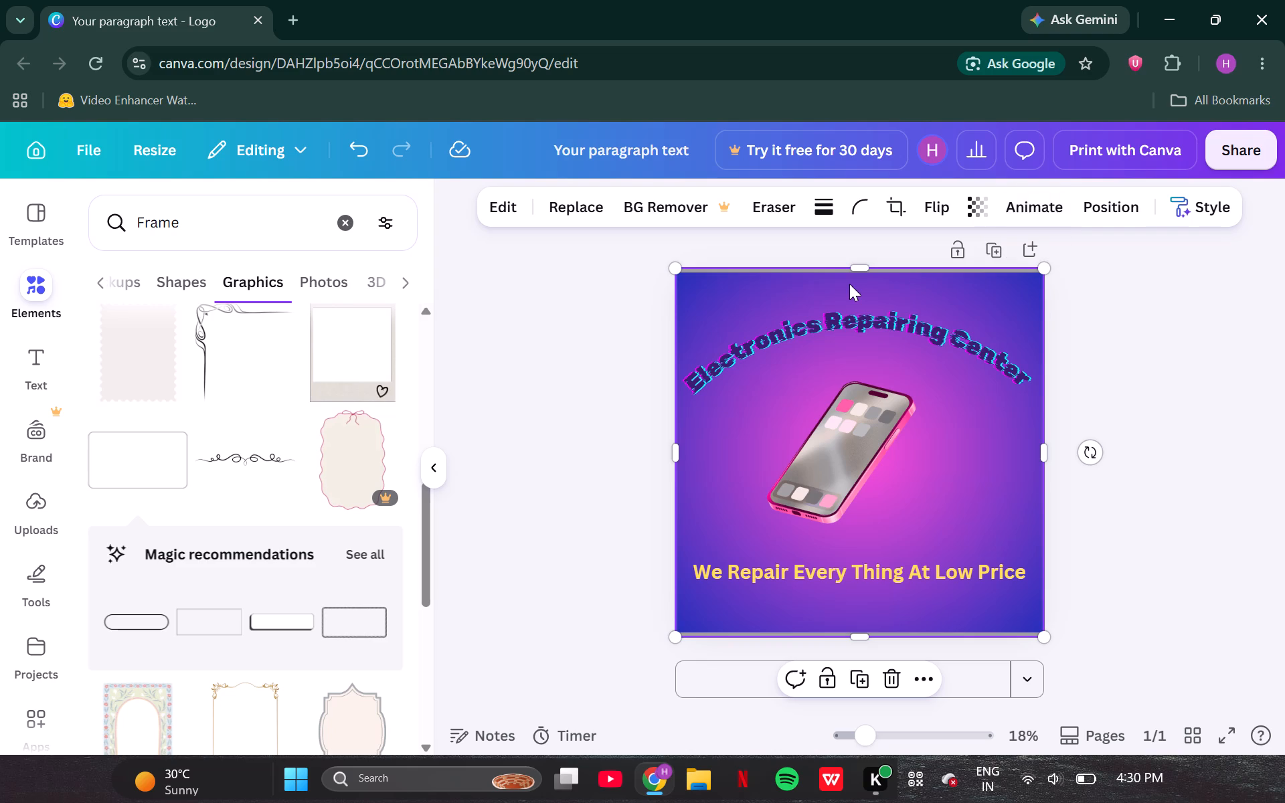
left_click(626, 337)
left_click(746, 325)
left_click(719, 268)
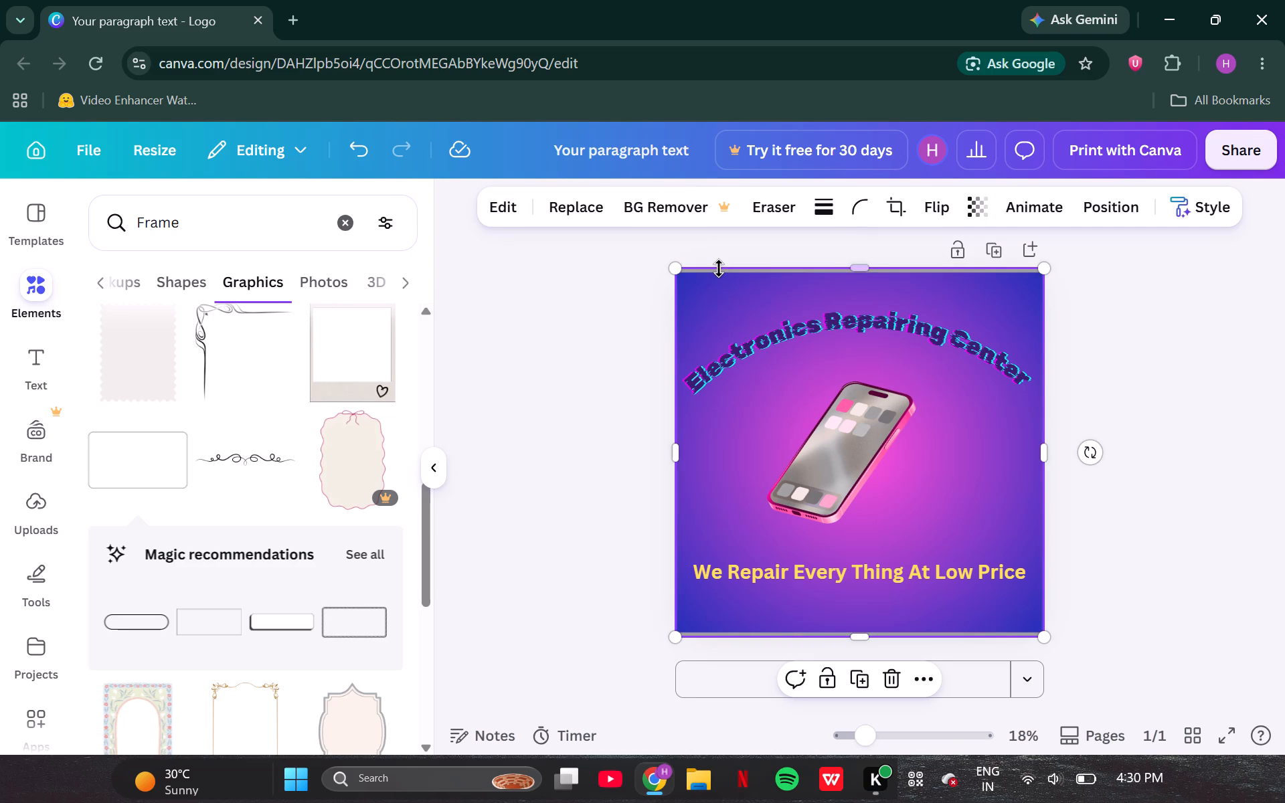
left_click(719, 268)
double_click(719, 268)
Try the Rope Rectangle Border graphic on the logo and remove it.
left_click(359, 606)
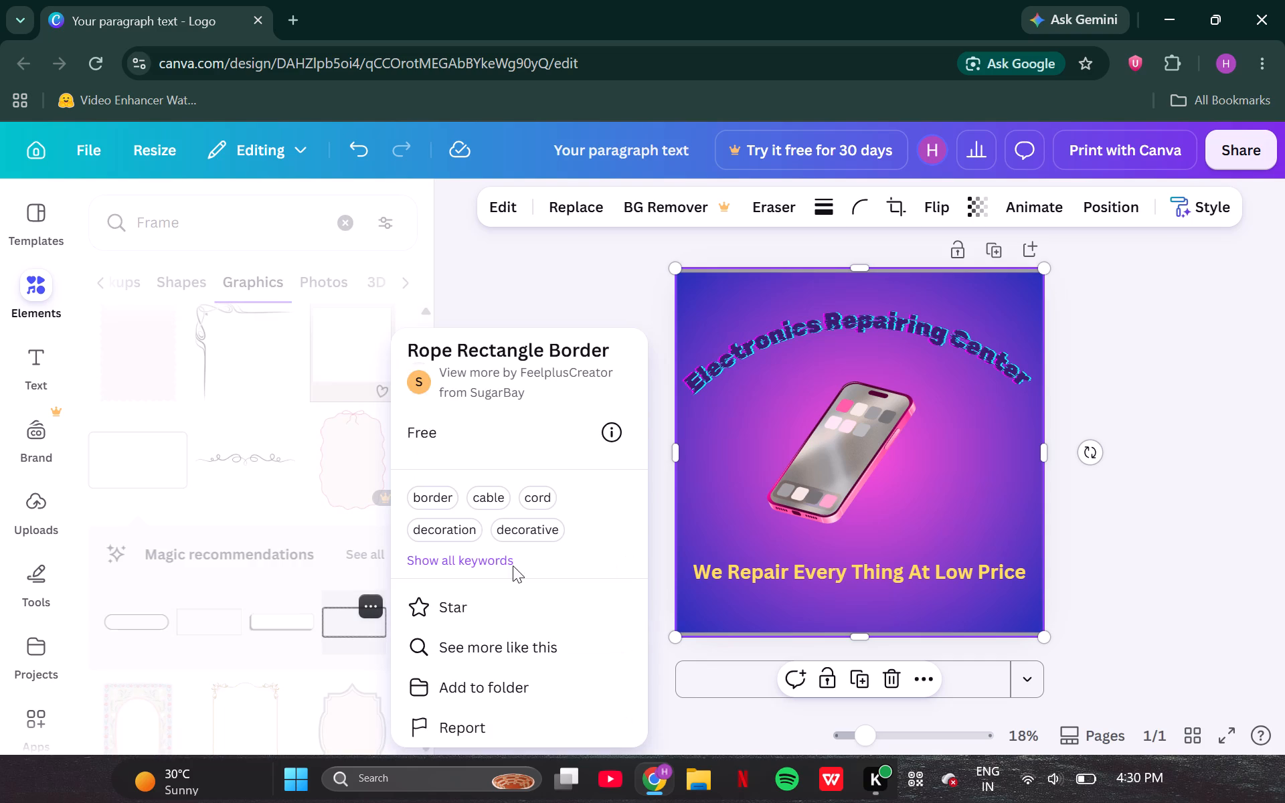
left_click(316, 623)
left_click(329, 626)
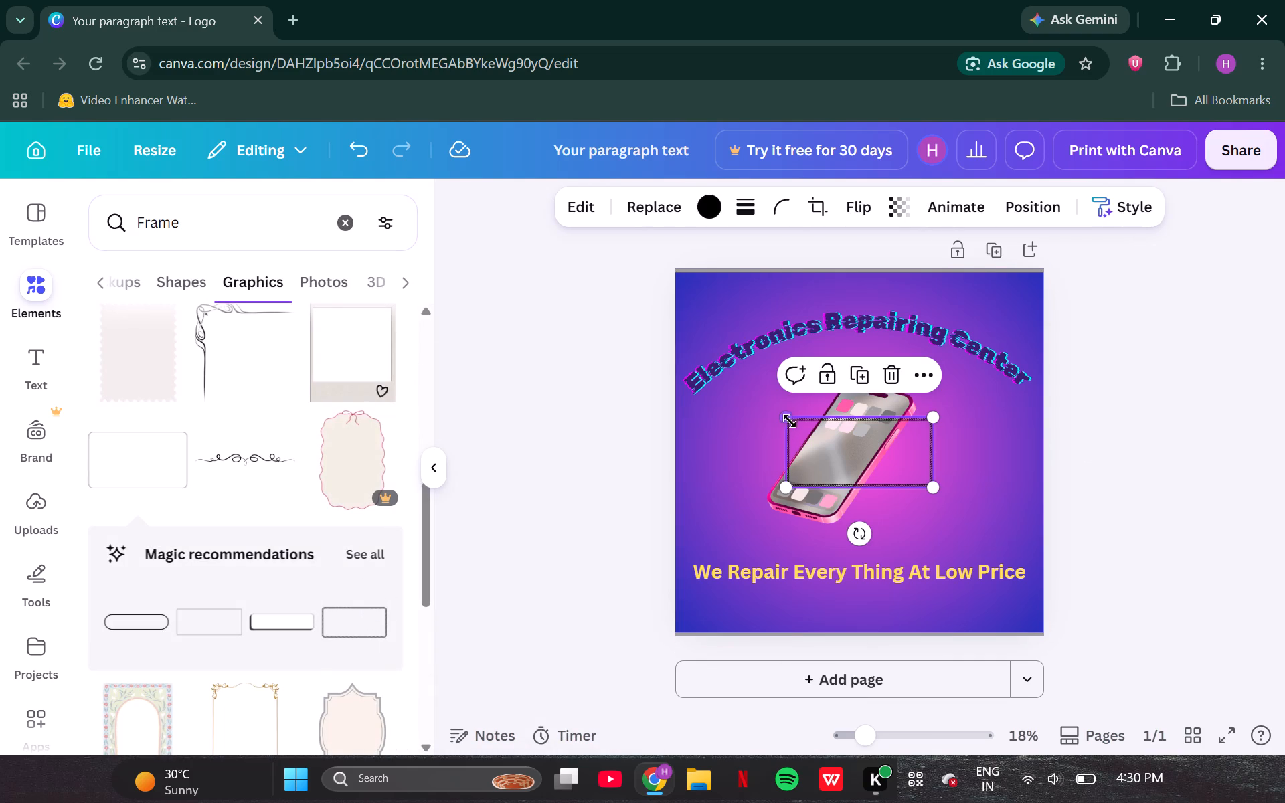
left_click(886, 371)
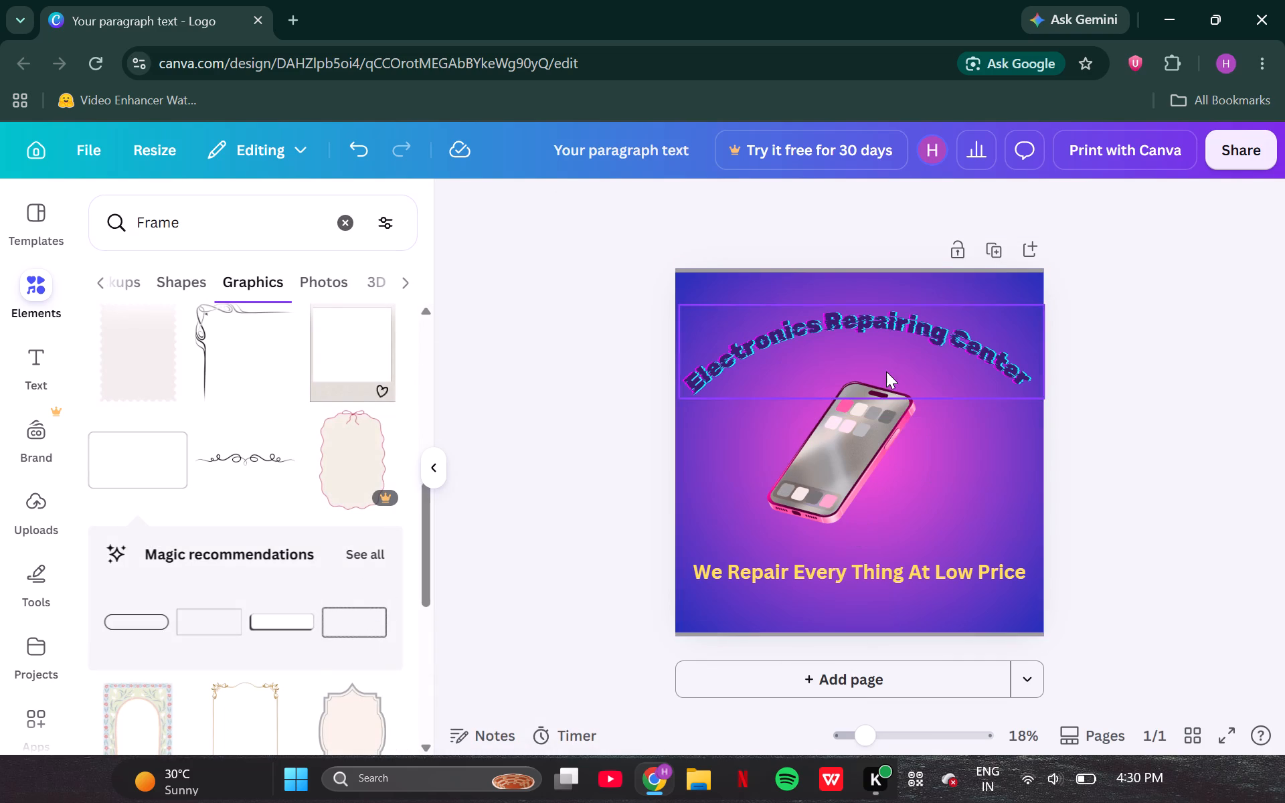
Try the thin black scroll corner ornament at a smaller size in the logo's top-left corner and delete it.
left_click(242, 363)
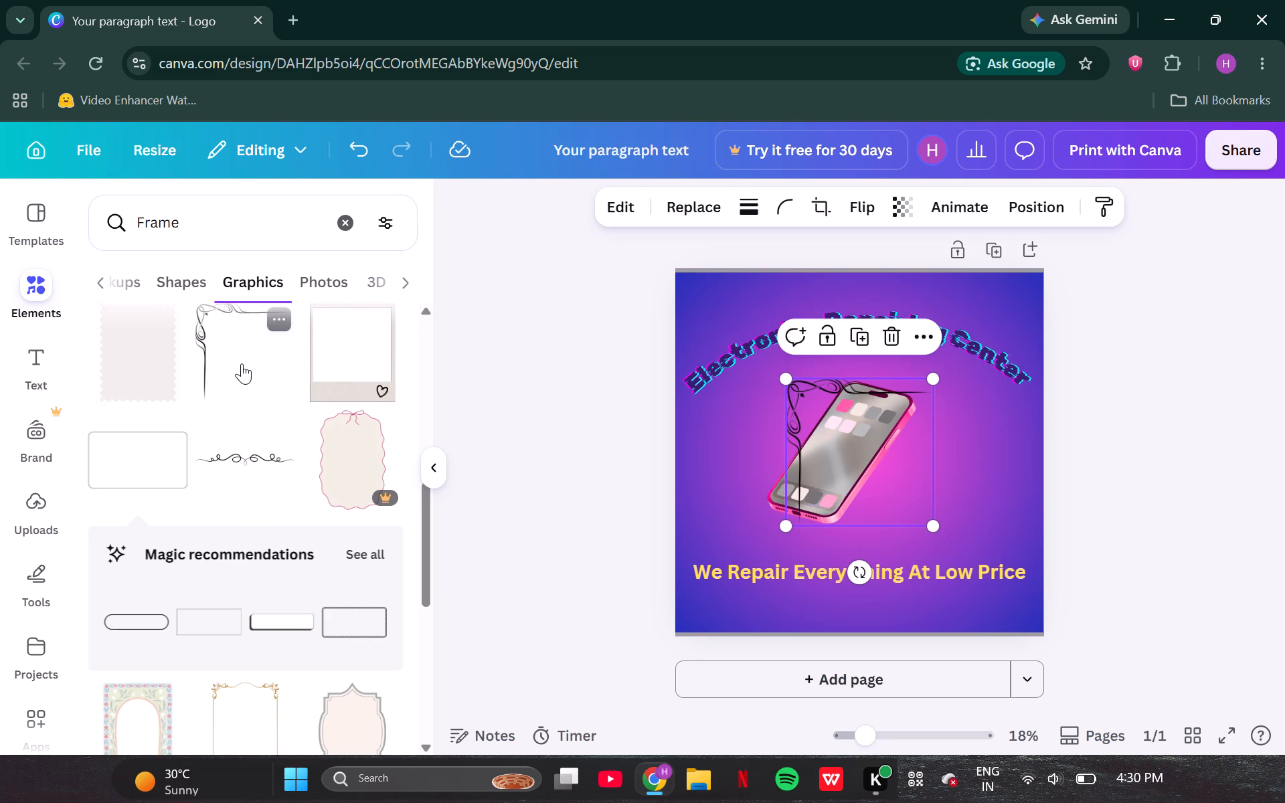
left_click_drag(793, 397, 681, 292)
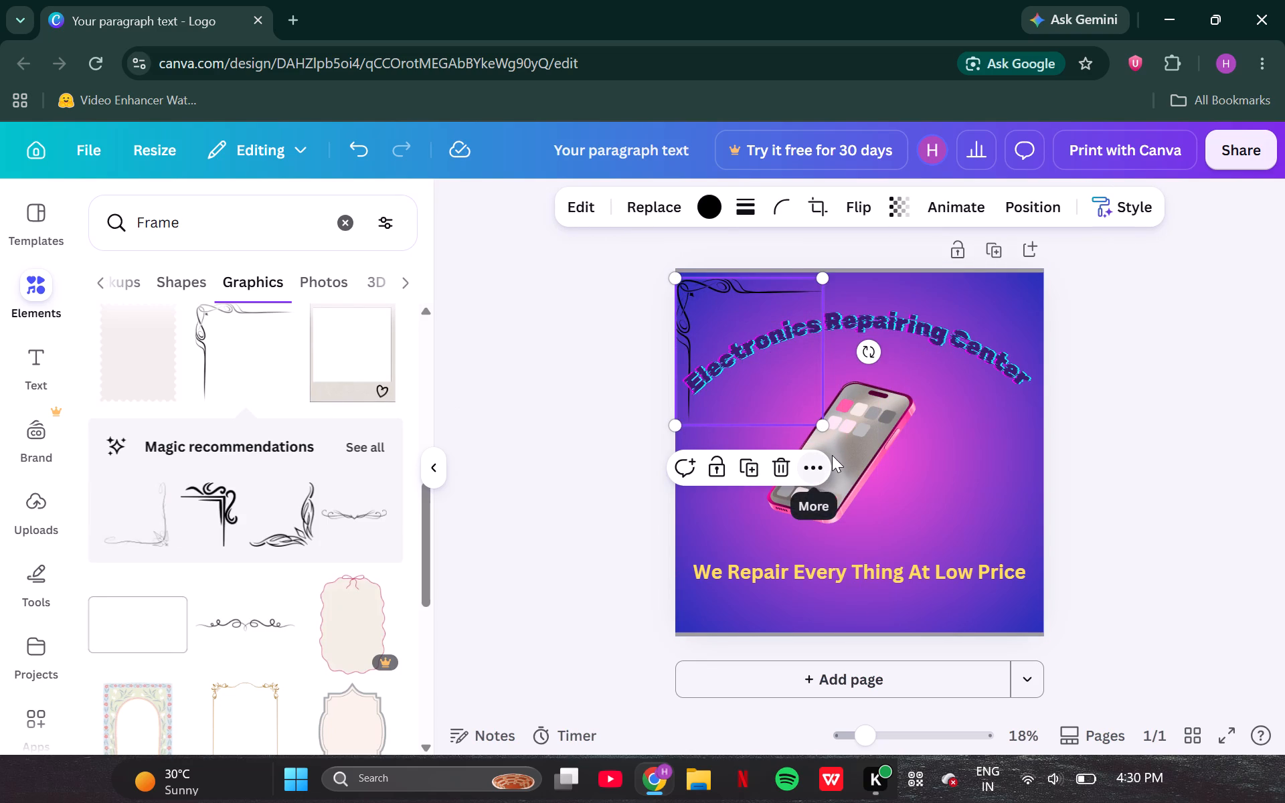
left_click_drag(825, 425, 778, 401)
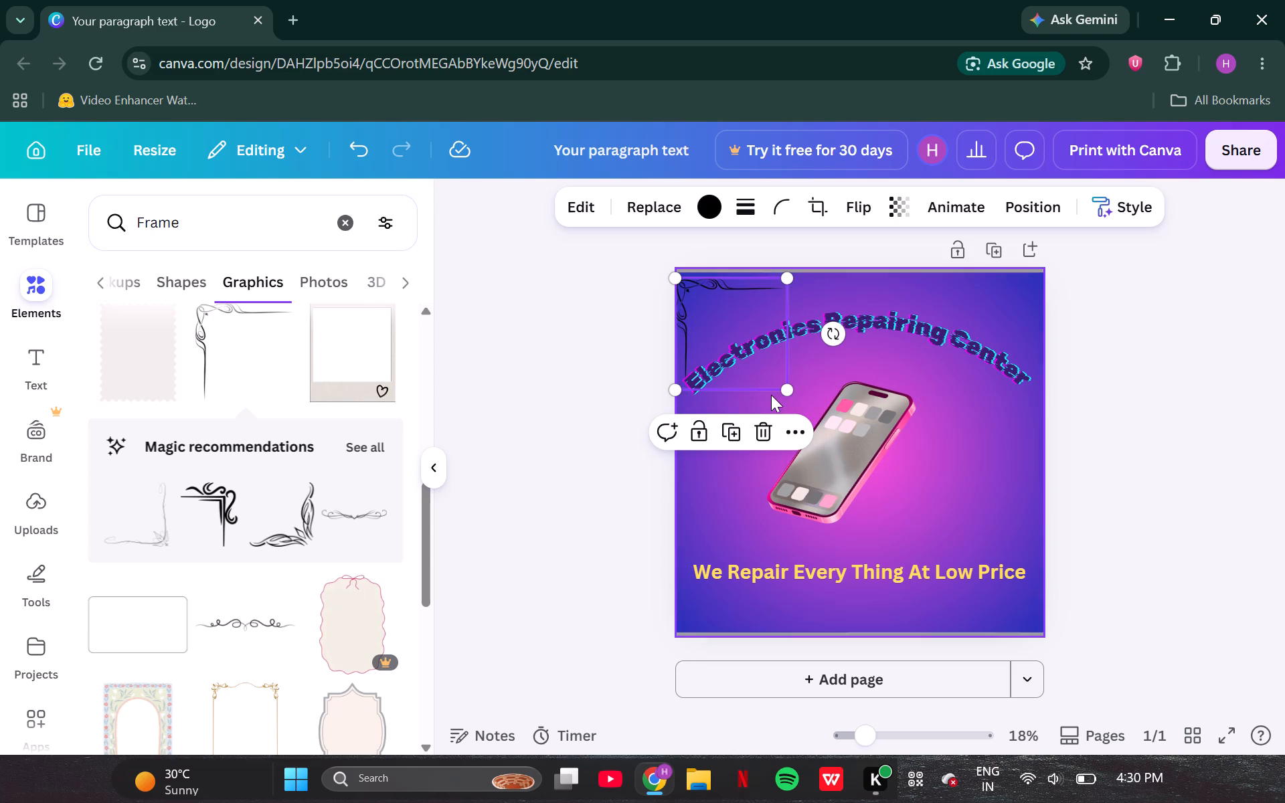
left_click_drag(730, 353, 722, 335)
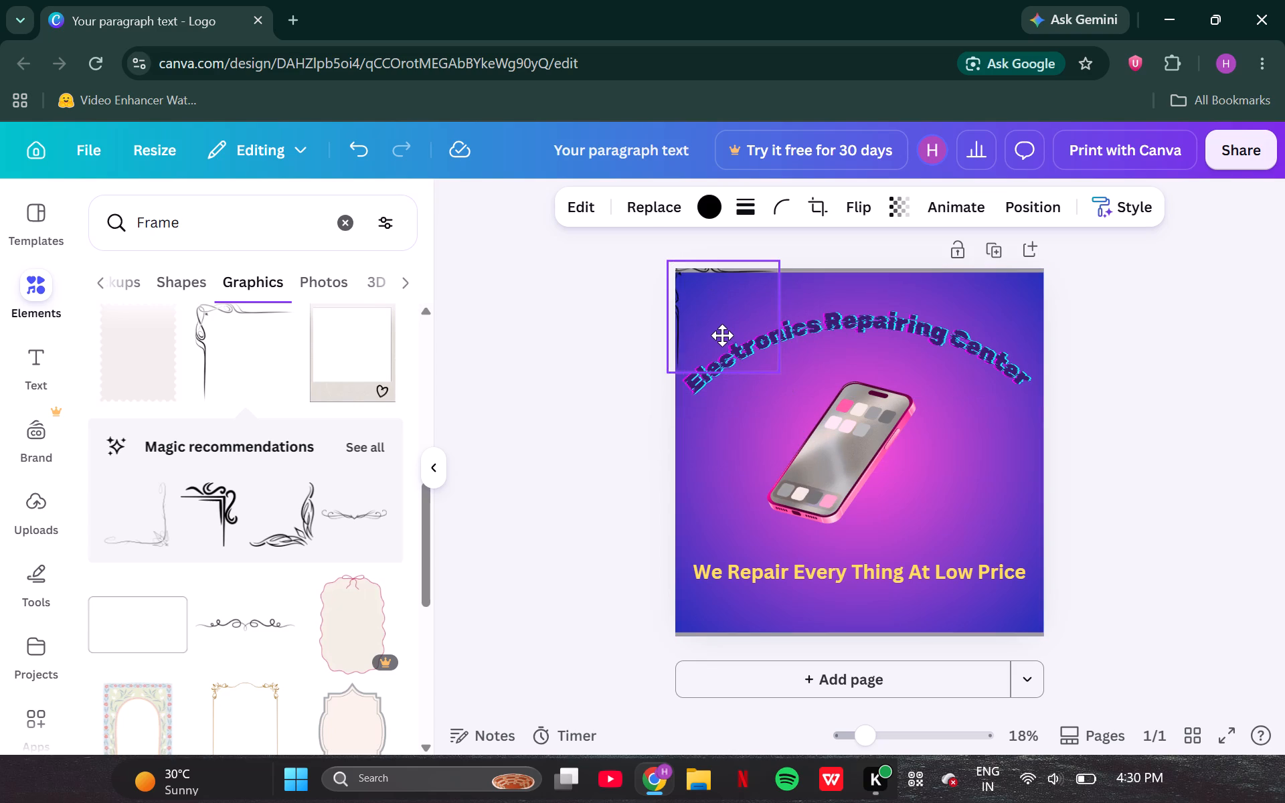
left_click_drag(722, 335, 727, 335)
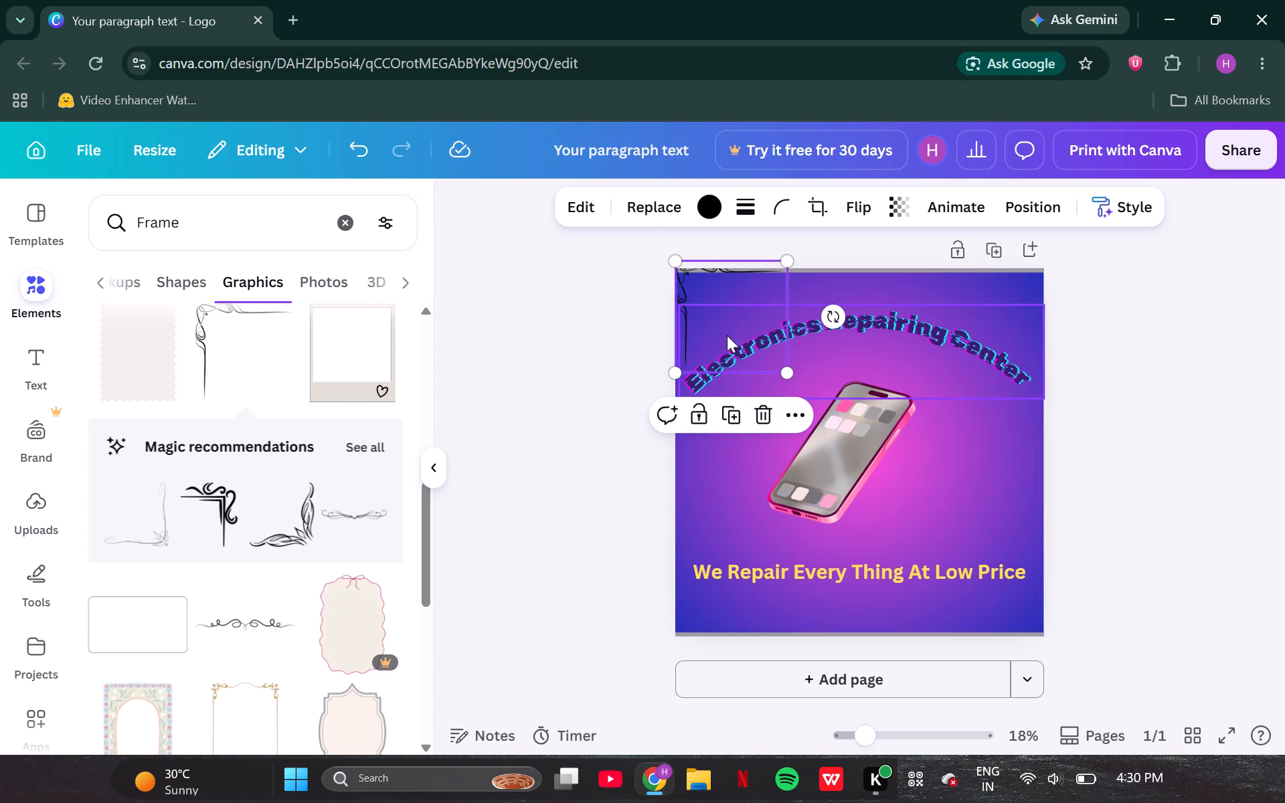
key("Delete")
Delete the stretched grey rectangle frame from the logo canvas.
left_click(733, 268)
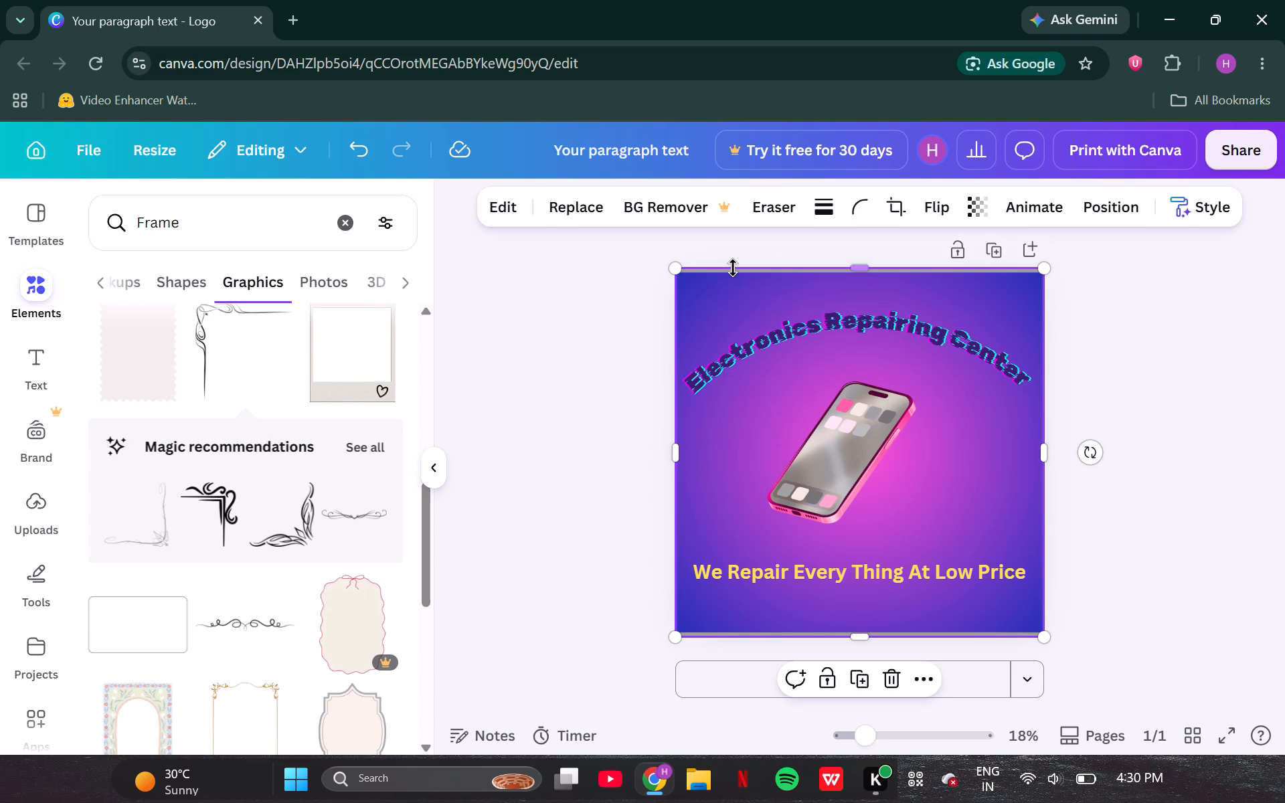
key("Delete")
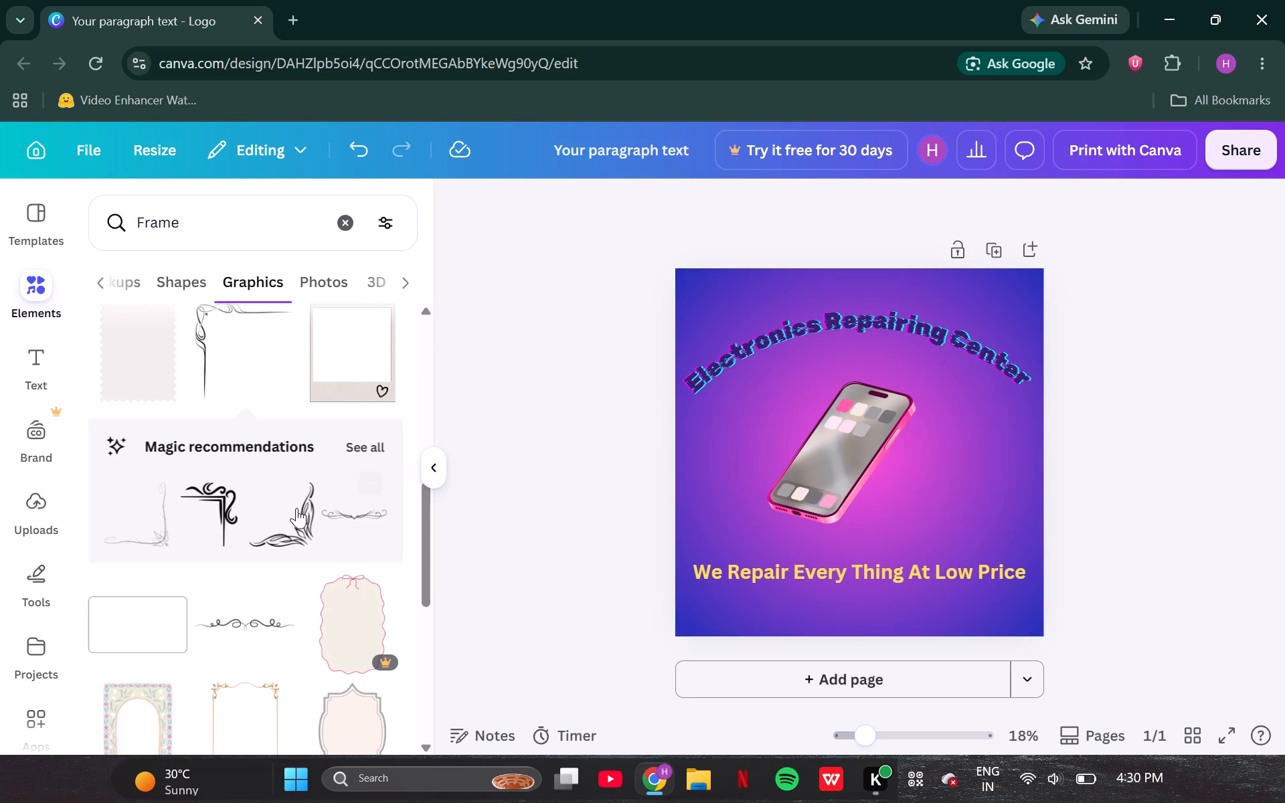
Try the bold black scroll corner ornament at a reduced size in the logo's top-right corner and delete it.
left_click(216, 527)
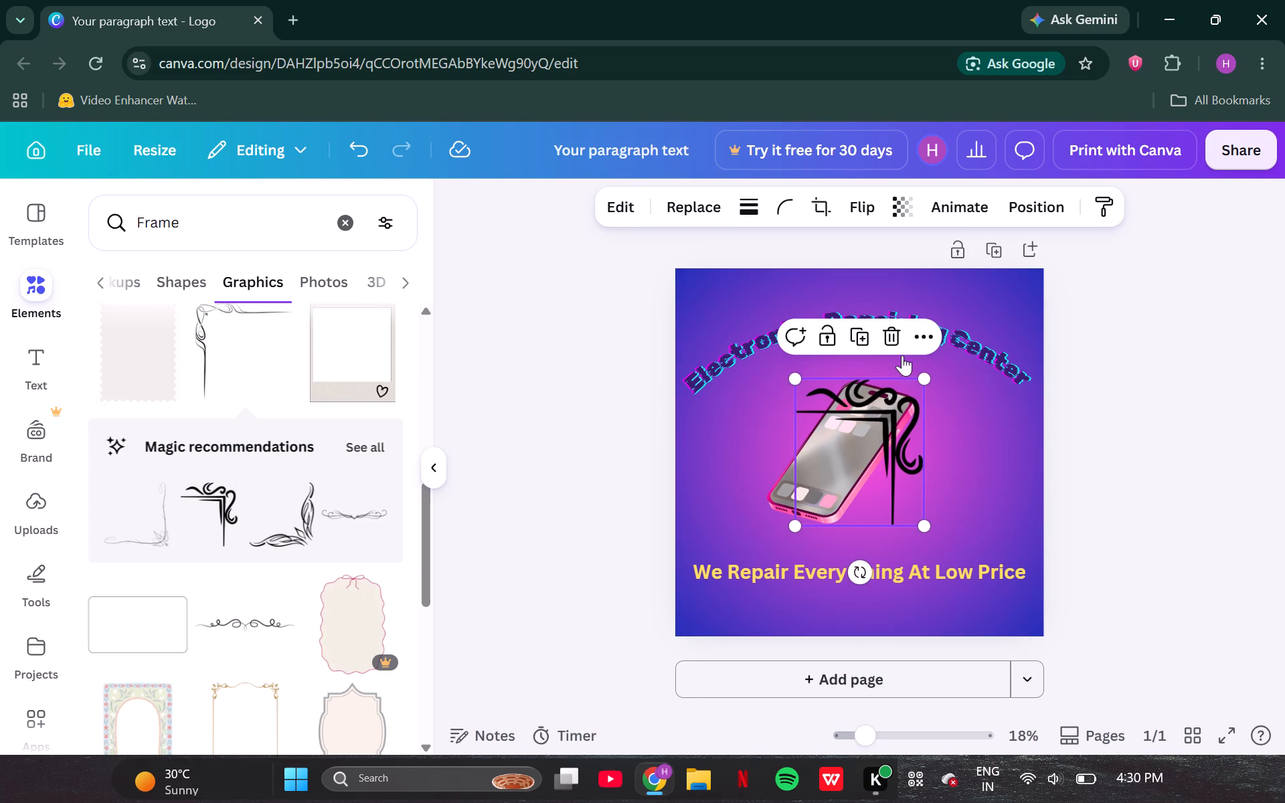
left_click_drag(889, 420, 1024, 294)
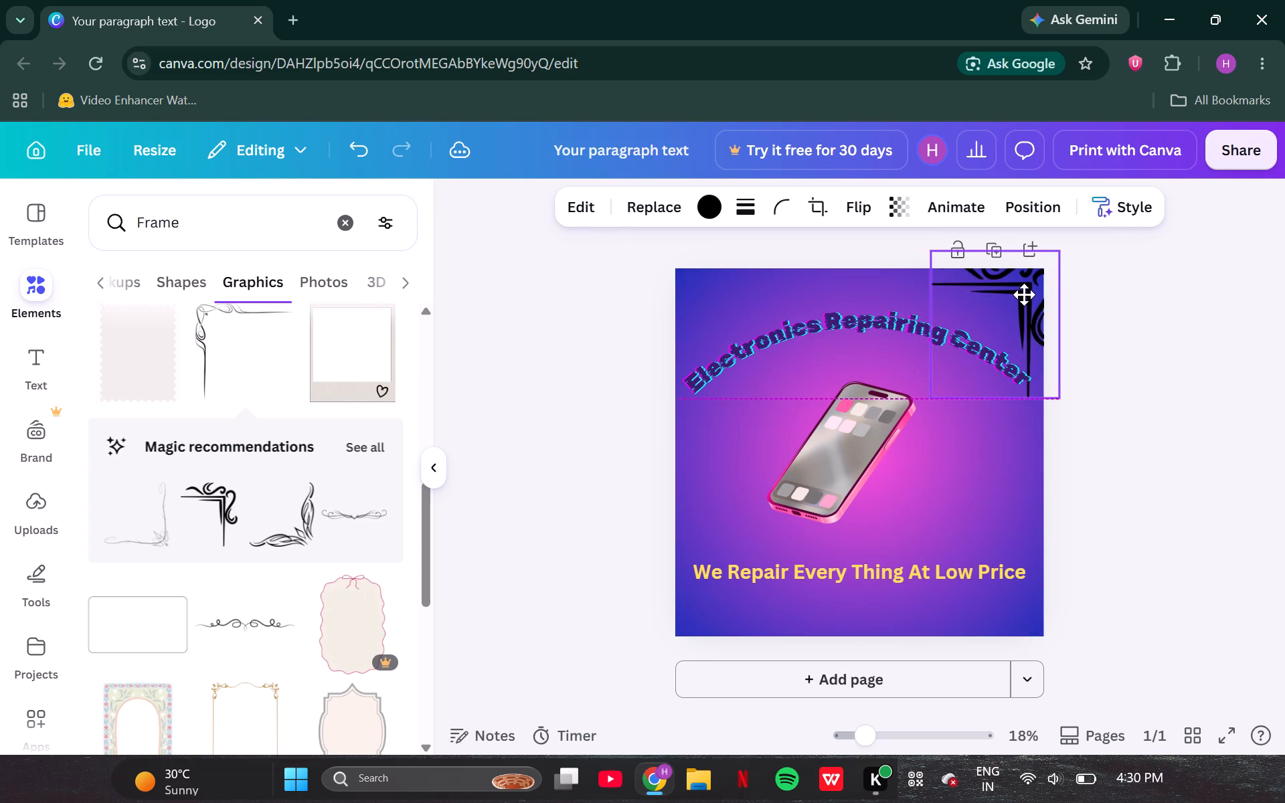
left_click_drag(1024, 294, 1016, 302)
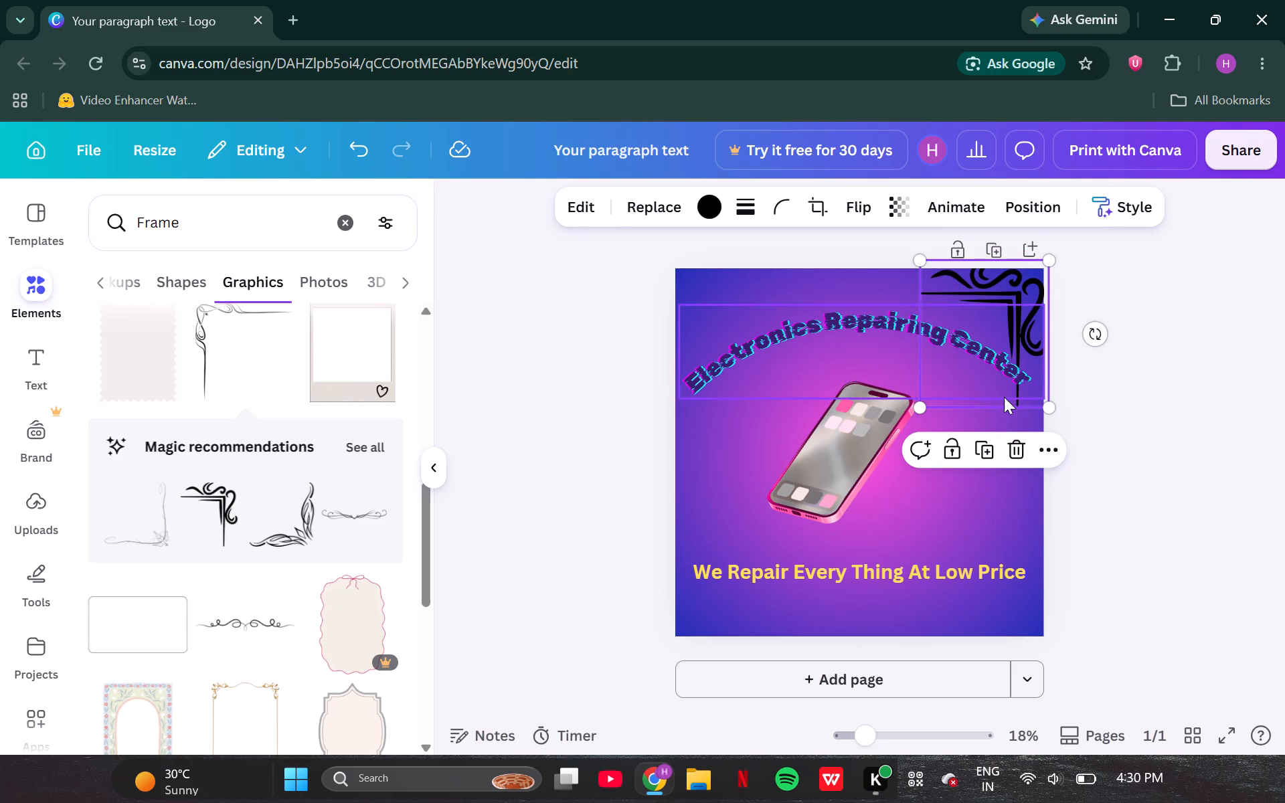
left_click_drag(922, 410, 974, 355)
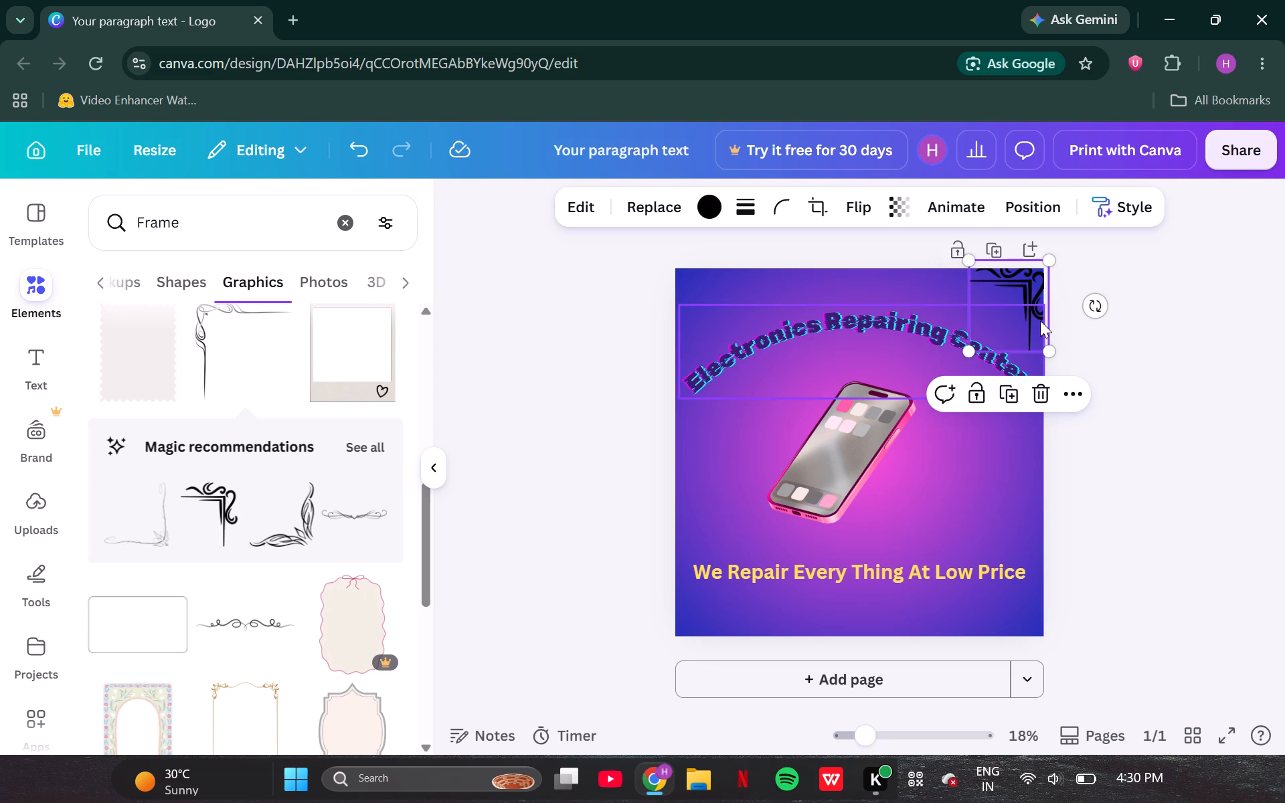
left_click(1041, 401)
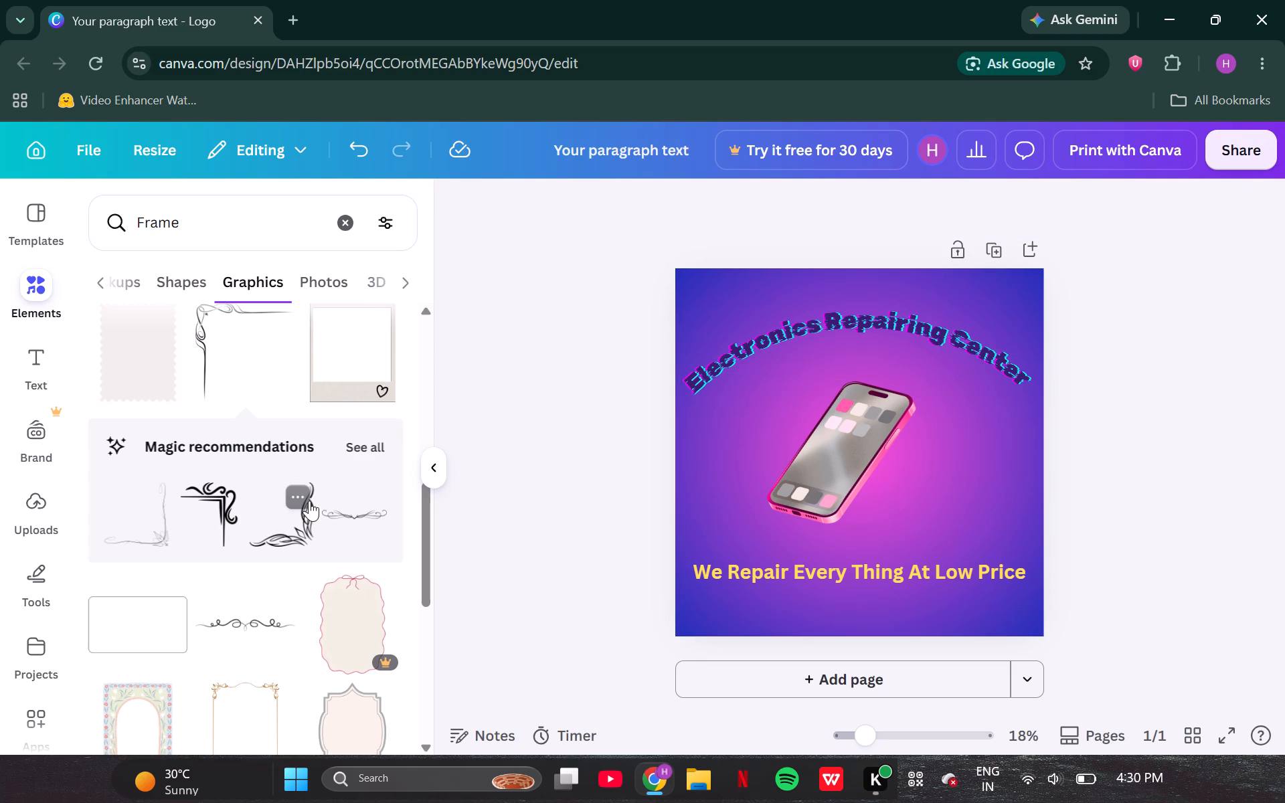
Add the black leafy flourish corner graphic, place it in the logo's bottom-right corner and shrink it to fit beside the tagline.
scroll(309, 501, "left", 1)
left_click(302, 523)
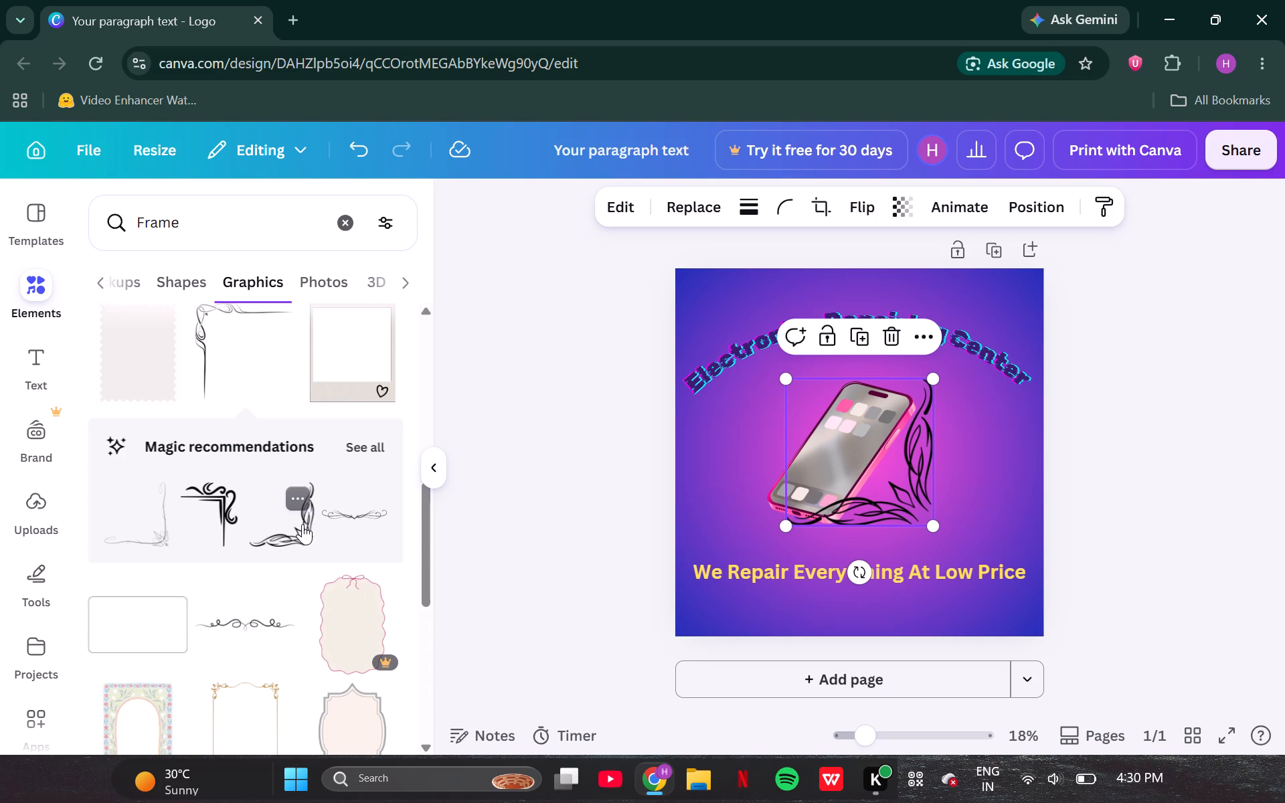
left_click_drag(899, 446, 1009, 563)
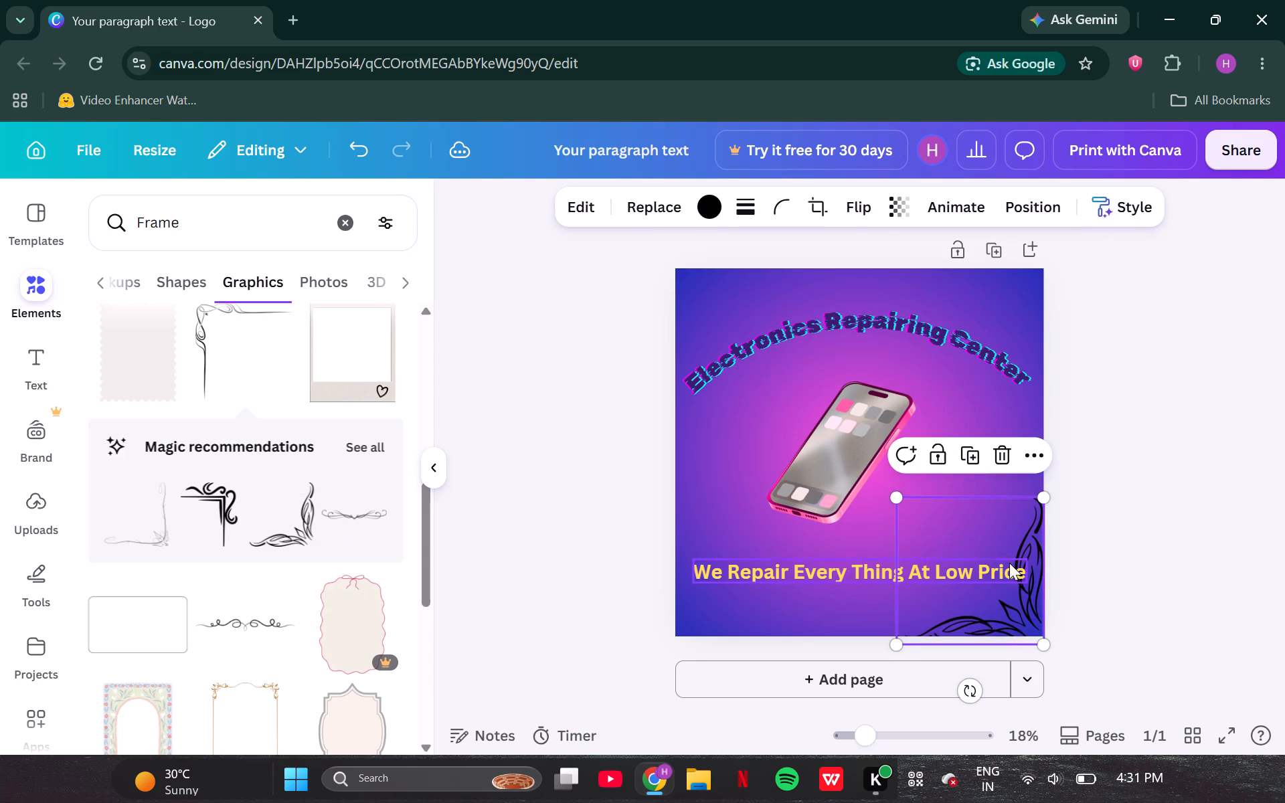
left_click_drag(897, 503, 954, 536)
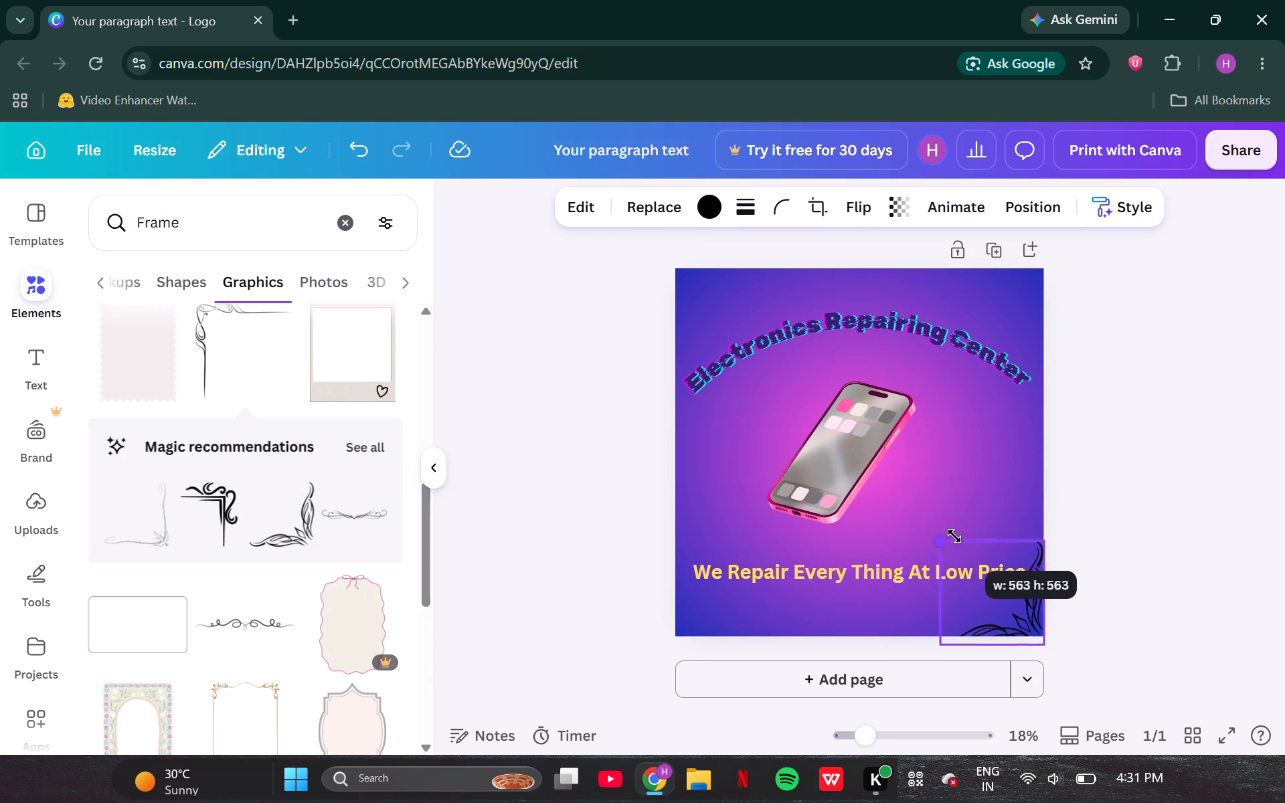
left_click_drag(954, 536, 965, 545)
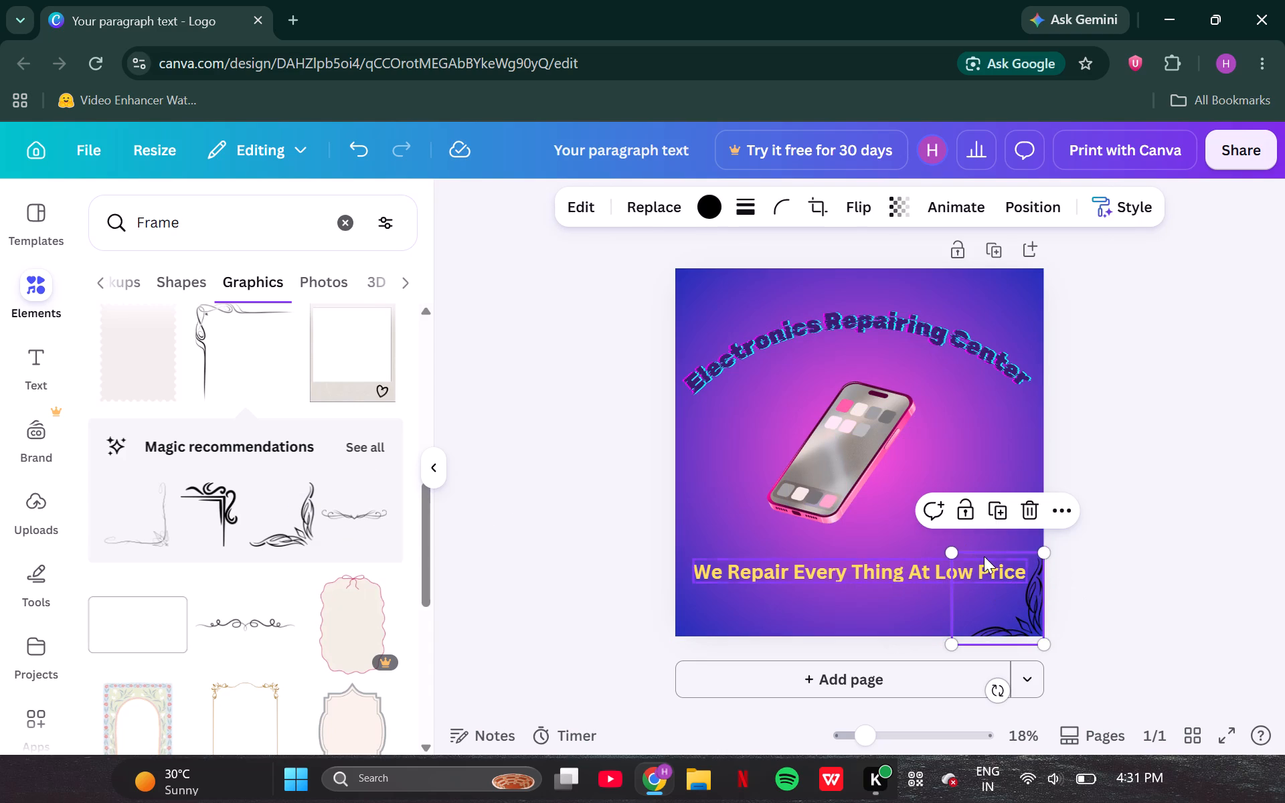
Duplicate the black leafy flourish and place the copy in the logo's bottom-left corner.
key("ctrl+v")
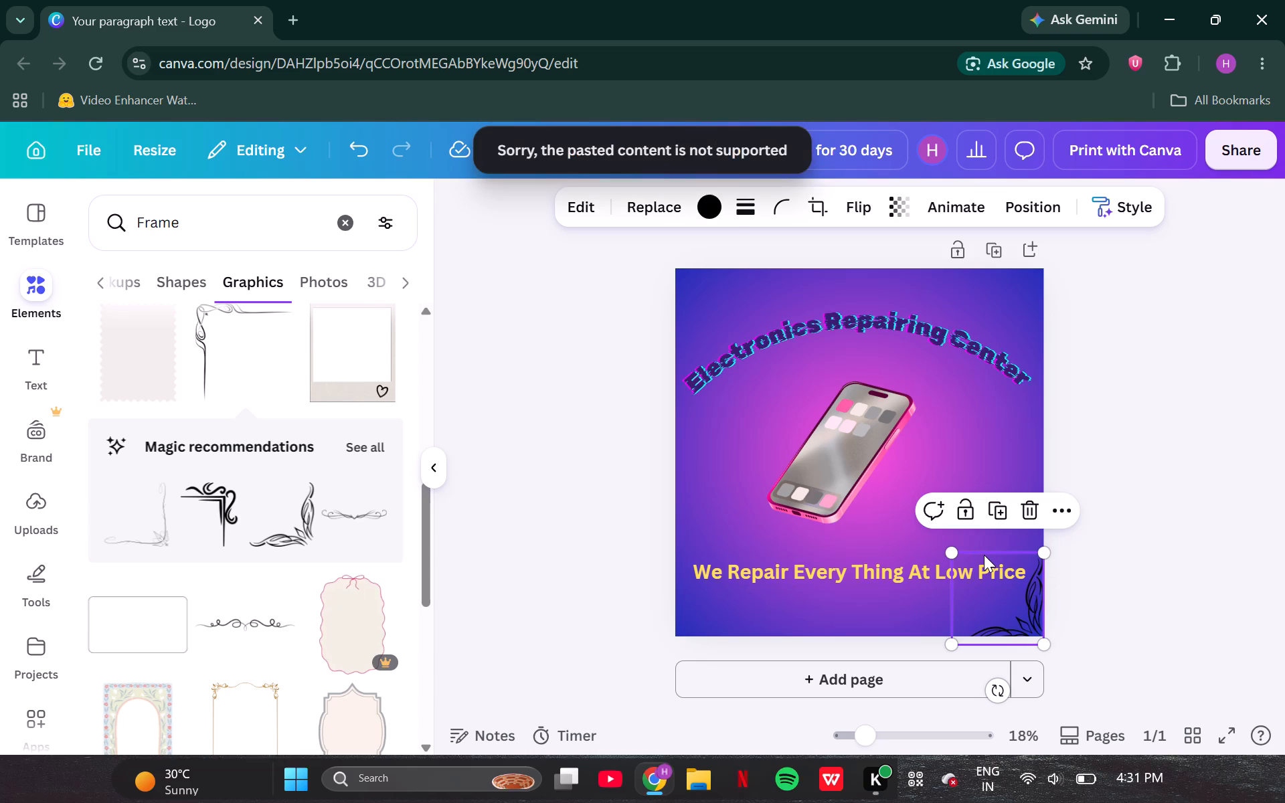
key("ctrl+c")
key("ctrl+c")
left_click(761, 610)
key("ctrl+v")
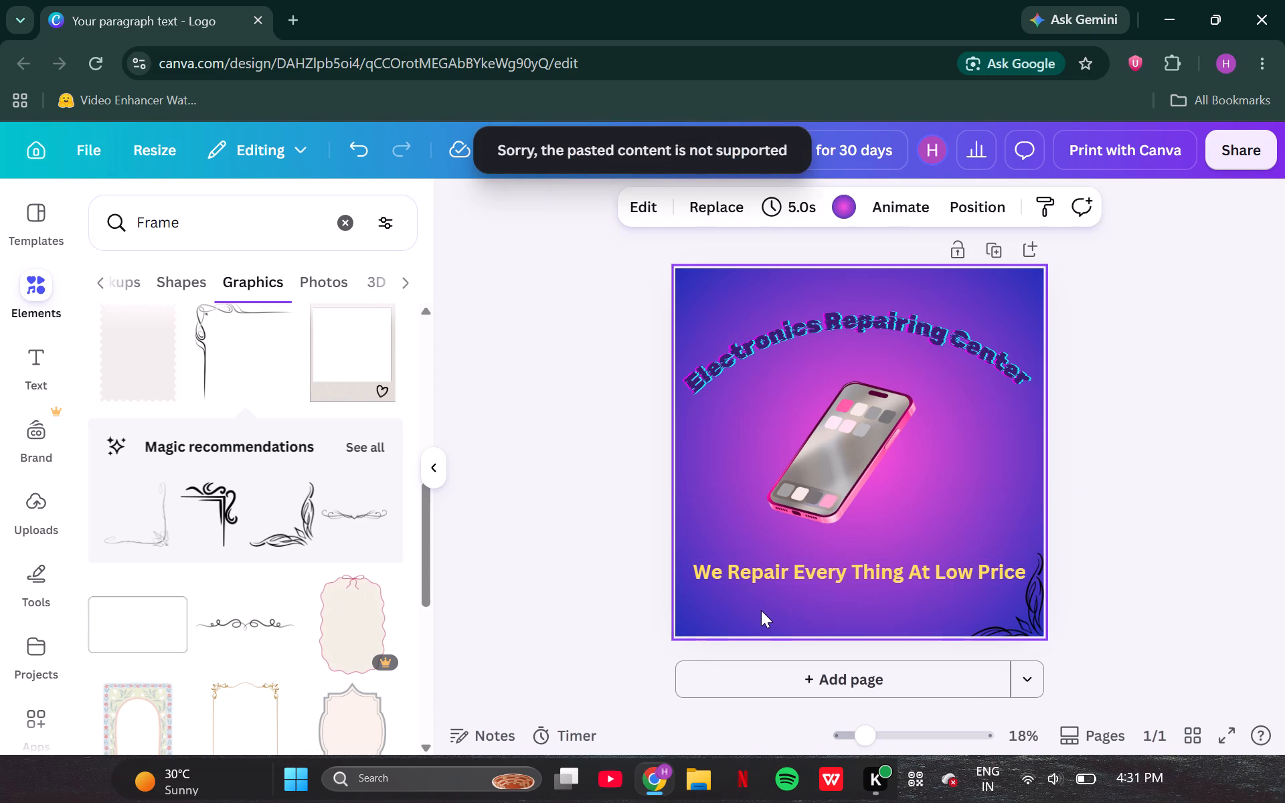
left_click_drag(996, 584, 921, 588)
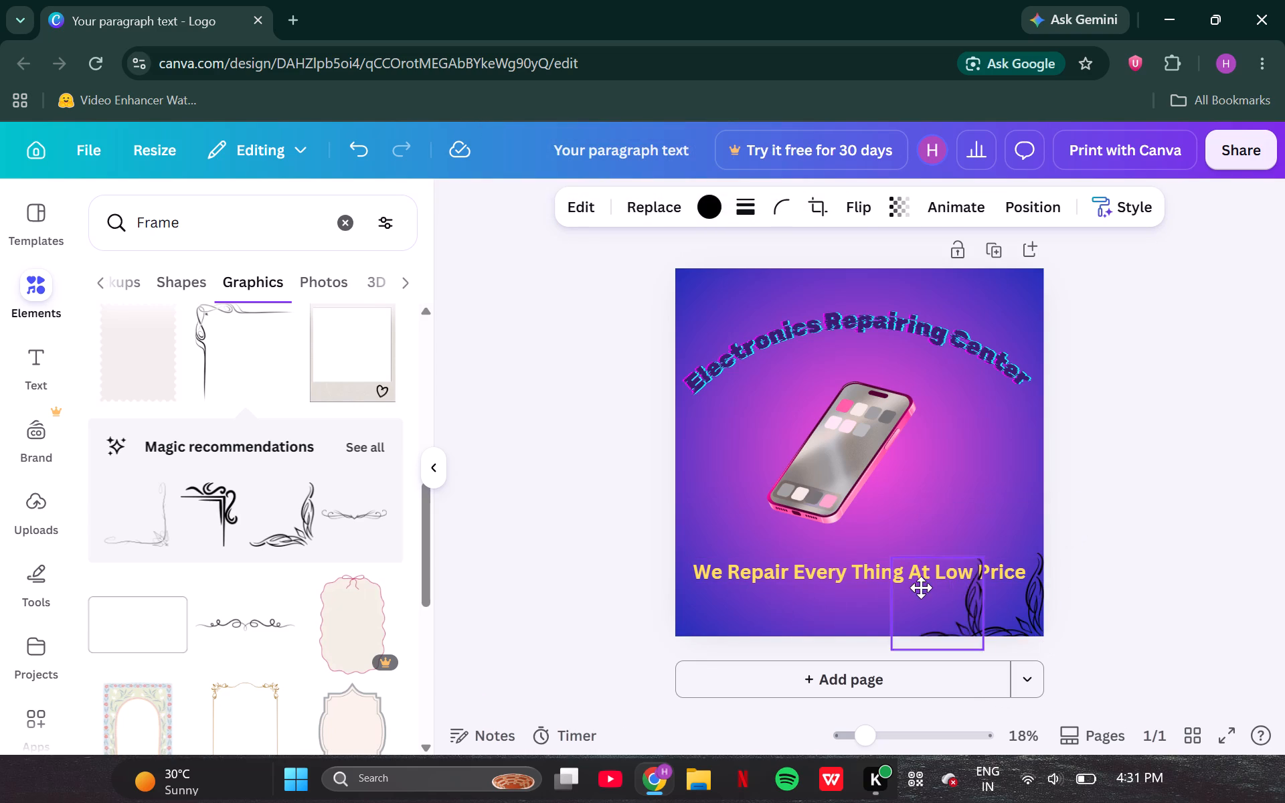
left_click_drag(921, 588, 715, 574)
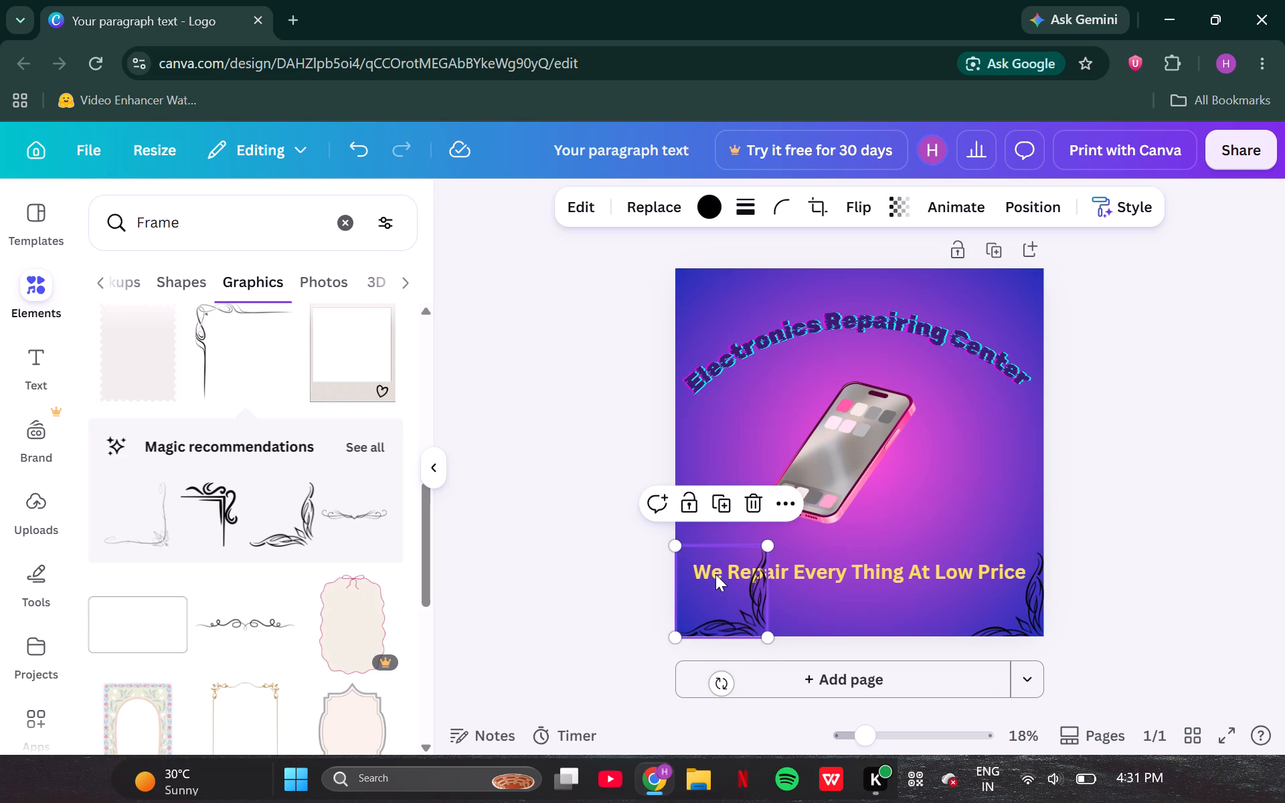
Rotate the copied flourish about a quarter turn clockwise and seat it against the logo's bottom-left corner.
left_click_drag(715, 678, 692, 675)
left_click_drag(692, 675, 662, 586)
left_click(601, 606)
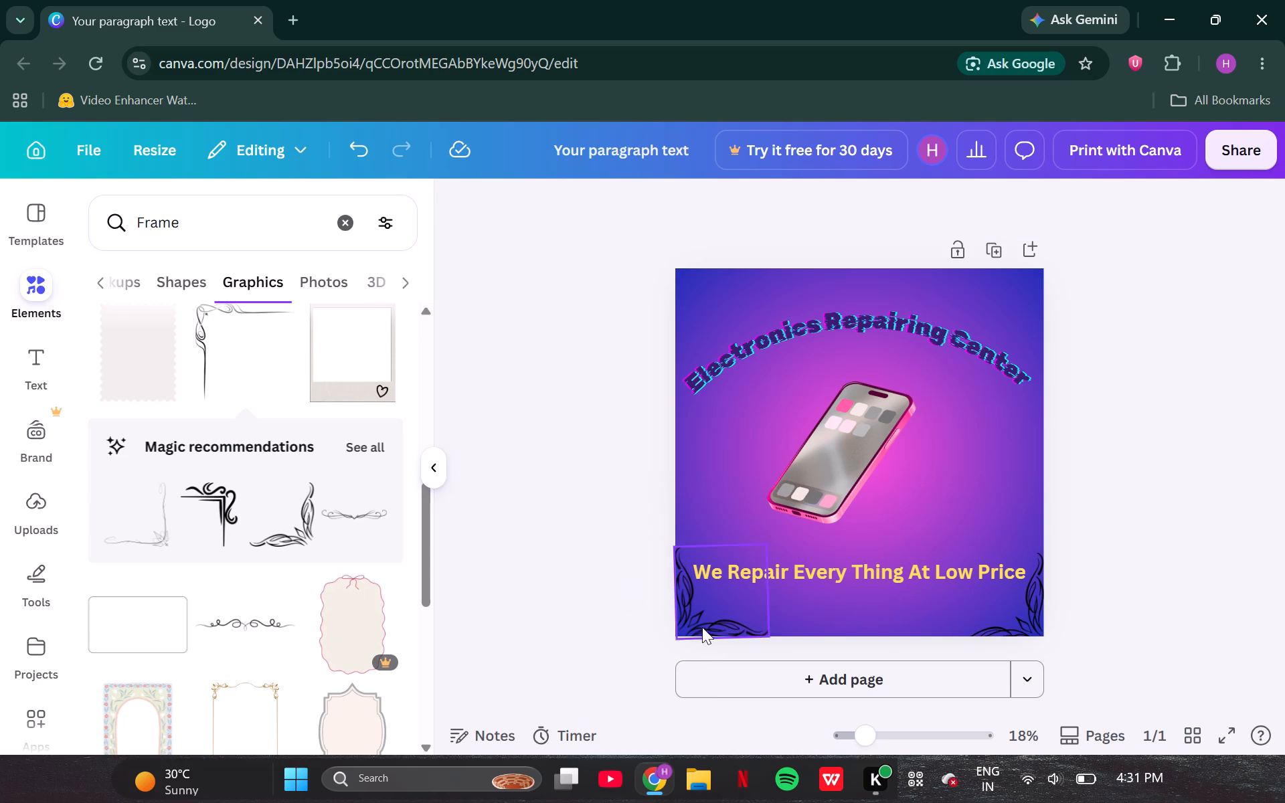
left_click_drag(712, 622, 709, 628)
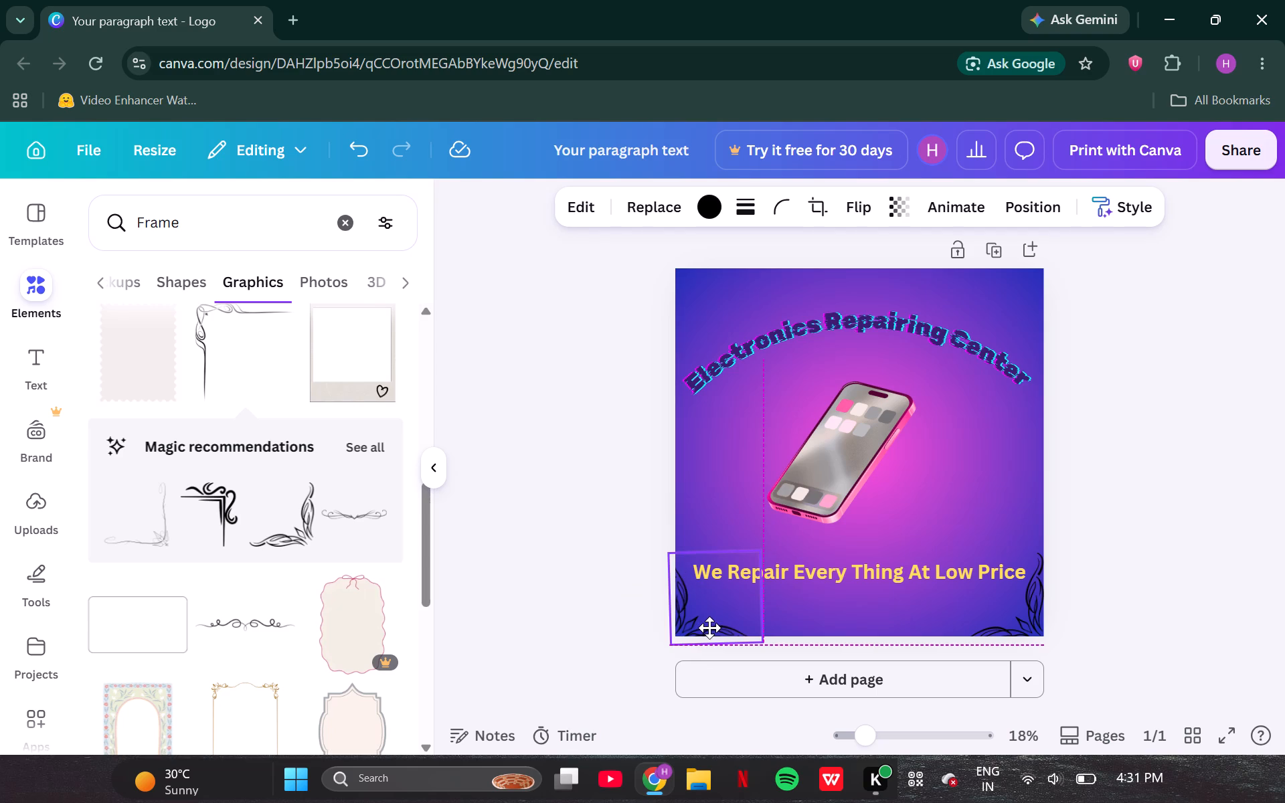
left_click_drag(709, 628, 706, 622)
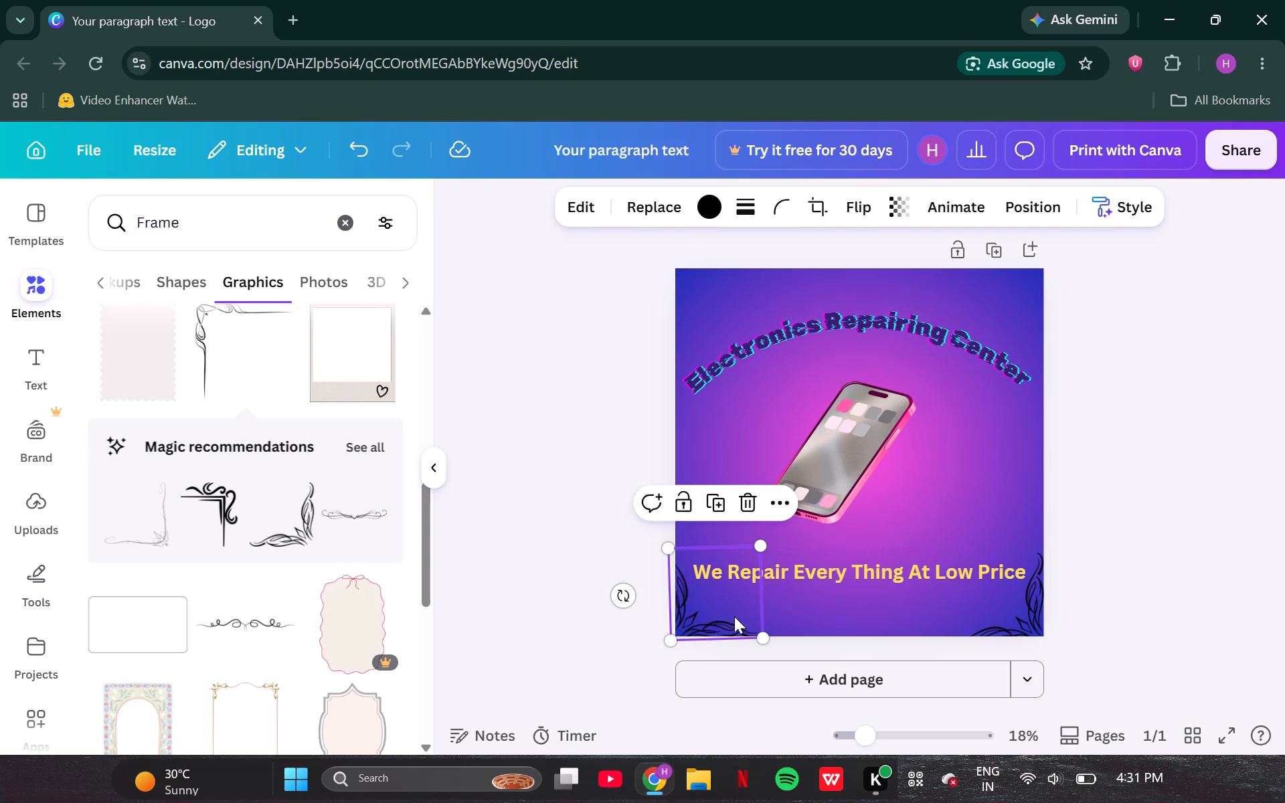
Nudge the bottom-right flourish slightly upward to align it with the bottom-left one.
left_click(1015, 596)
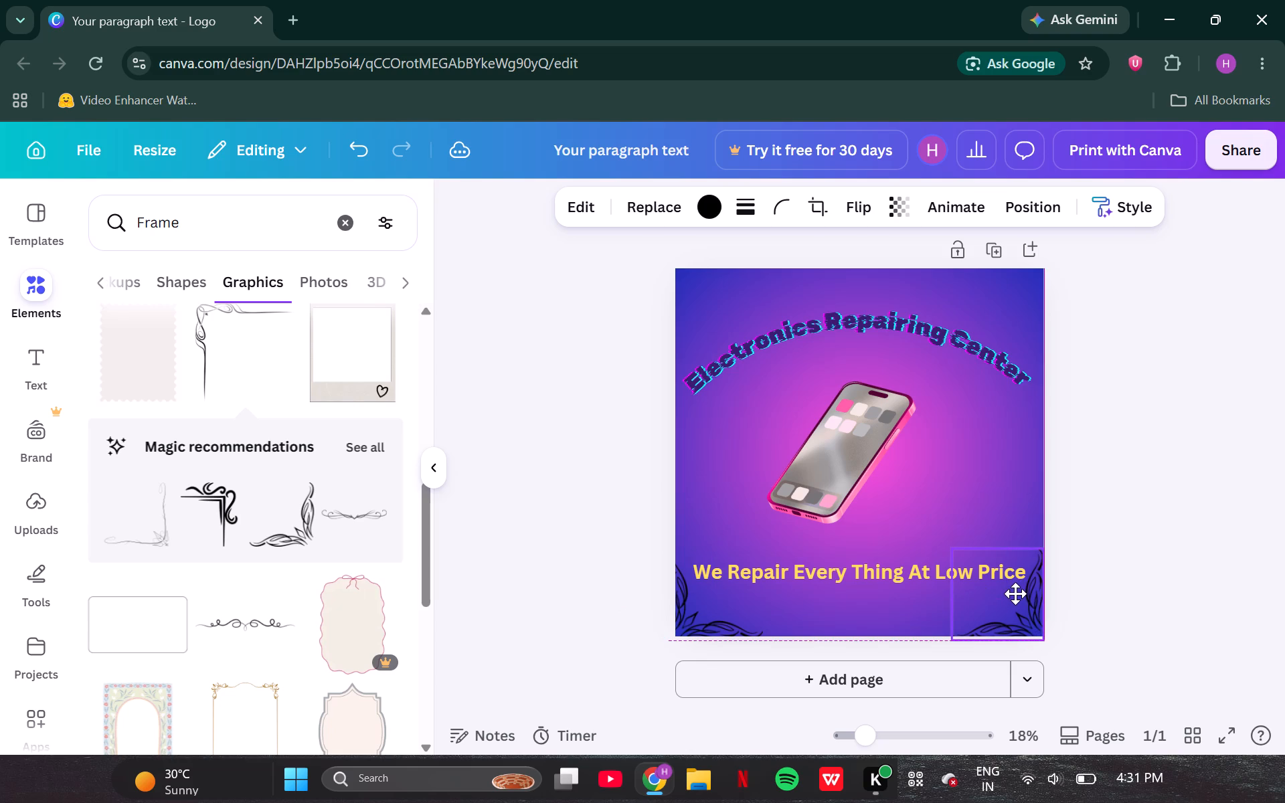
left_click(1121, 600)
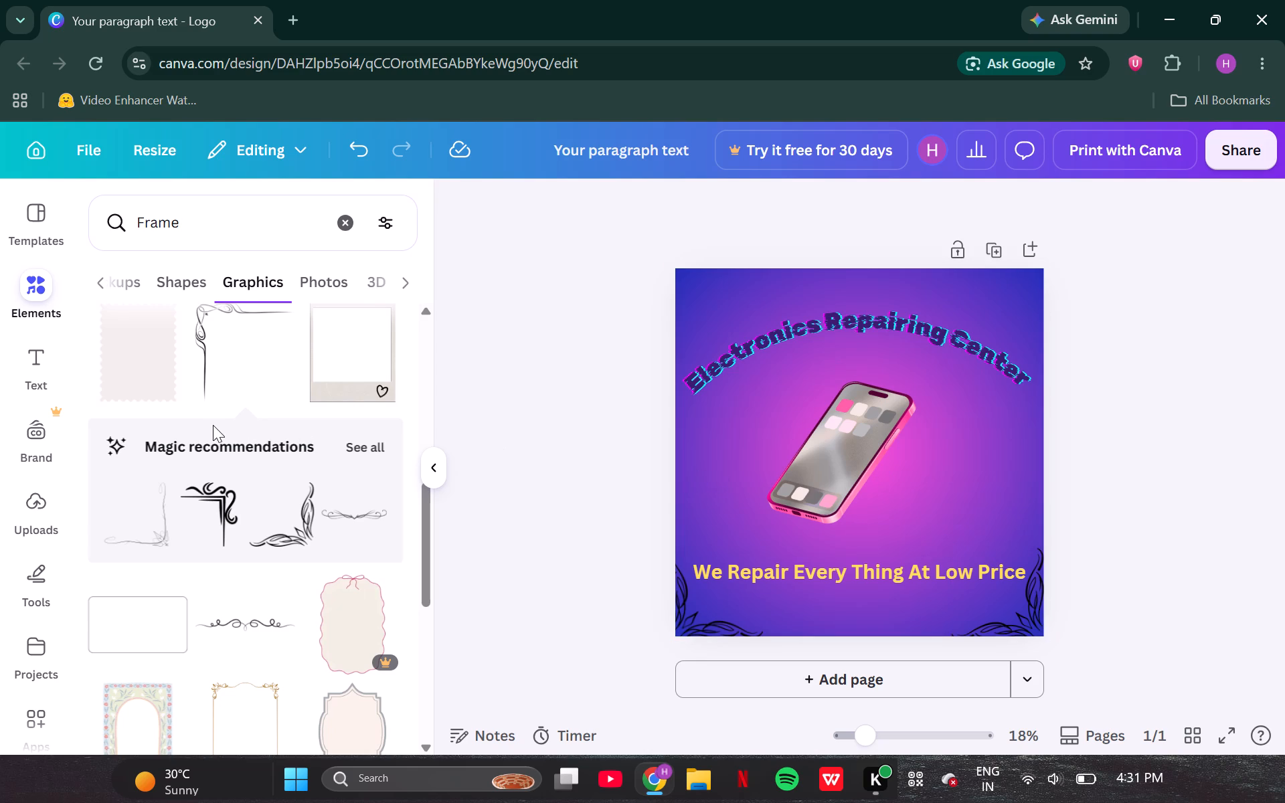
Browse further through the Frame graphics for another decorative ornament for the logo.
scroll(213, 425, "down", 3)
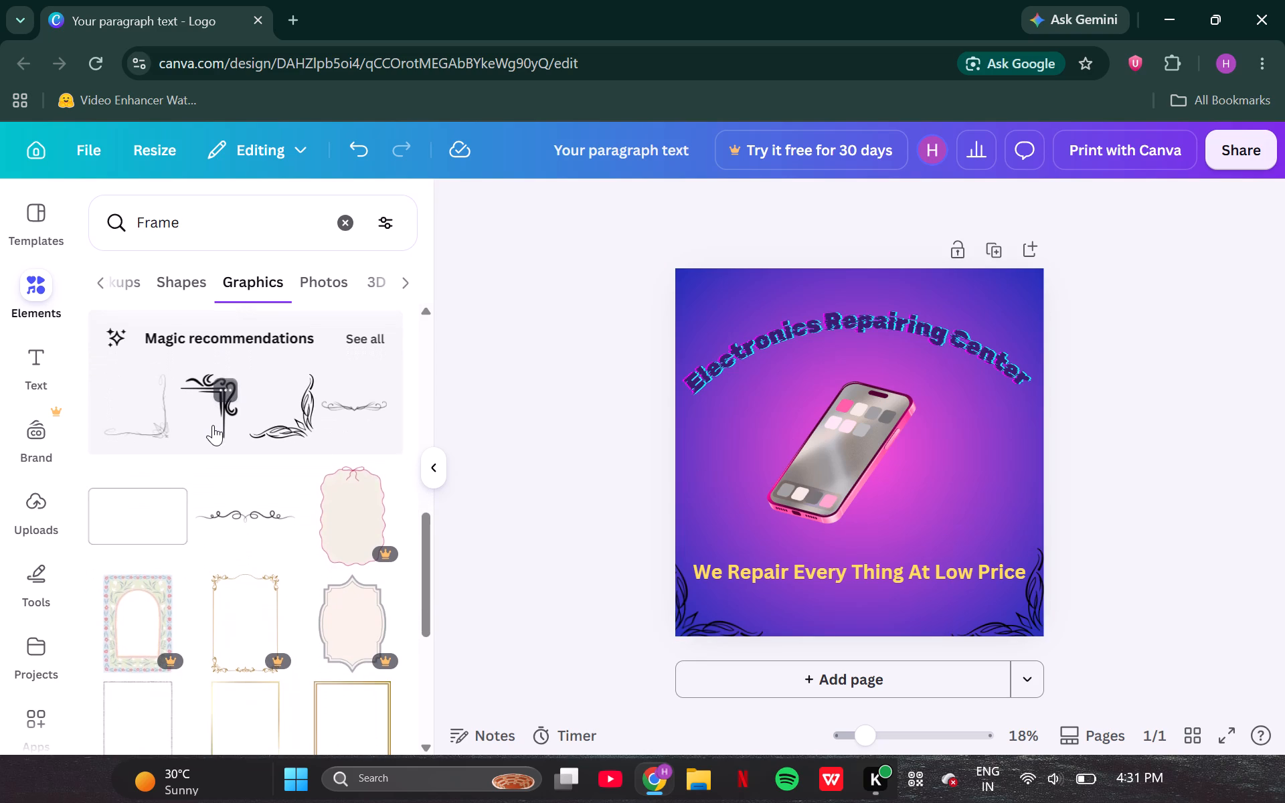
scroll(213, 425, "down", 2)
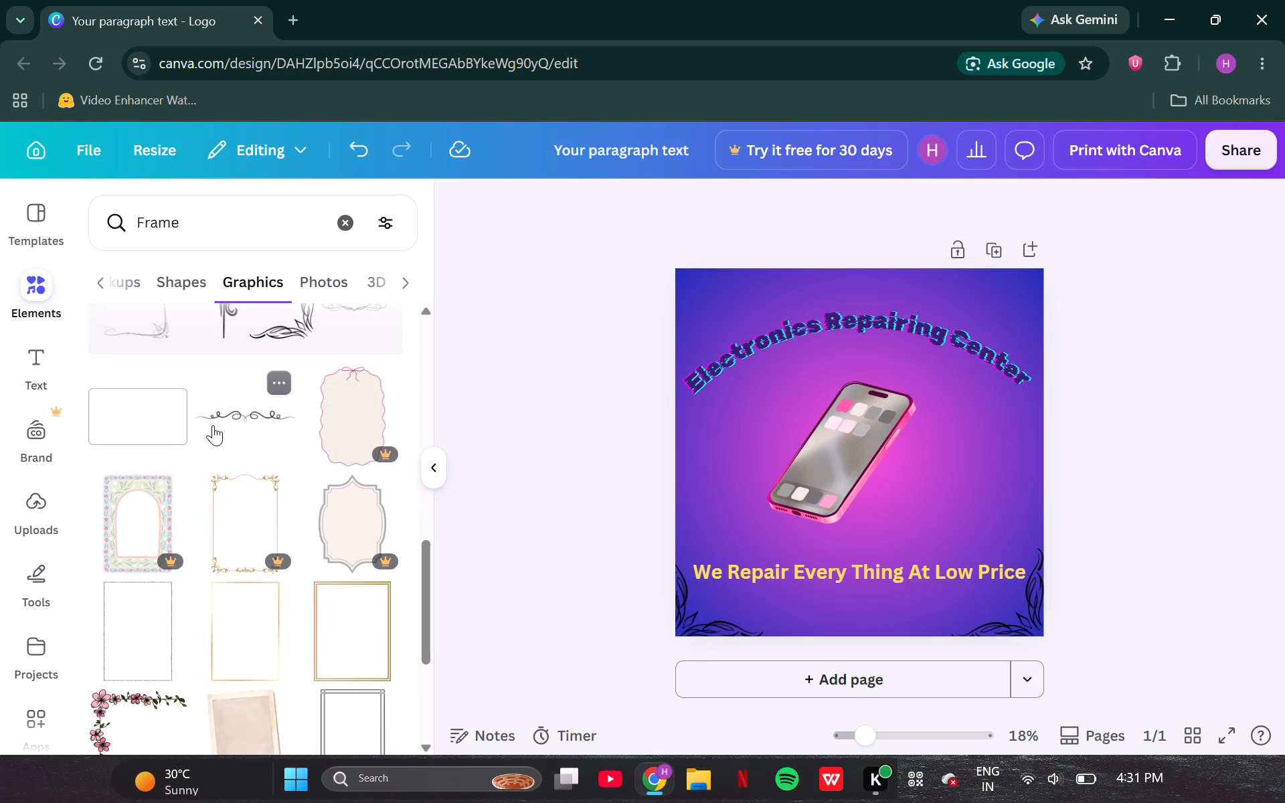
scroll(213, 425, "down", 2)
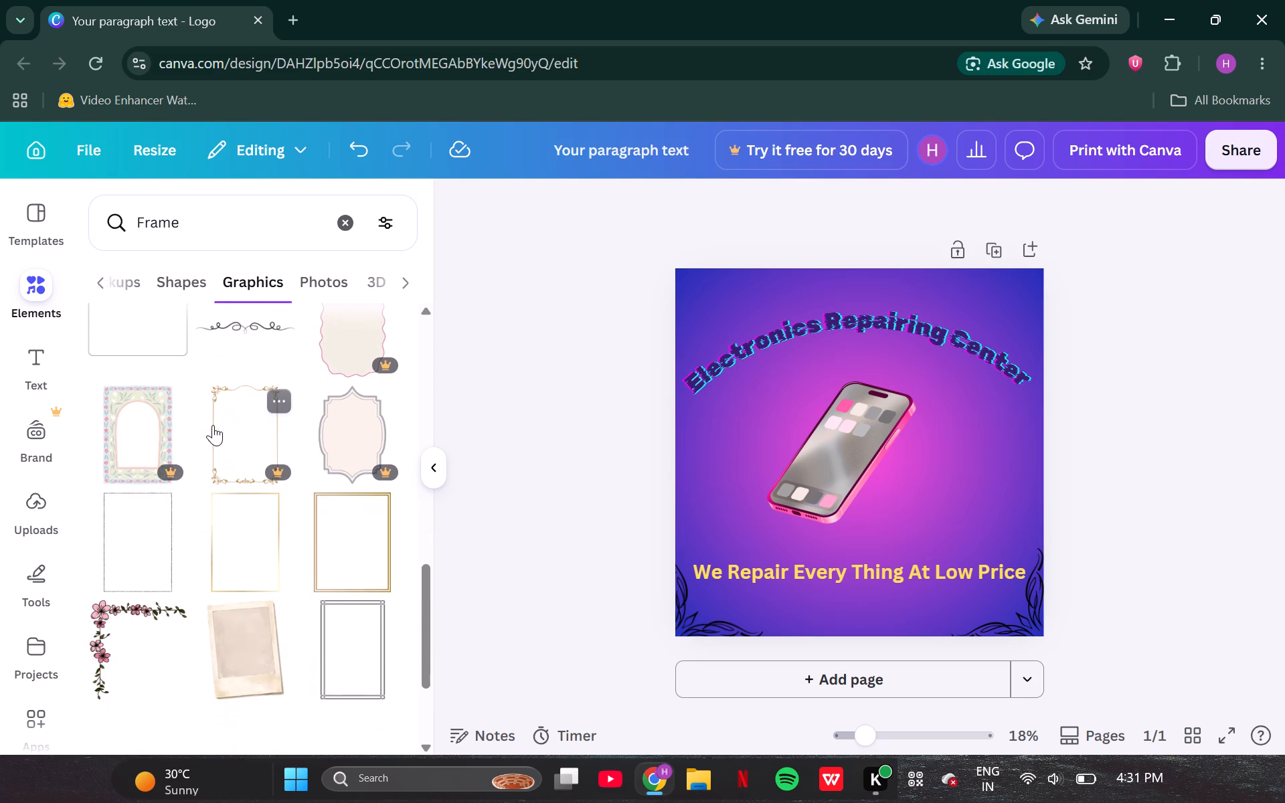
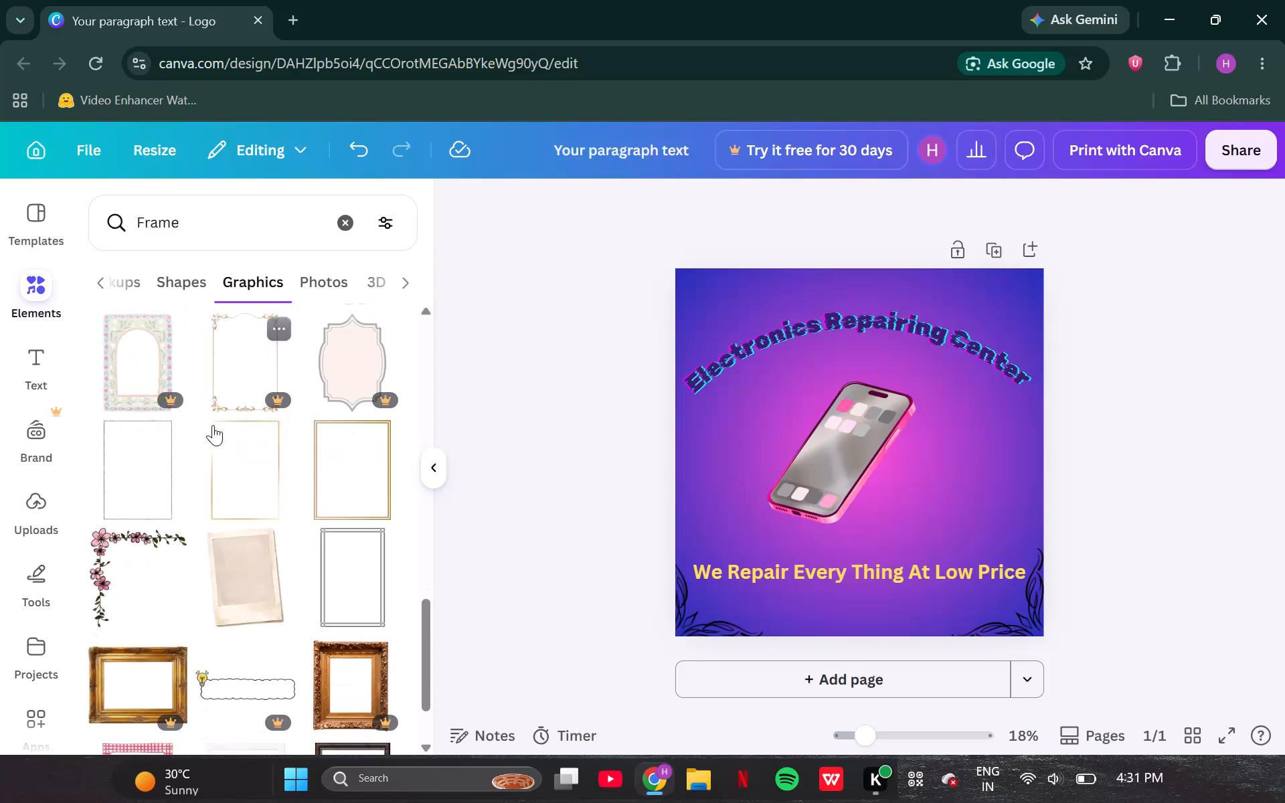
Browse further through the Frame graphics for an ornament to decorate the top of the logo.
scroll(213, 425, "down", 1)
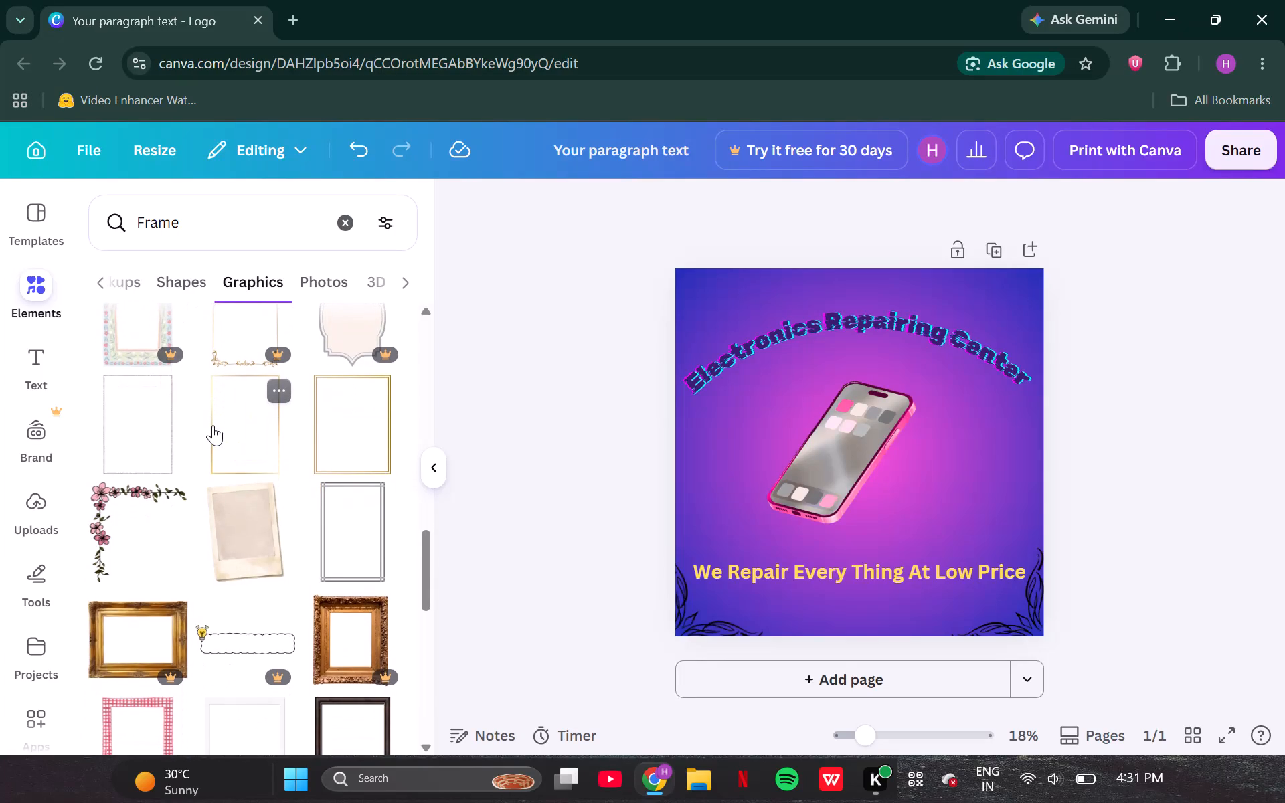
scroll(213, 425, "down", 2)
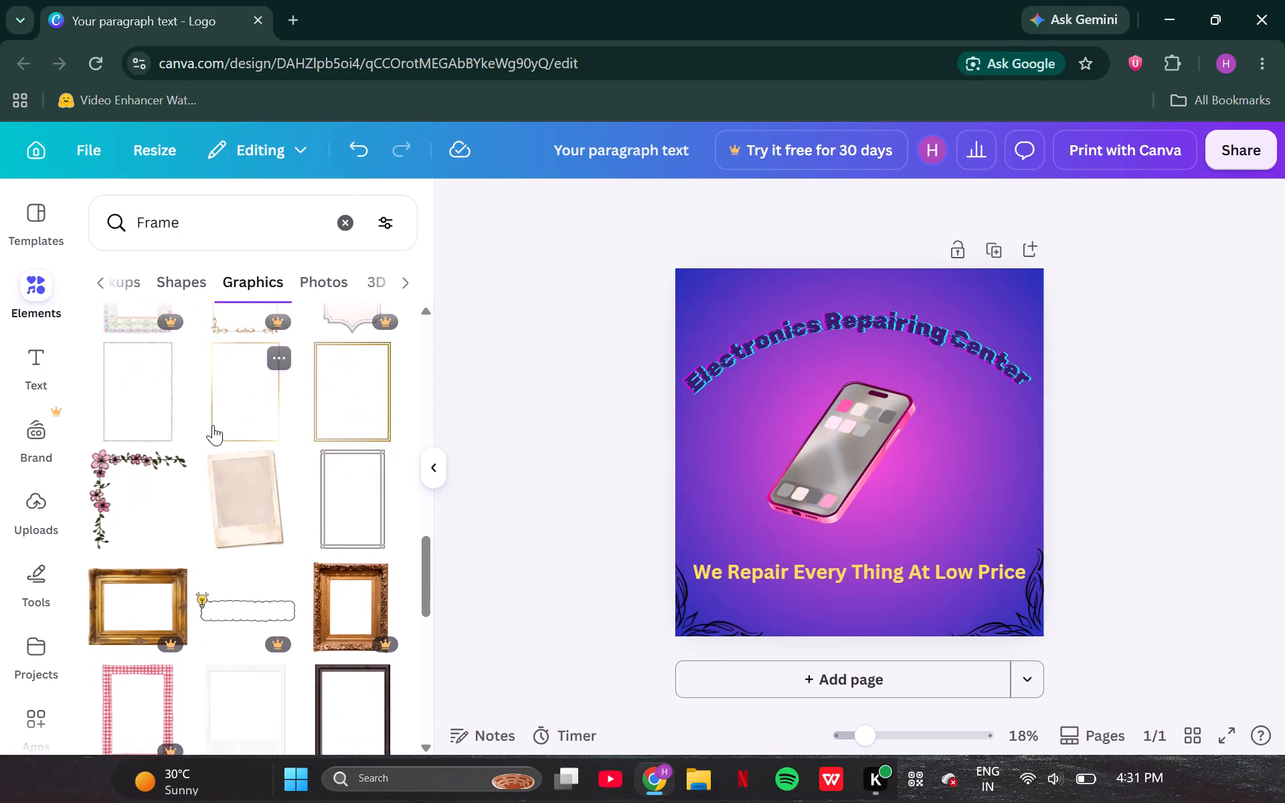
scroll(213, 425, "down", 3)
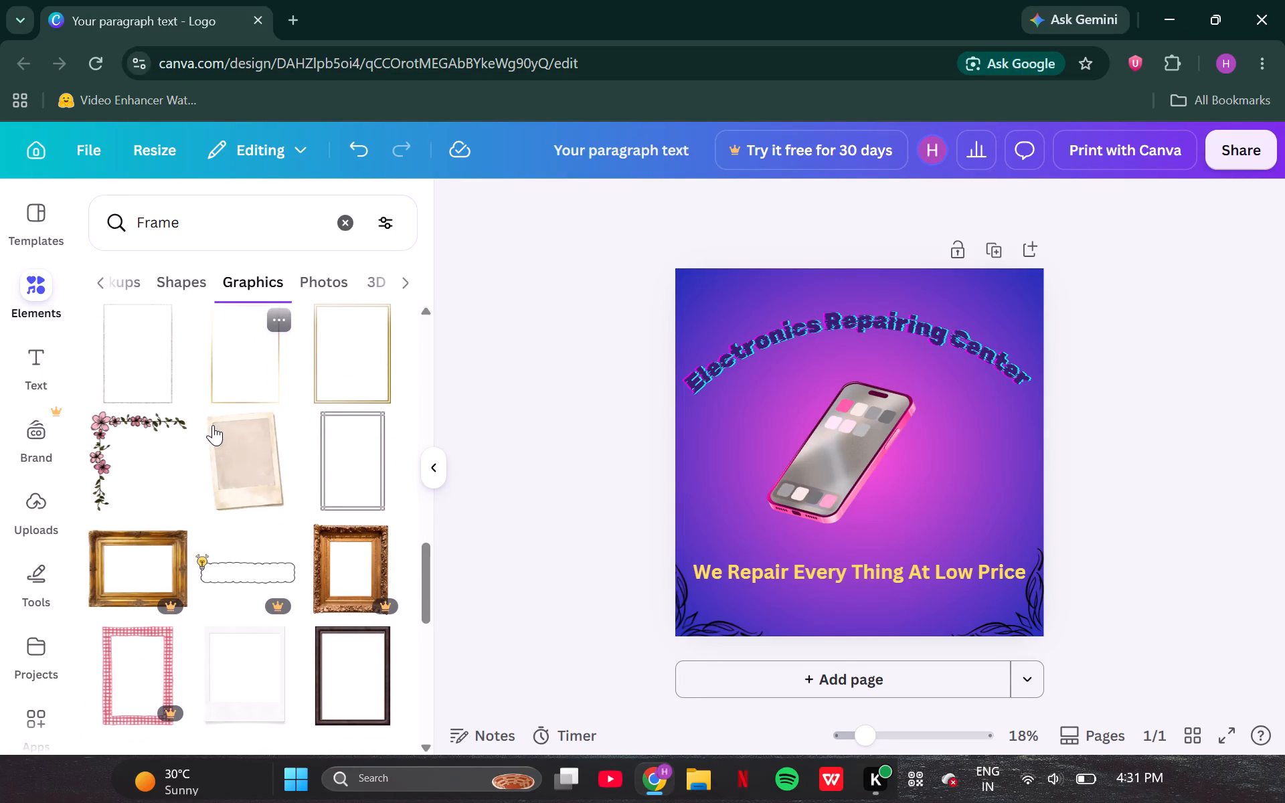
scroll(213, 425, "down", 3)
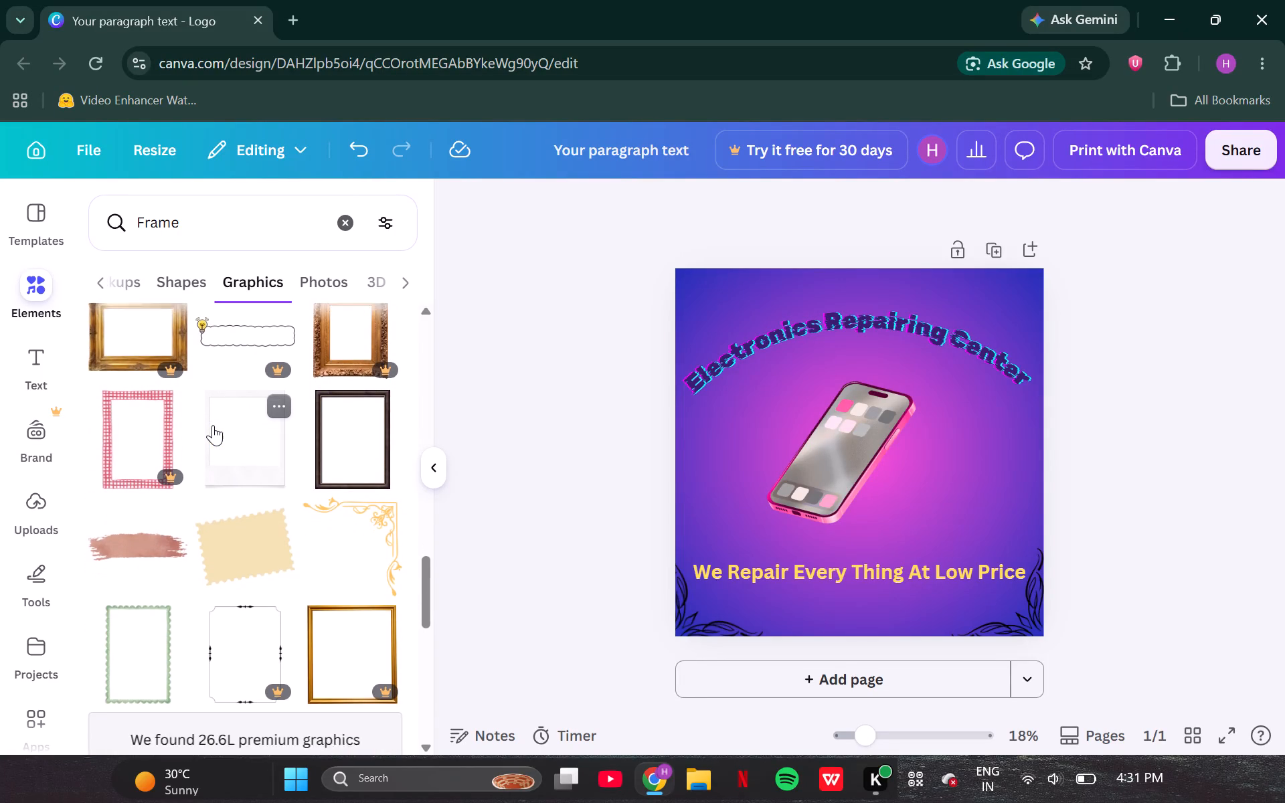
scroll(213, 425, "down", 3)
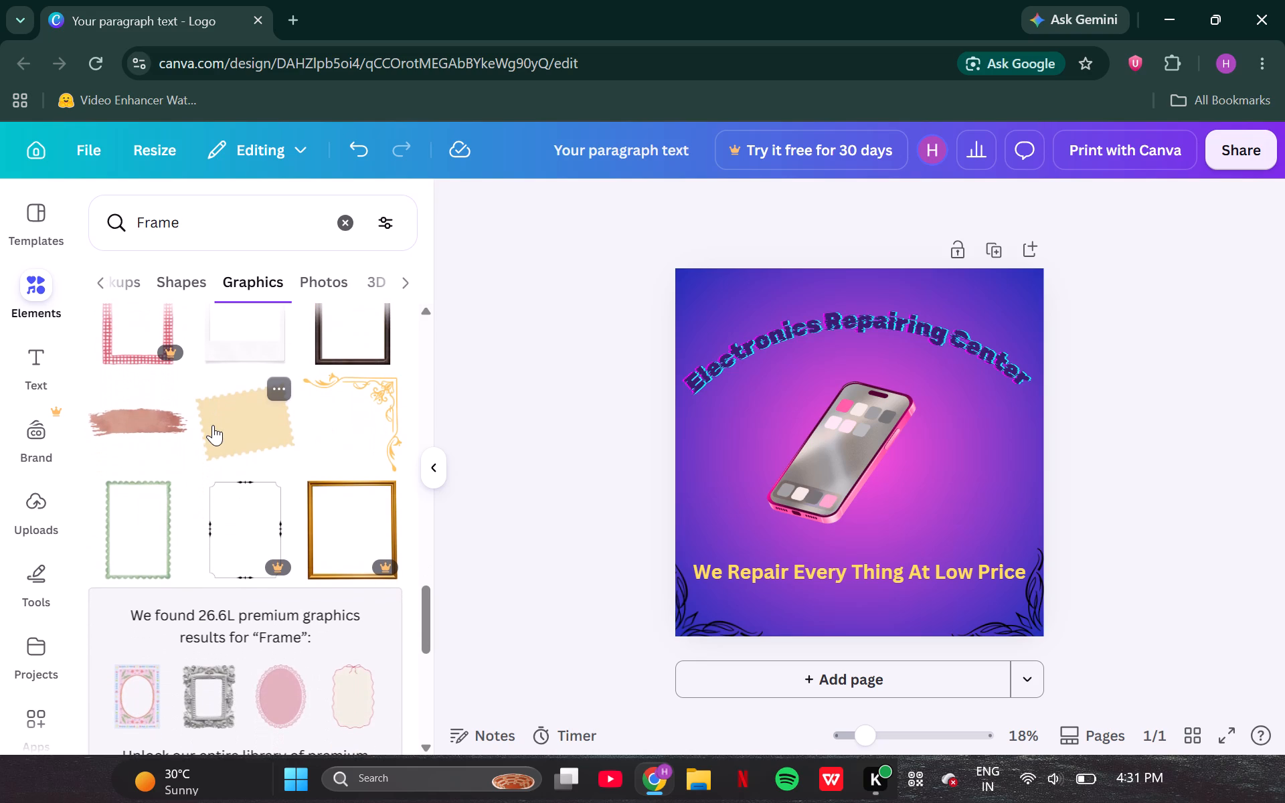
scroll(213, 425, "down", 1)
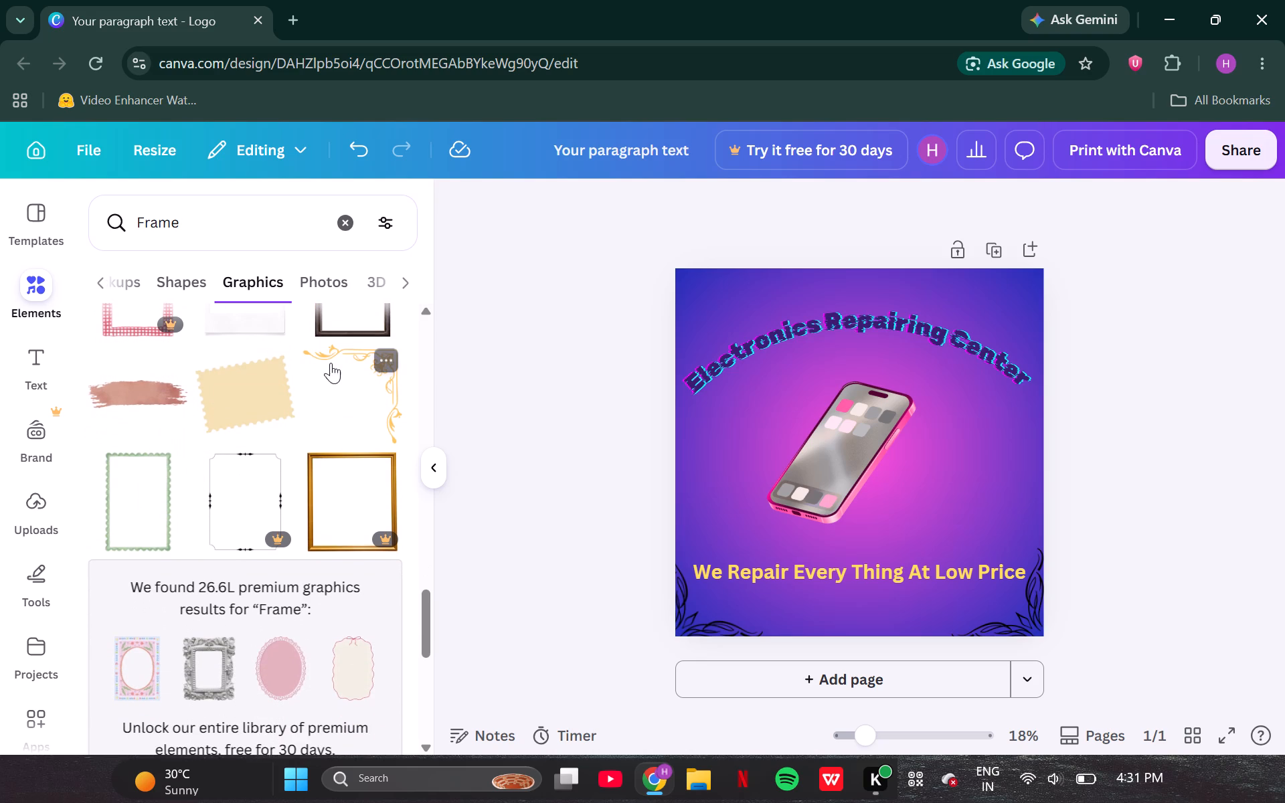
Insert the wide symmetrical scroll flourish from the magic recommendations, rotated 180° and level above the curved heading.
scroll(345, 426, "up", 1)
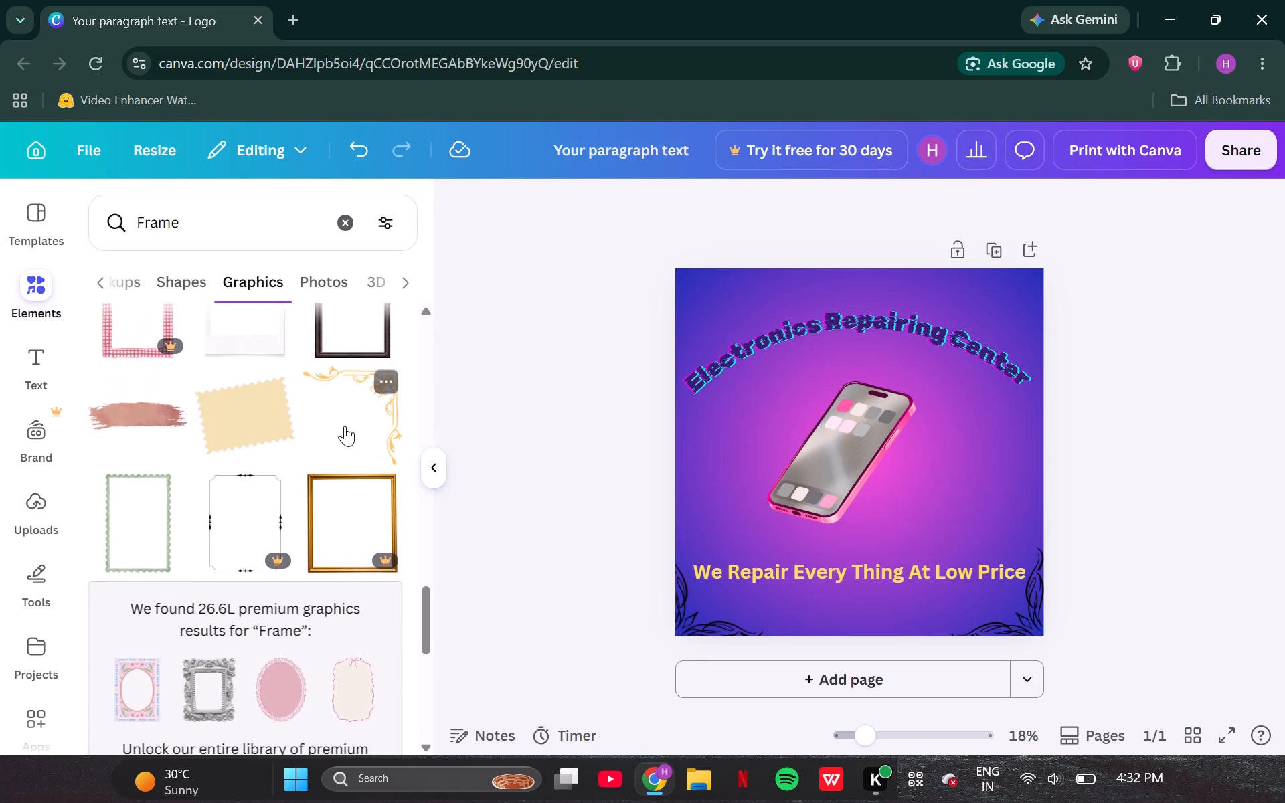
scroll(345, 426, "up", 7)
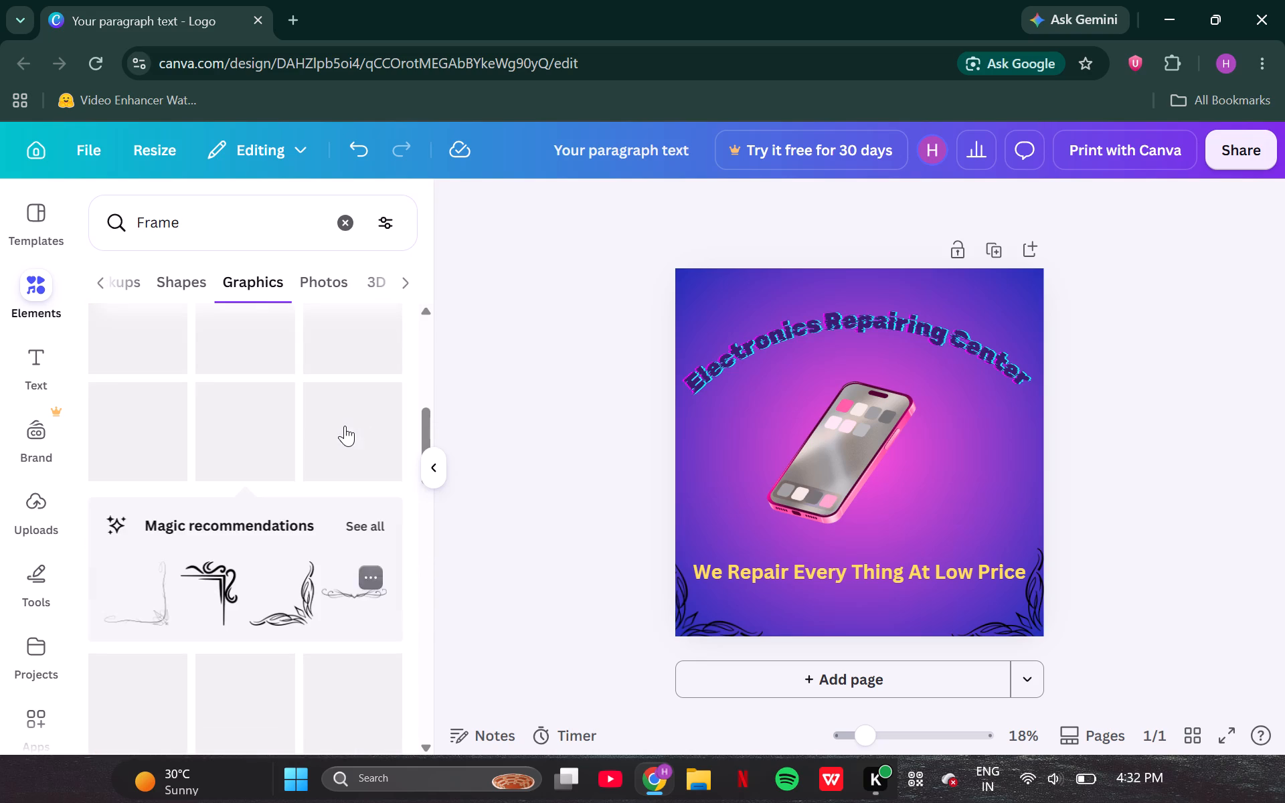
scroll(345, 426, "up", 1)
left_click(357, 590)
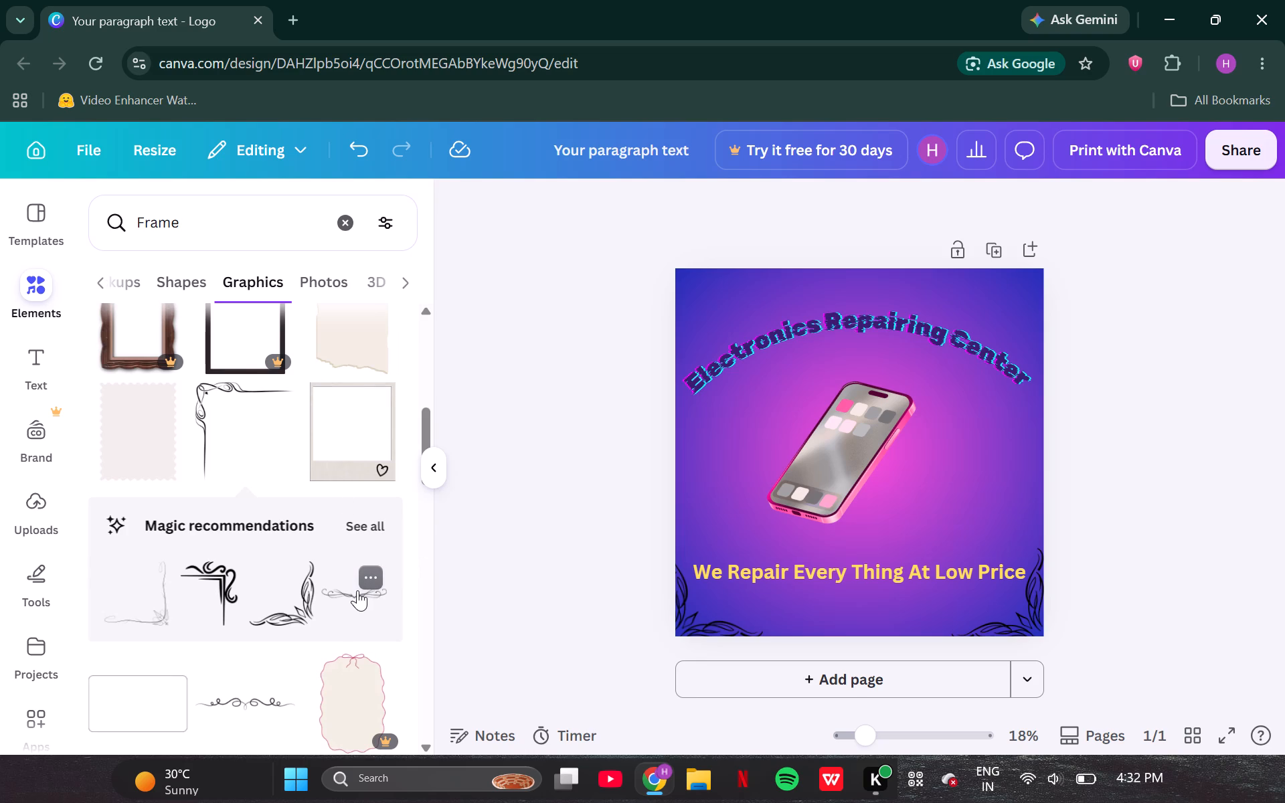
left_click_drag(784, 437, 647, 429)
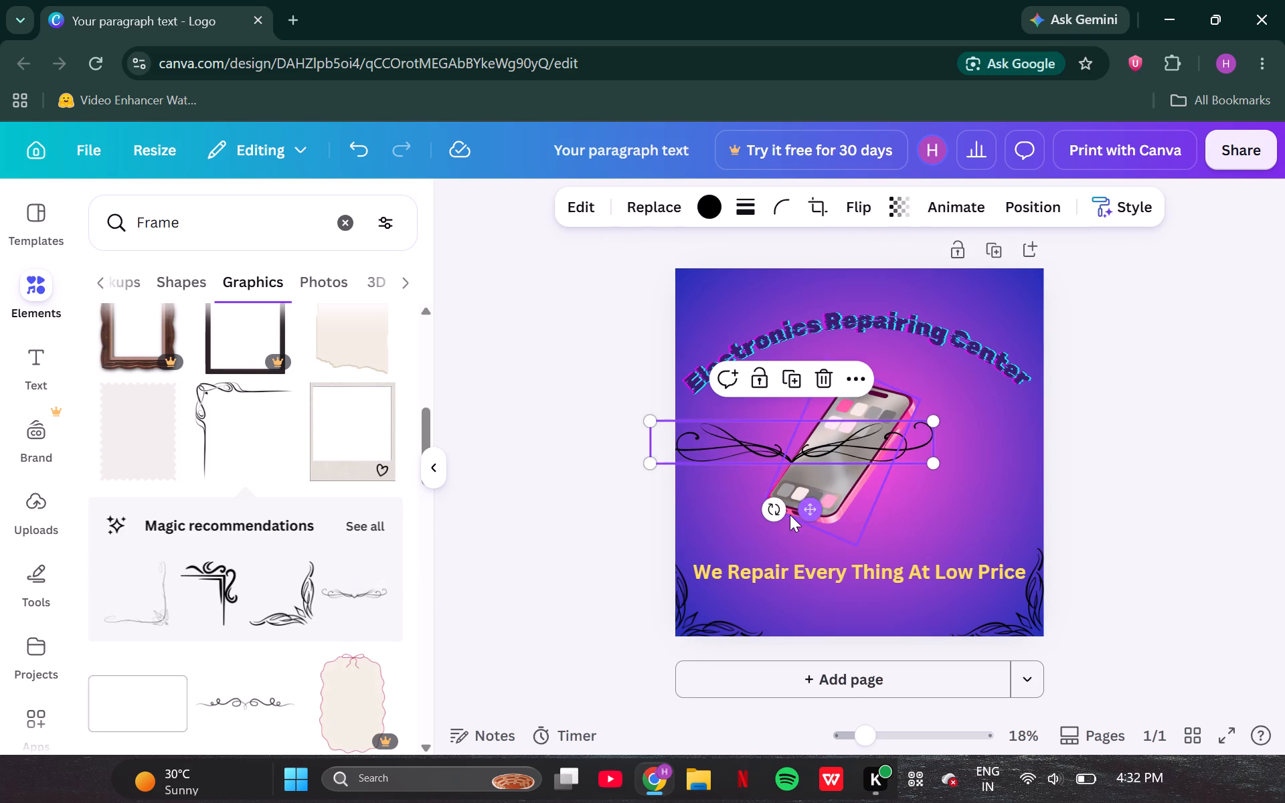
left_click_drag(776, 513, 812, 338)
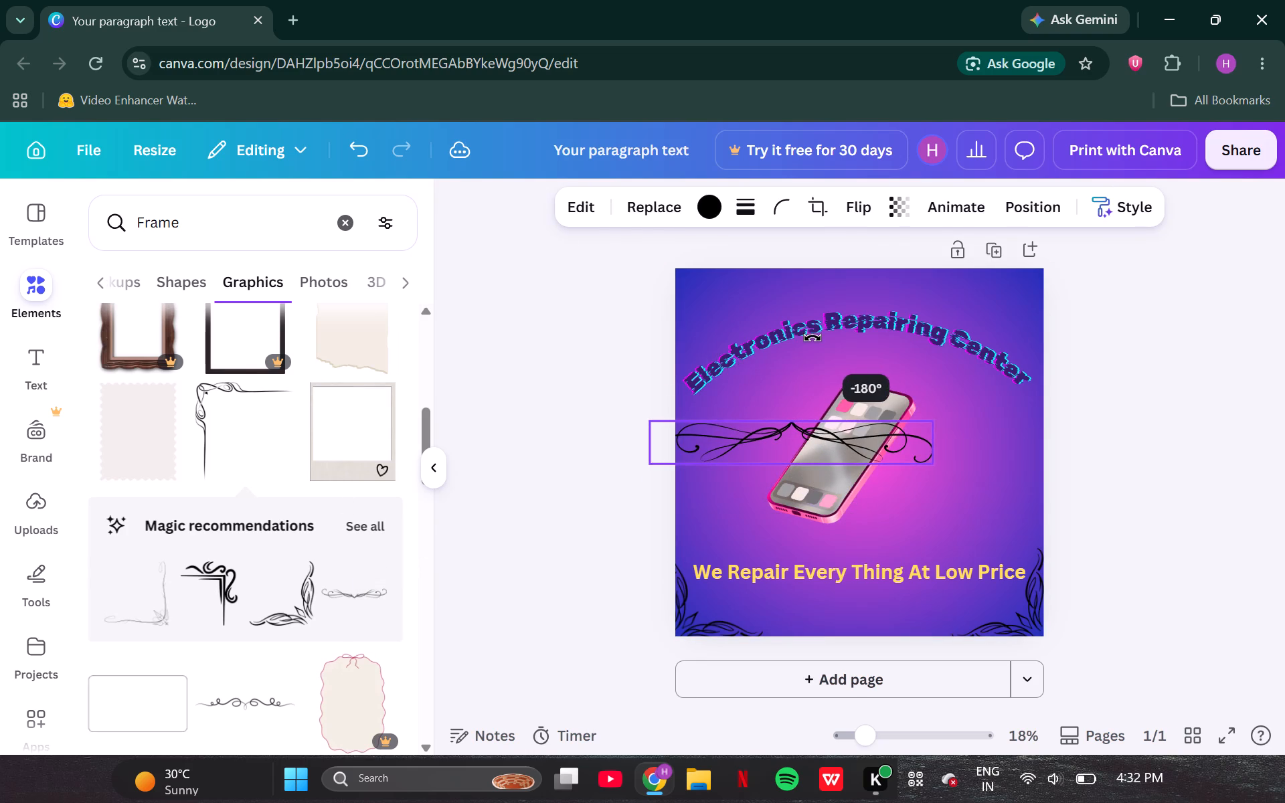
left_click_drag(812, 338, 813, 338)
left_click_drag(796, 433, 858, 344)
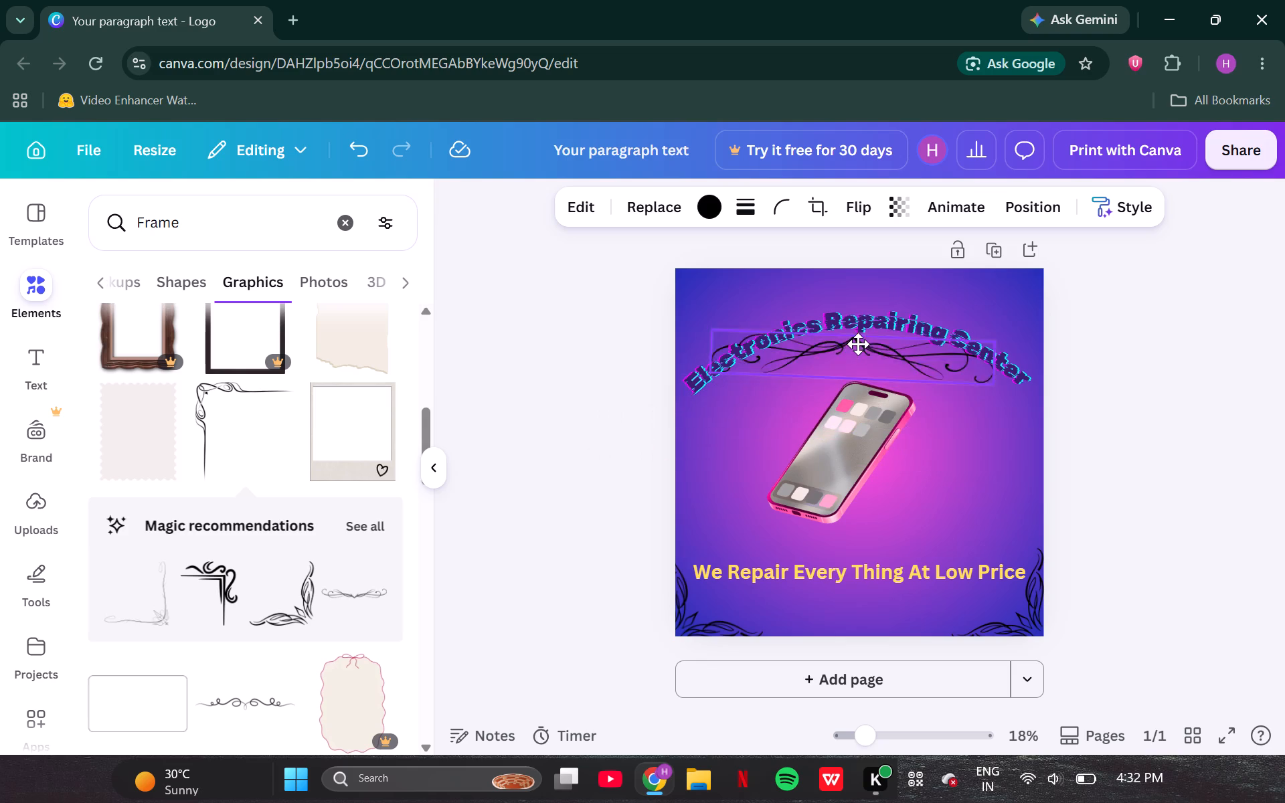
left_click_drag(858, 344, 869, 290)
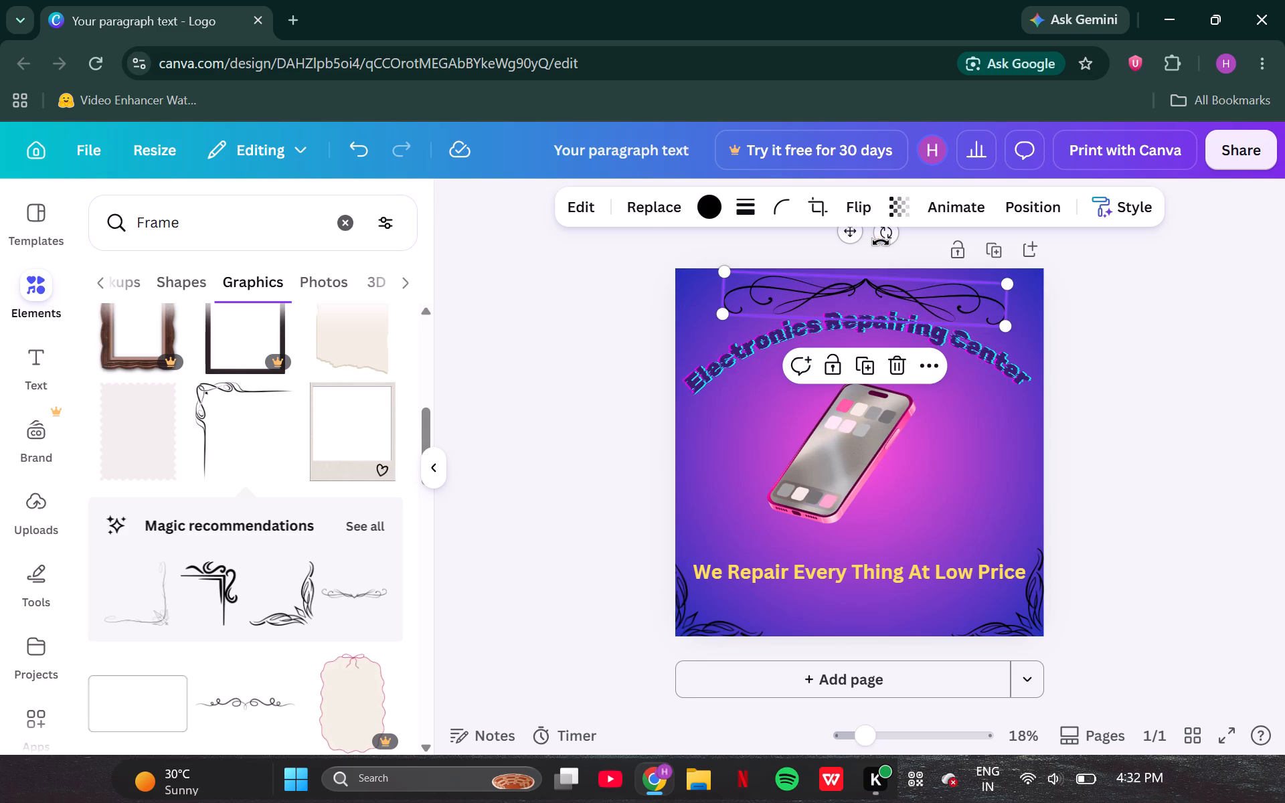
left_click(881, 240)
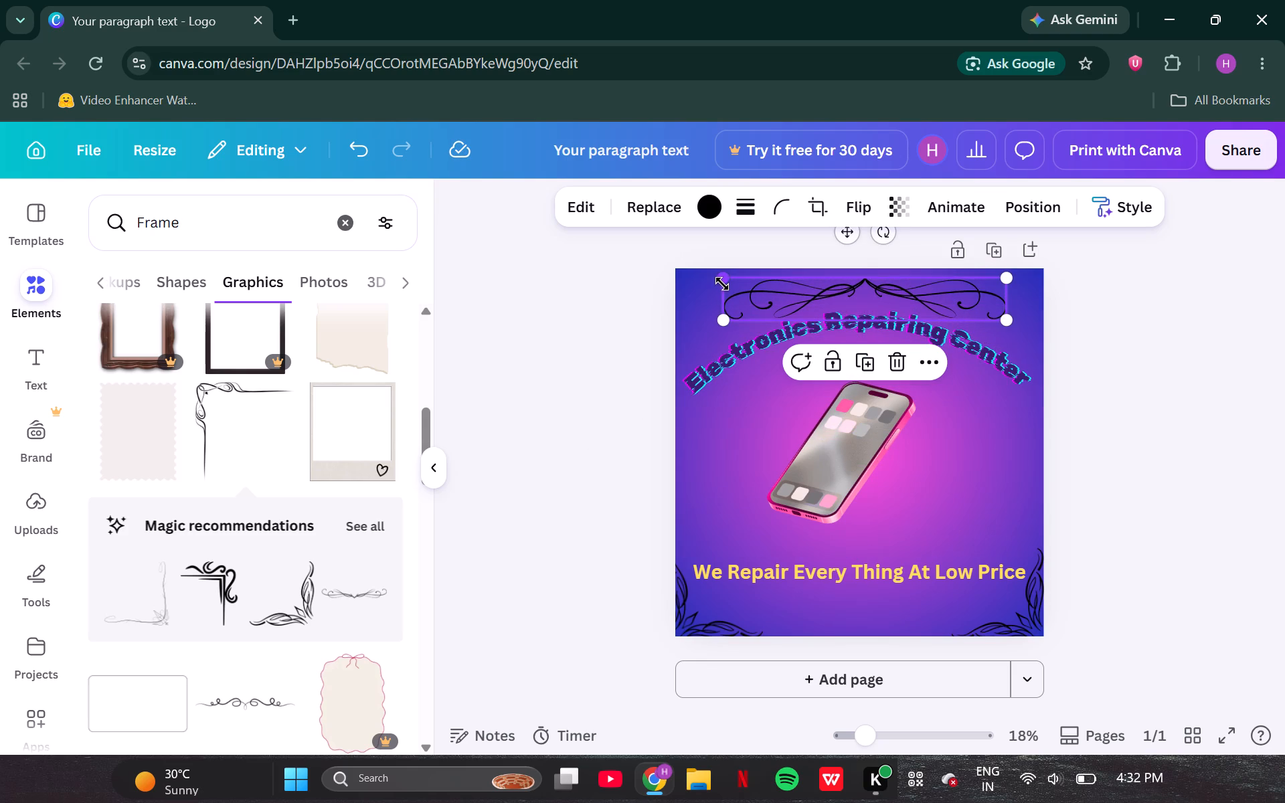
Enlarge the scroll flourish so it spans the logo's full width along the top edge.
left_click_drag(722, 284, 681, 280)
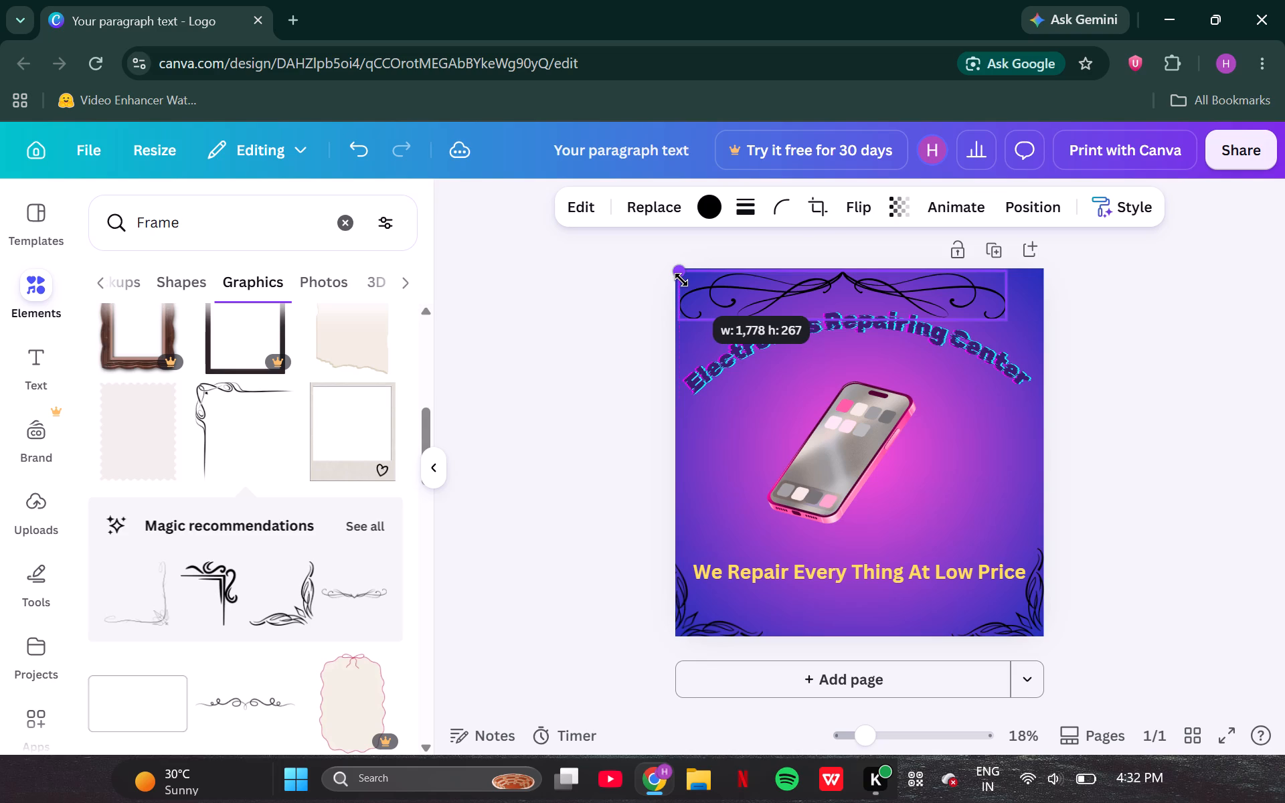
left_click_drag(1003, 318, 1036, 308)
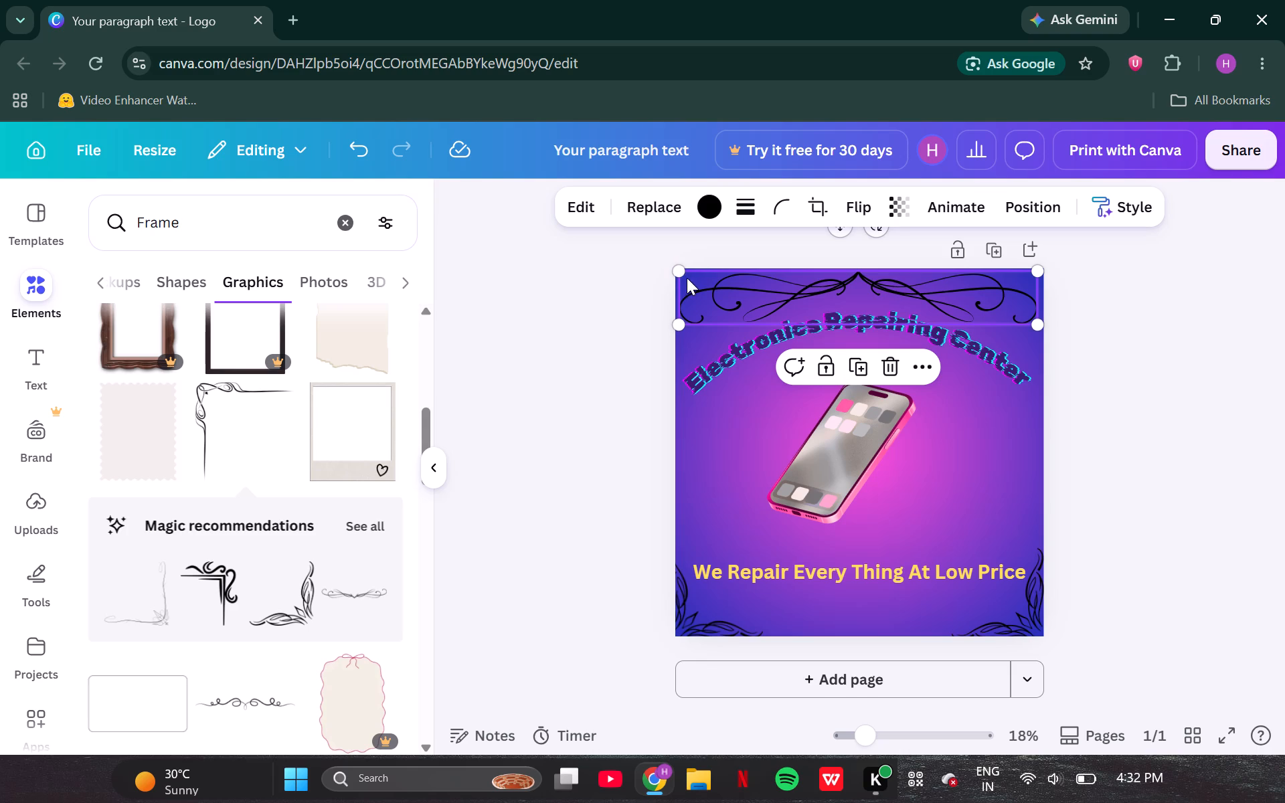
left_click(683, 272)
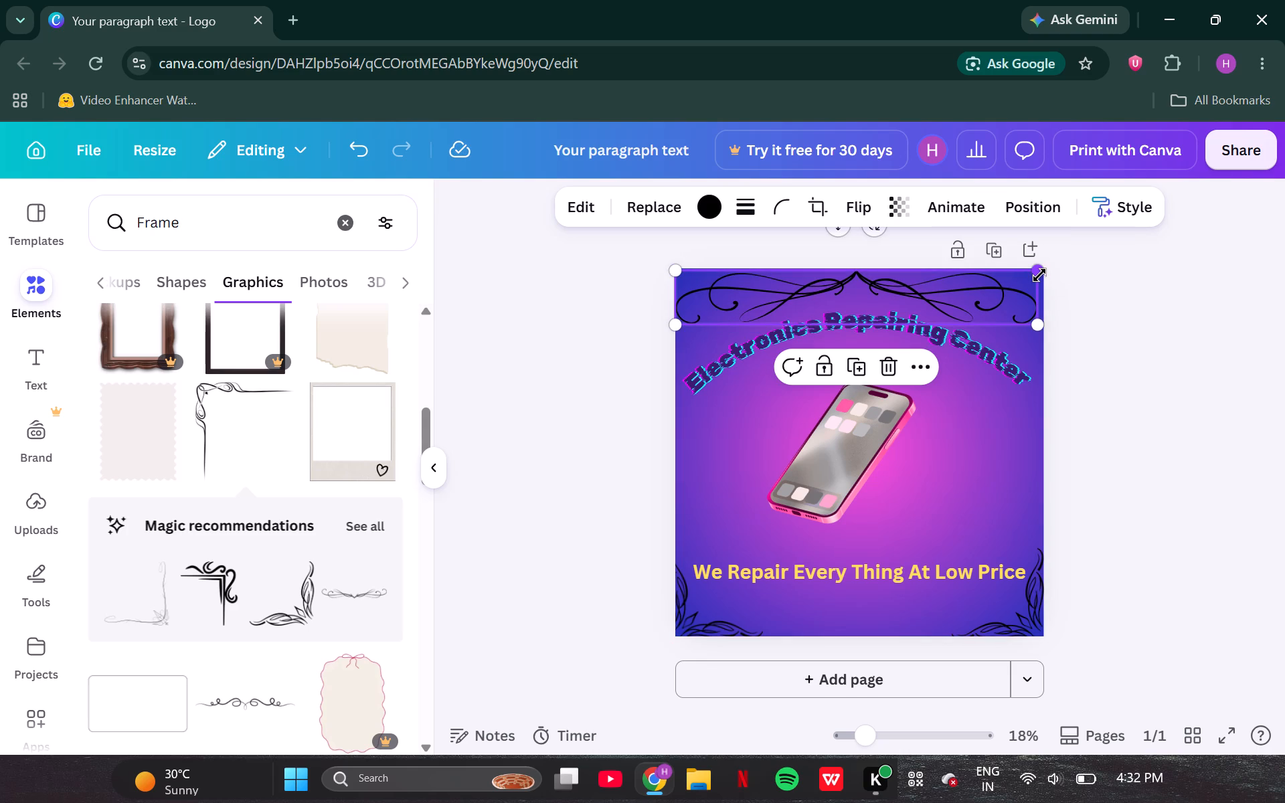
left_click(1039, 275)
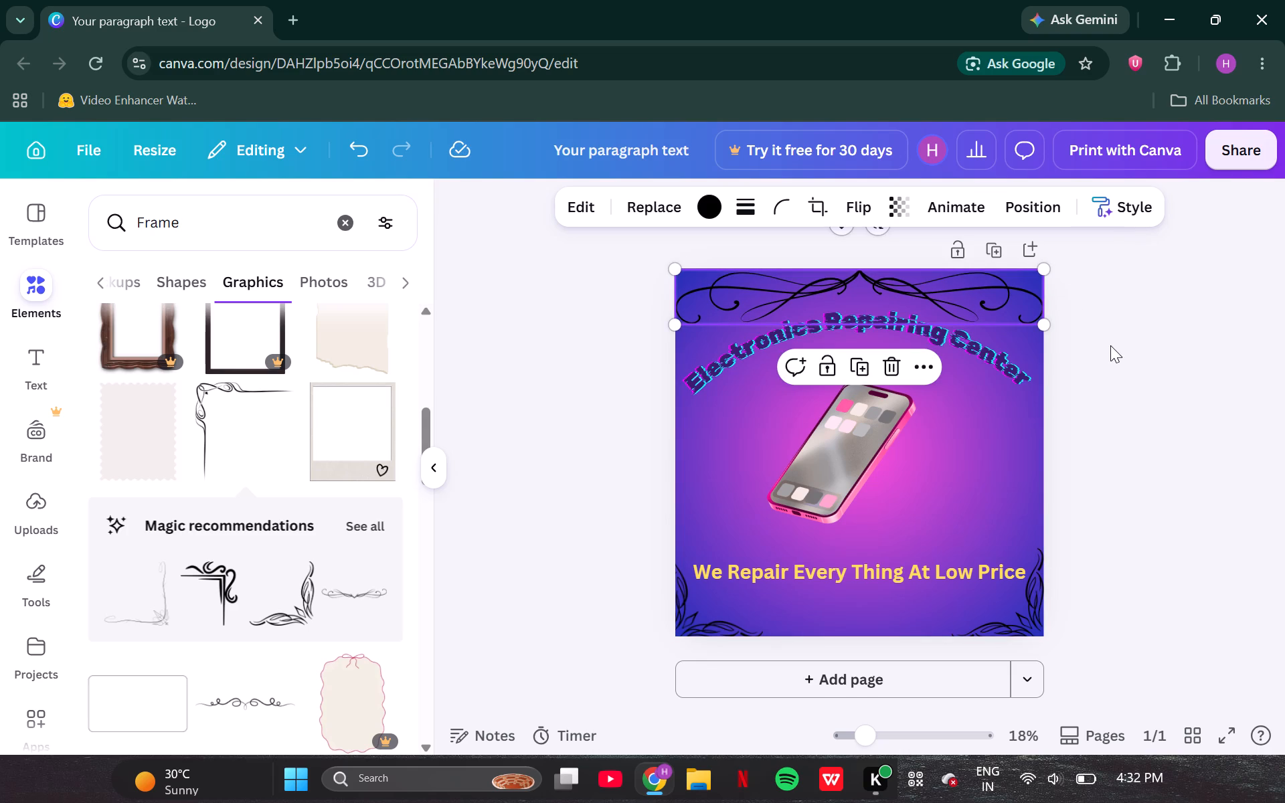
left_click(1110, 348)
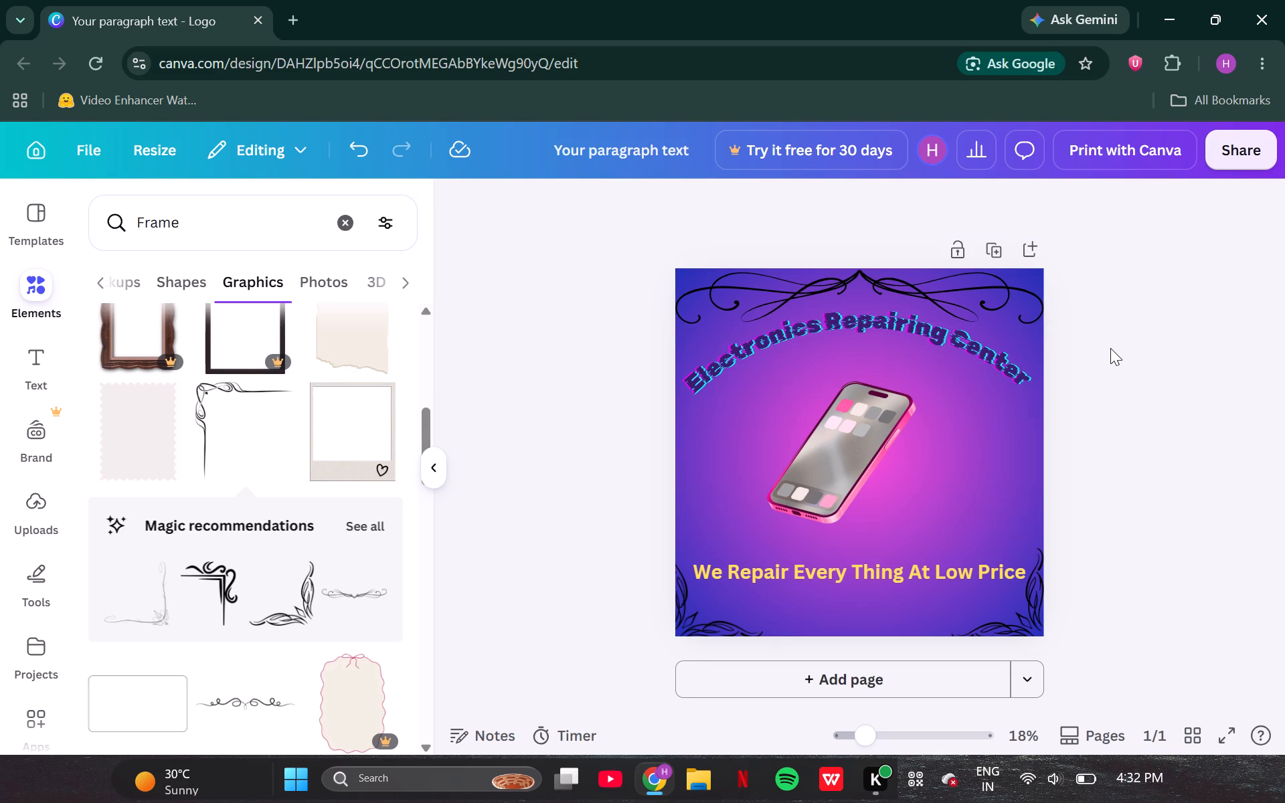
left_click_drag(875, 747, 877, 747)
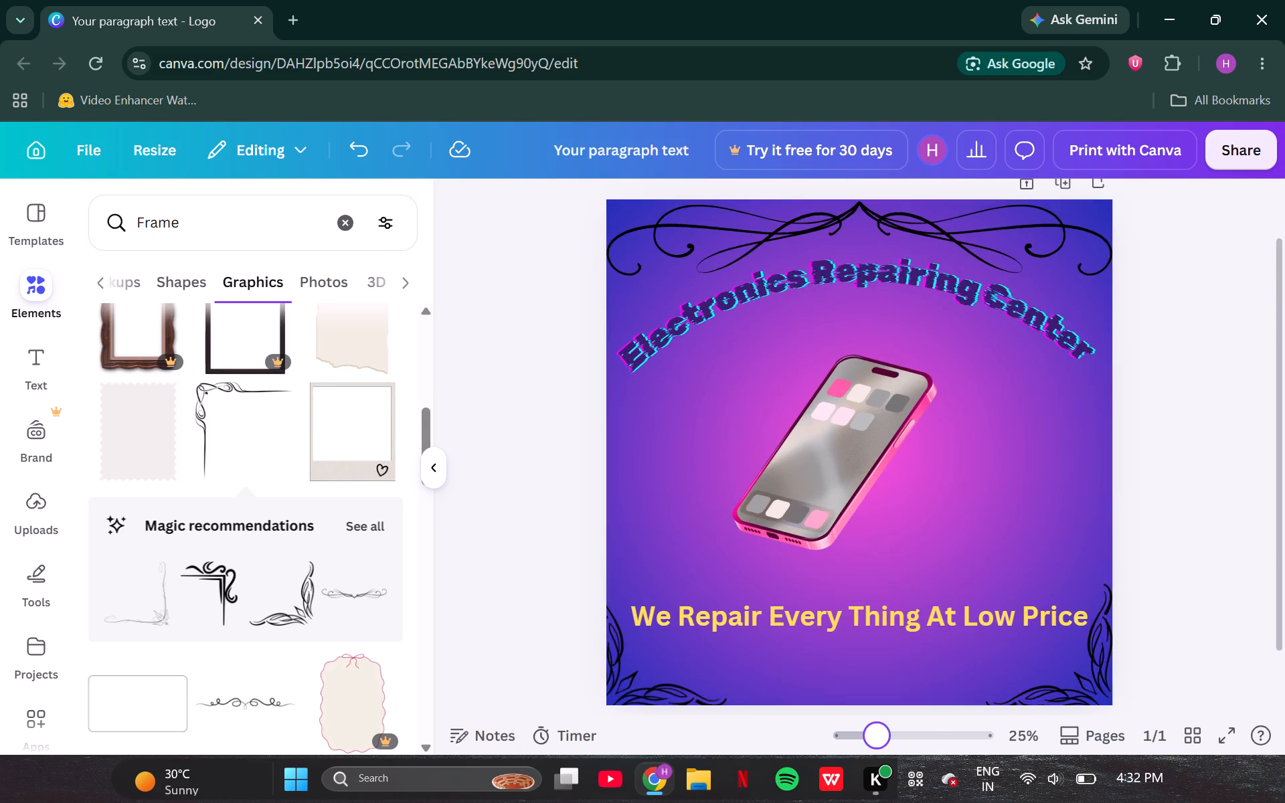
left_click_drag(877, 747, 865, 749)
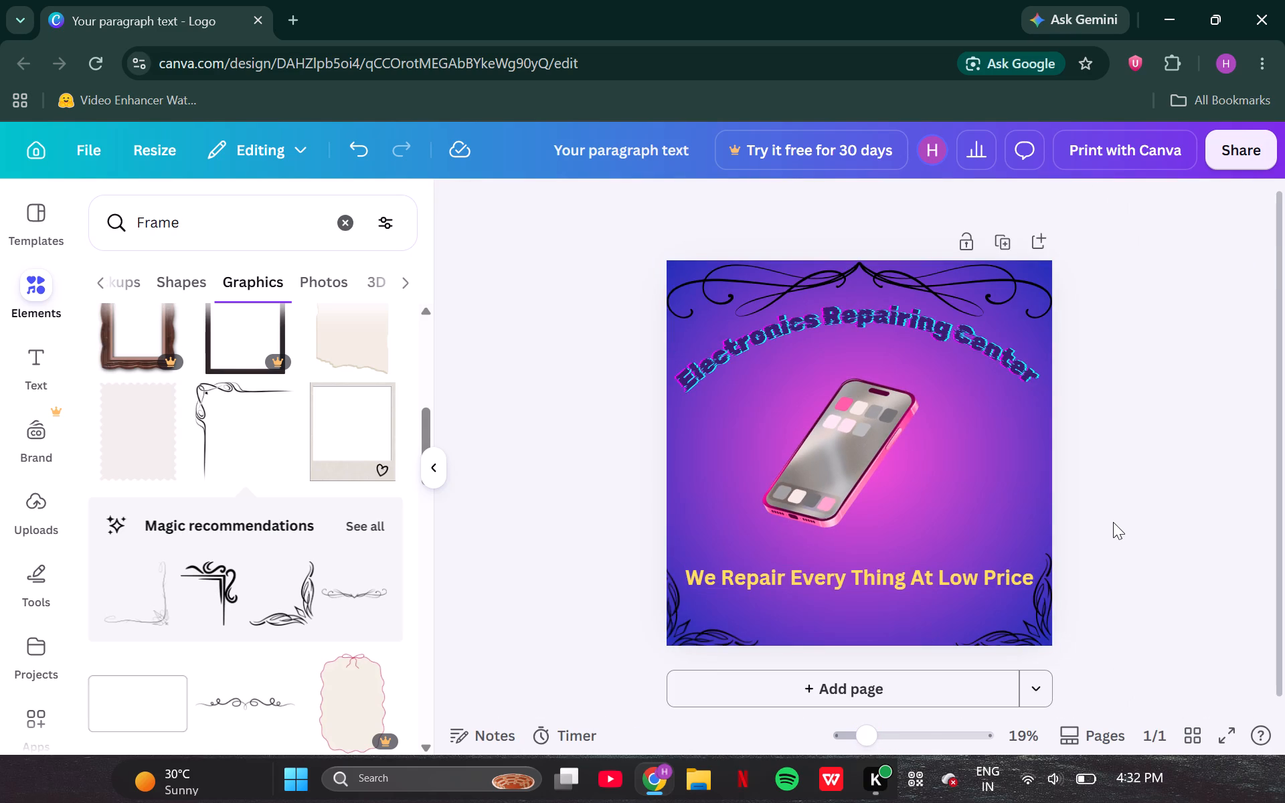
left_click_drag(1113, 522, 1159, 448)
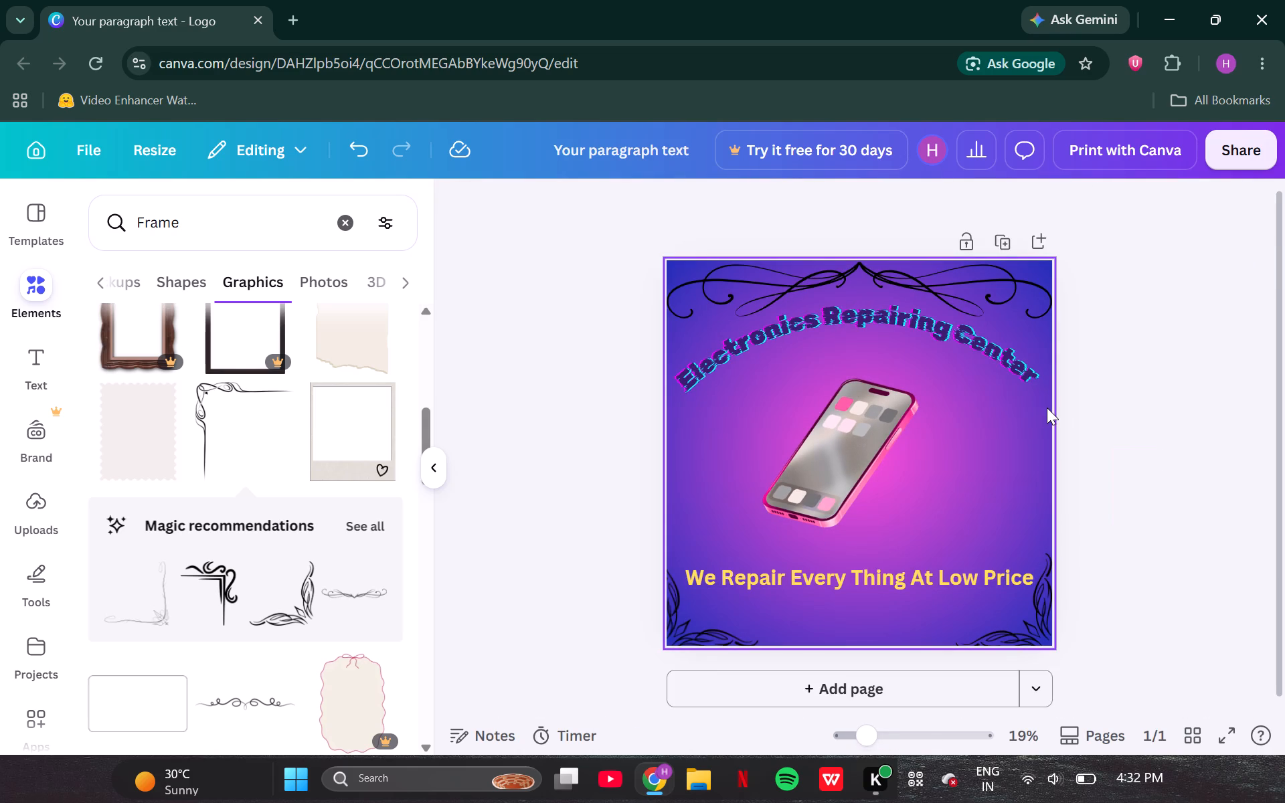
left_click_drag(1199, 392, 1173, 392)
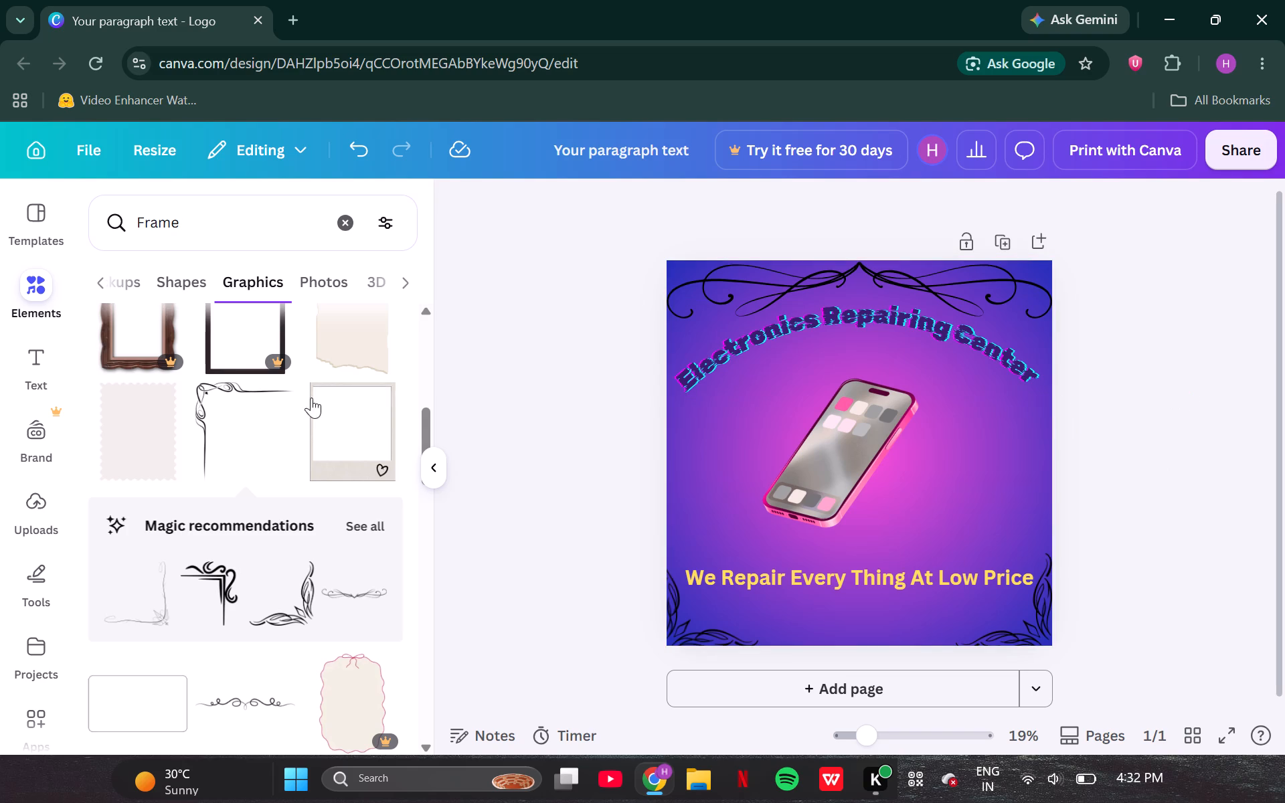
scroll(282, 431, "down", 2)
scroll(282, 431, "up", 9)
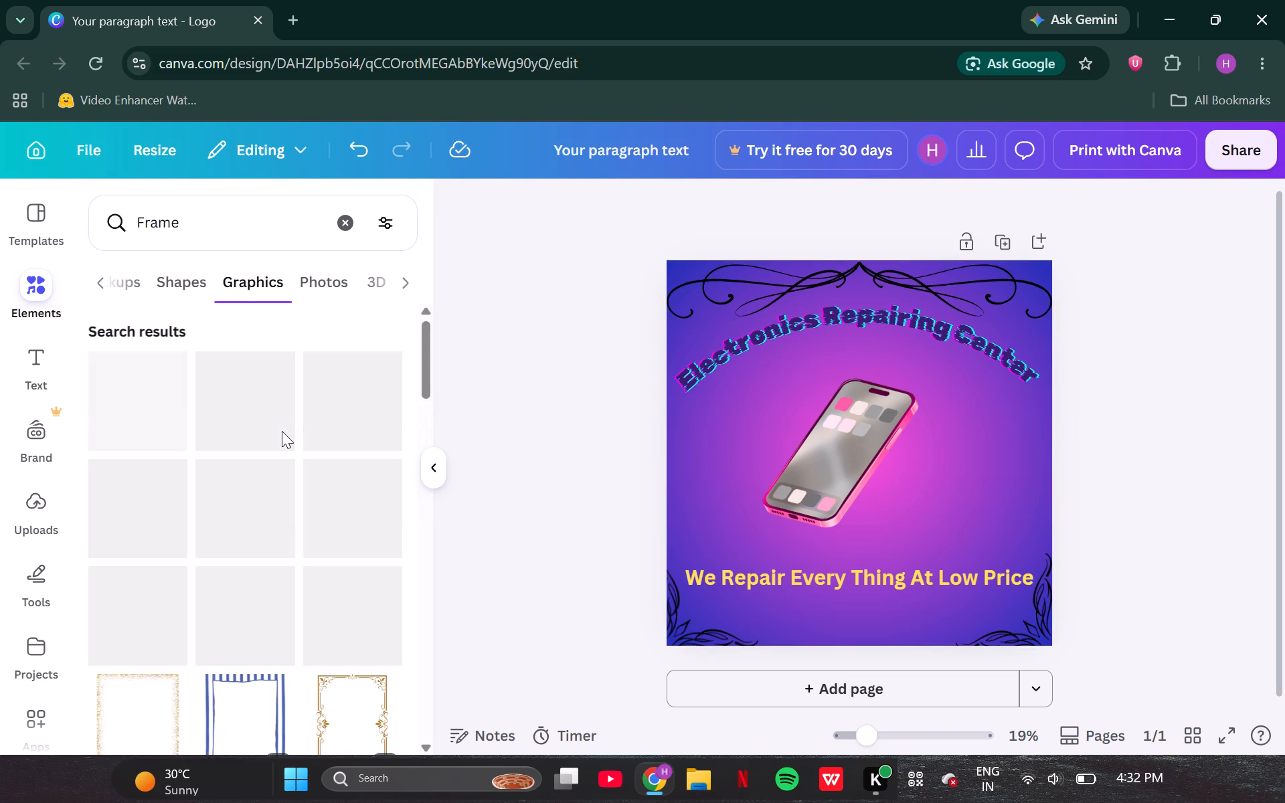
Search the elements for laptop and add the angled open laptop graphic with the blue screen.
left_click(343, 229)
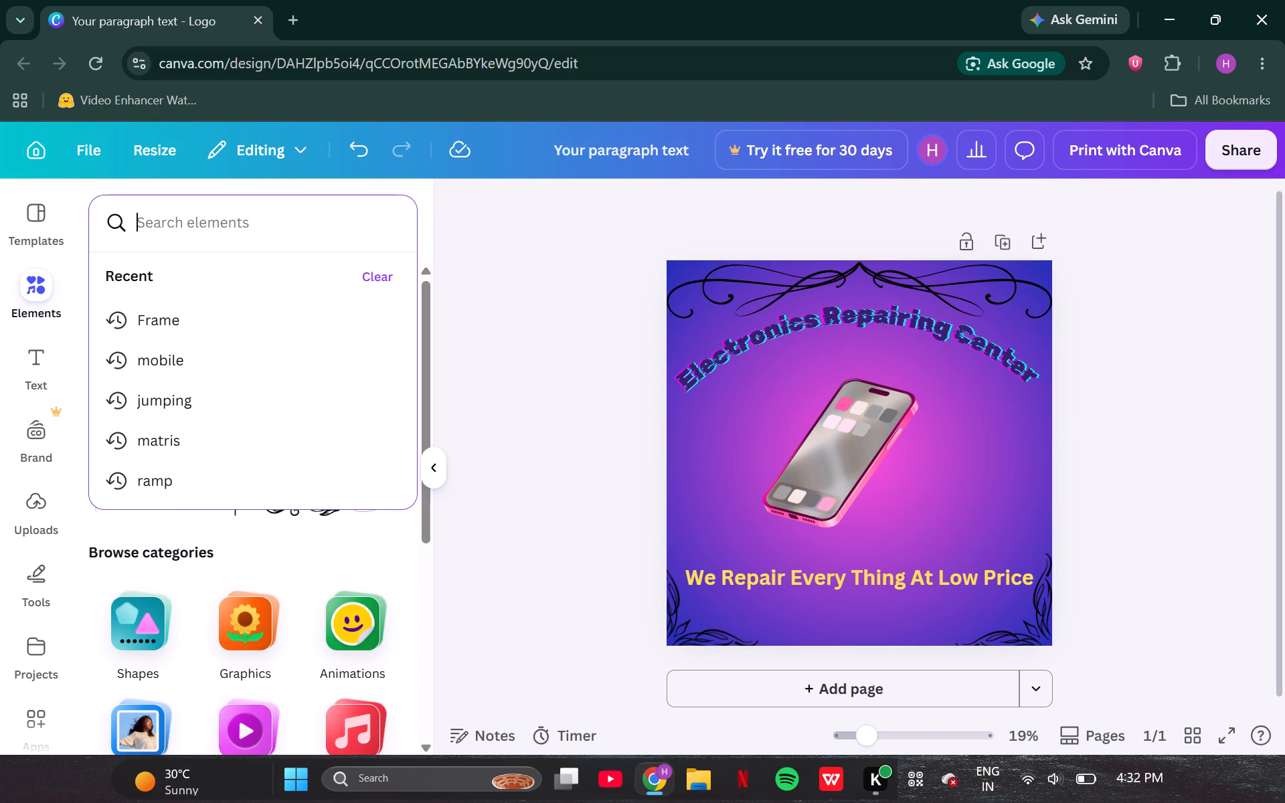
type("laptop")
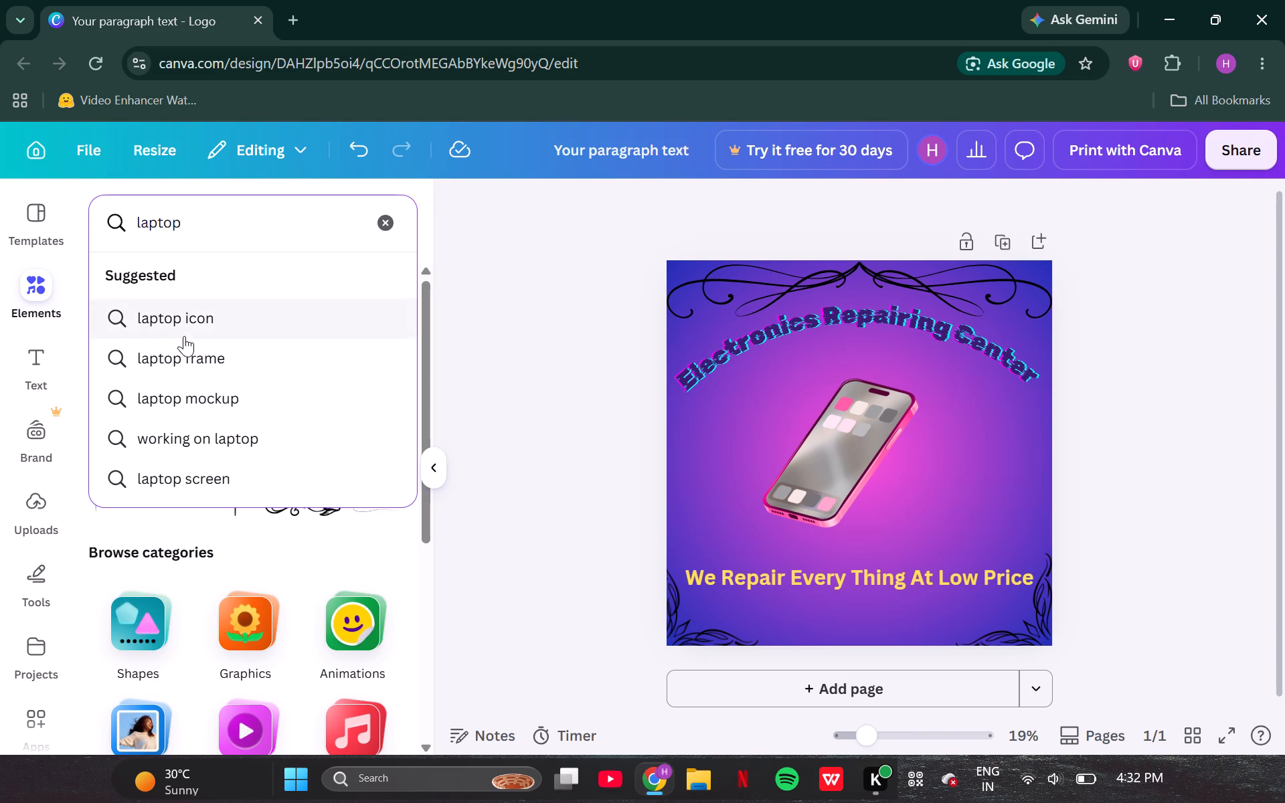
key("Return")
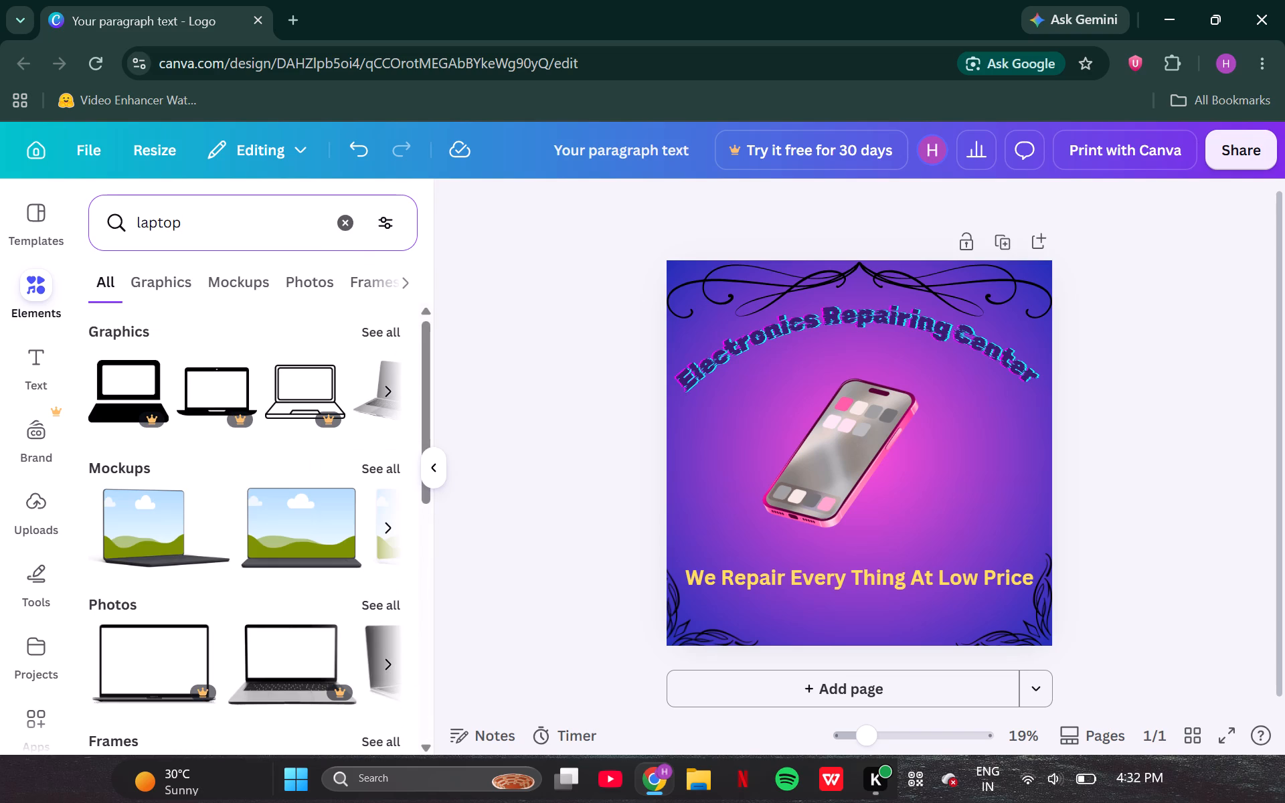
scroll(268, 396, "left", 1)
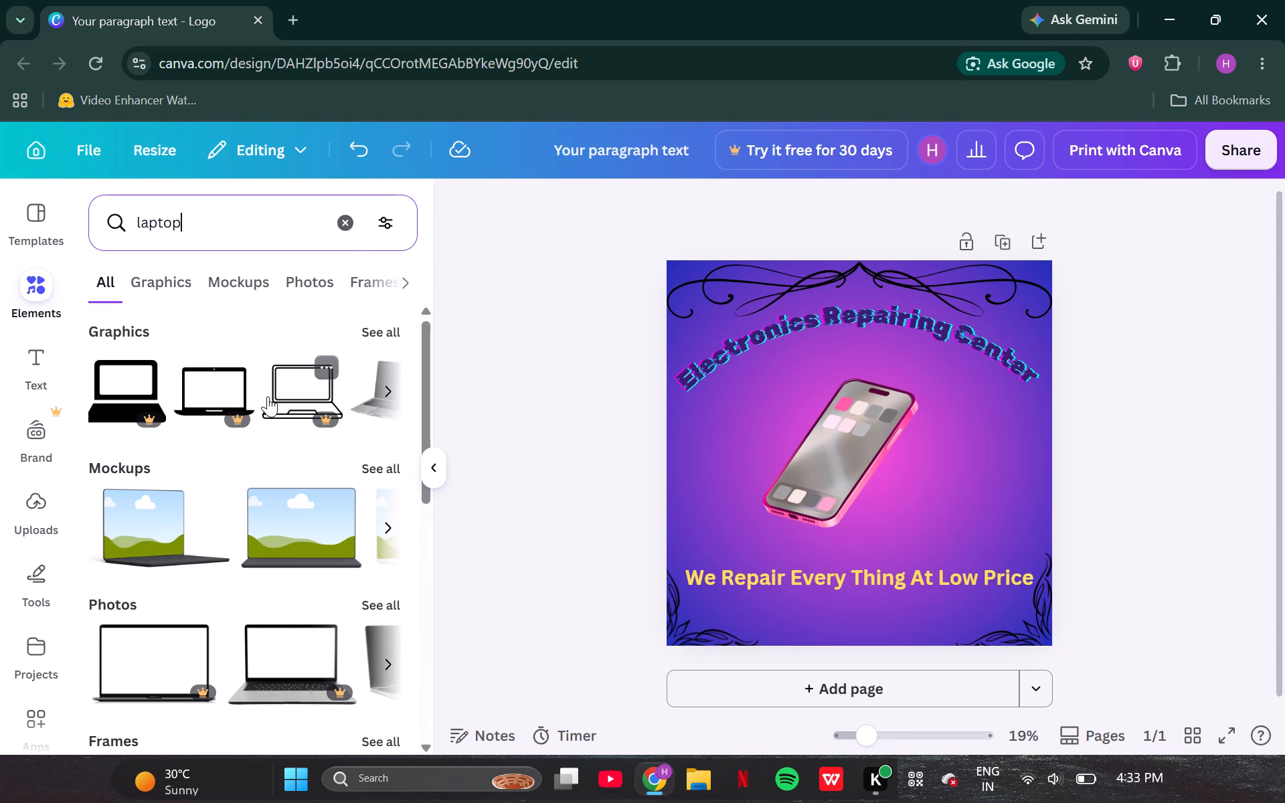
scroll(268, 396, "left", 2)
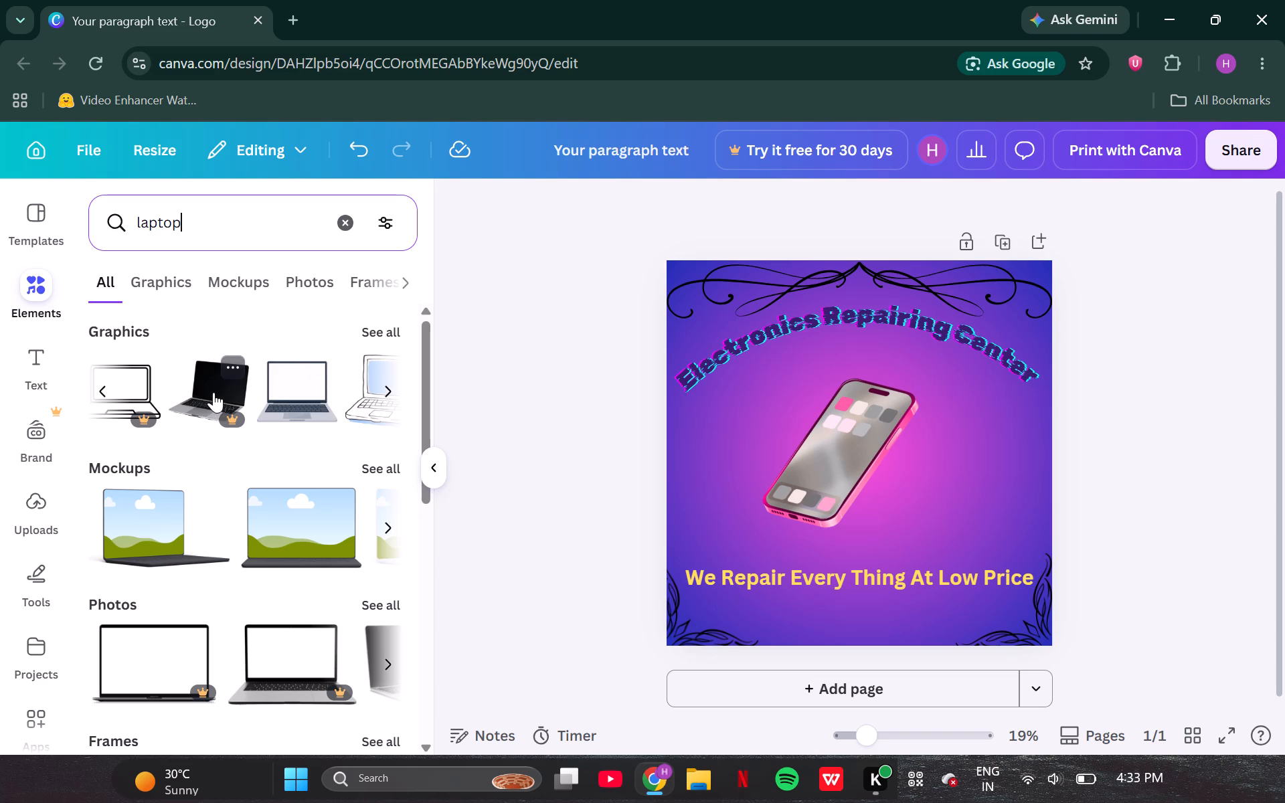
scroll(288, 401, "left", 3)
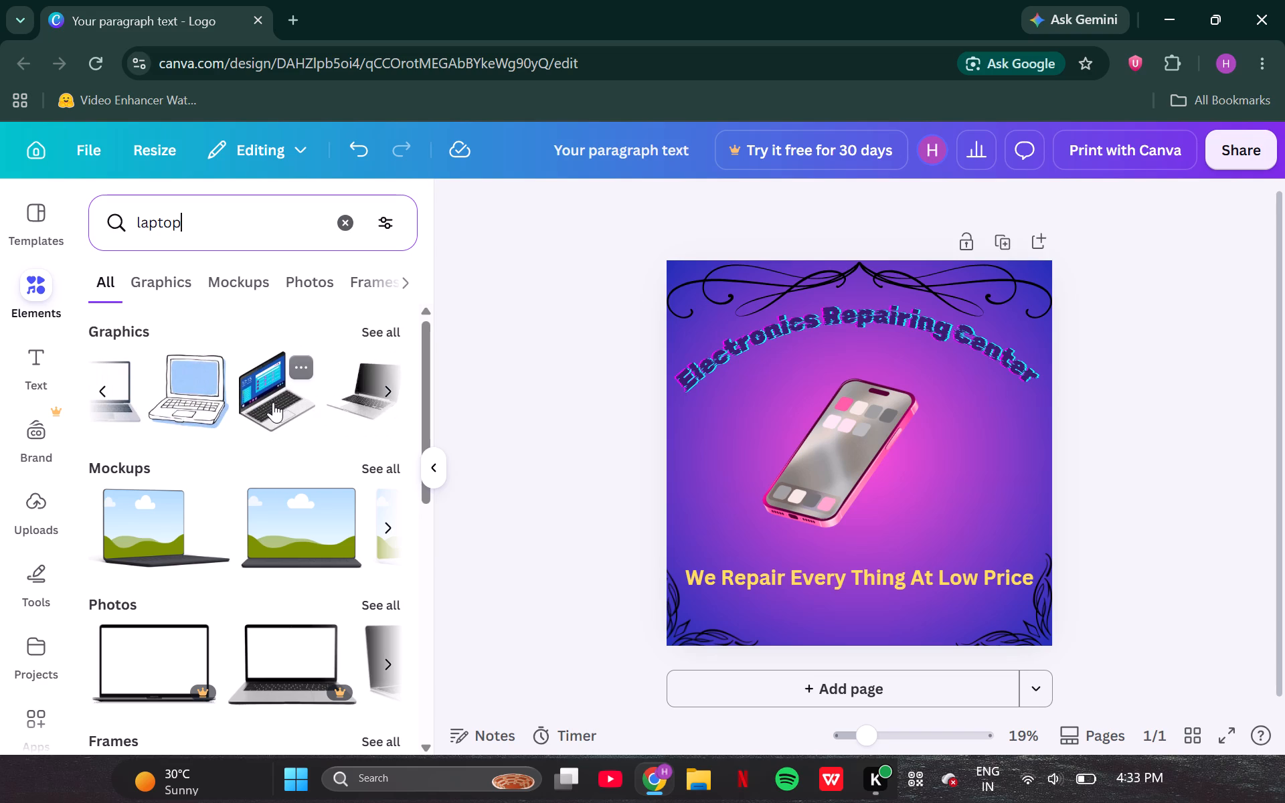
left_click(270, 404)
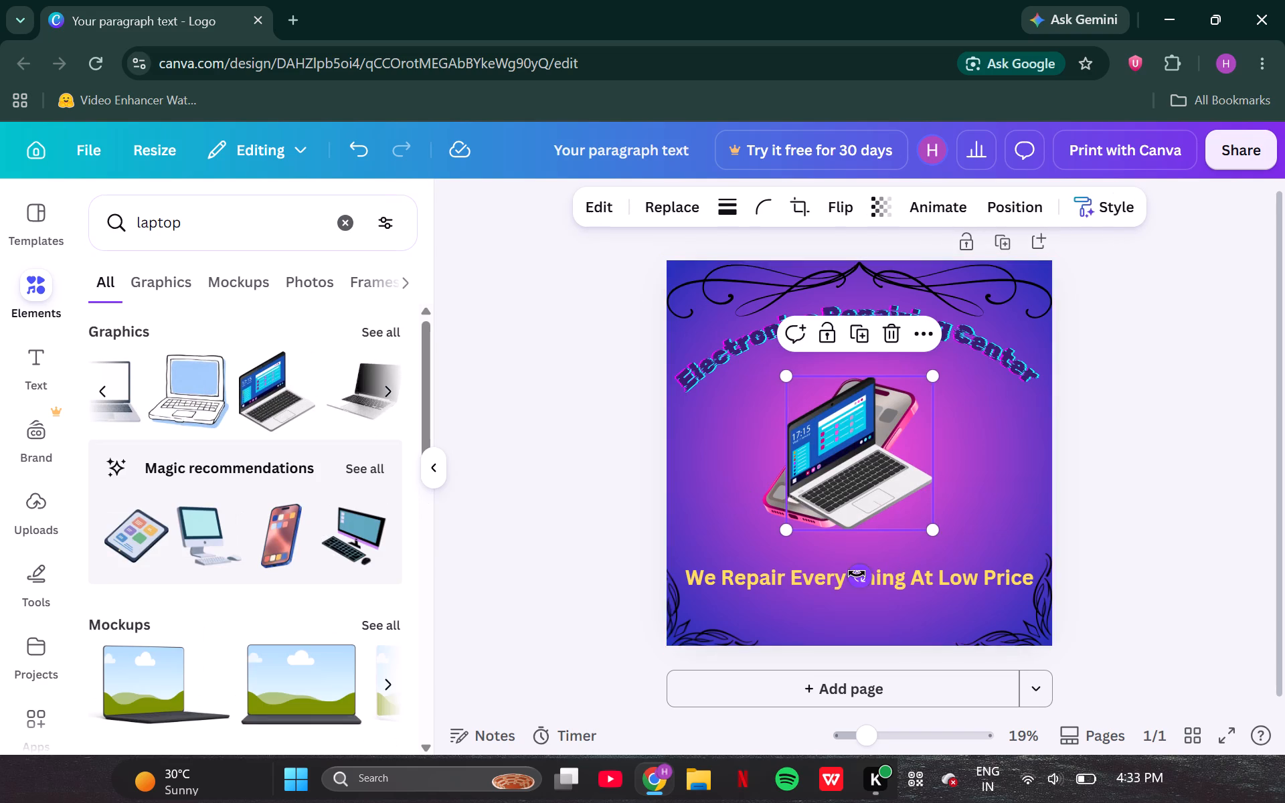
Shrink the laptop graphic and tilt it slightly clockwise.
left_click_drag(929, 525, 885, 517)
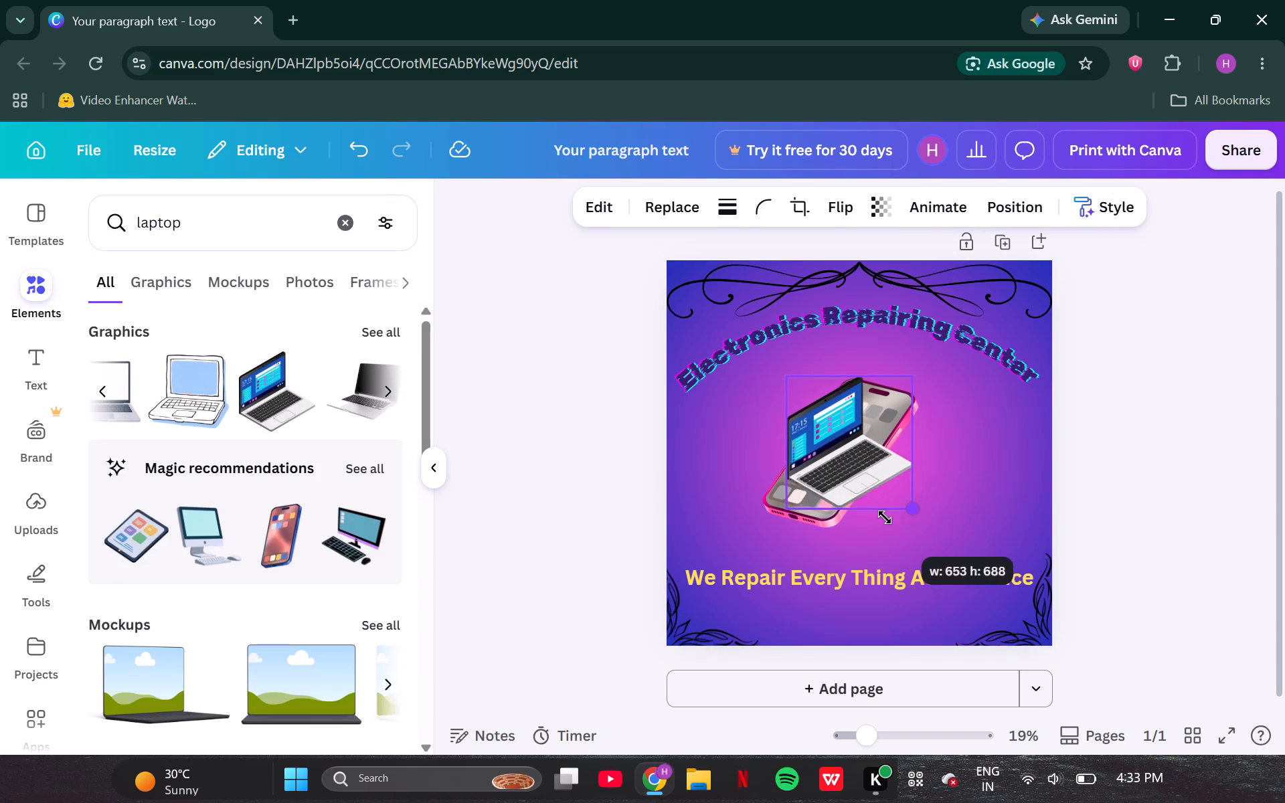
left_click_drag(885, 517, 857, 503)
left_click_drag(830, 534, 802, 531)
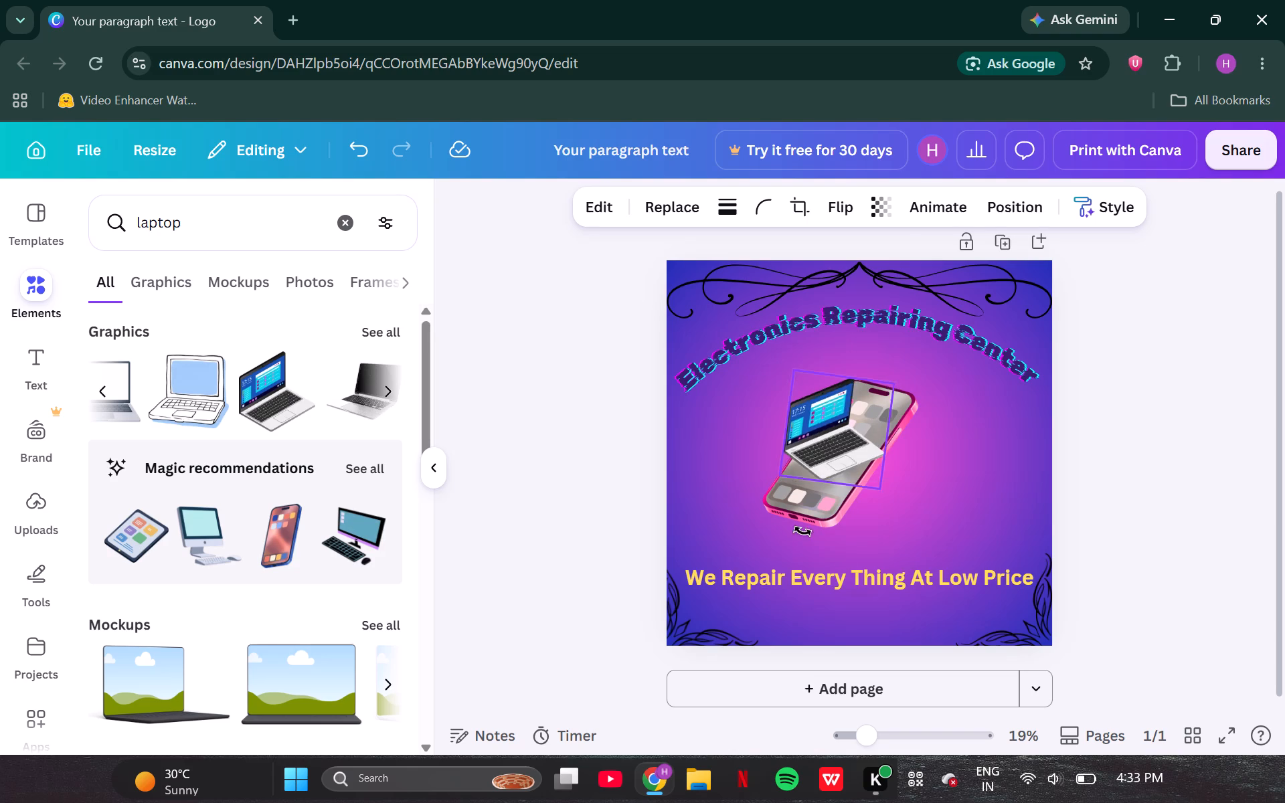
left_click_drag(802, 531, 792, 529)
Place the tilted laptop to the right of the smartphone, beneath the end of the curved heading.
left_click_drag(851, 412, 759, 487)
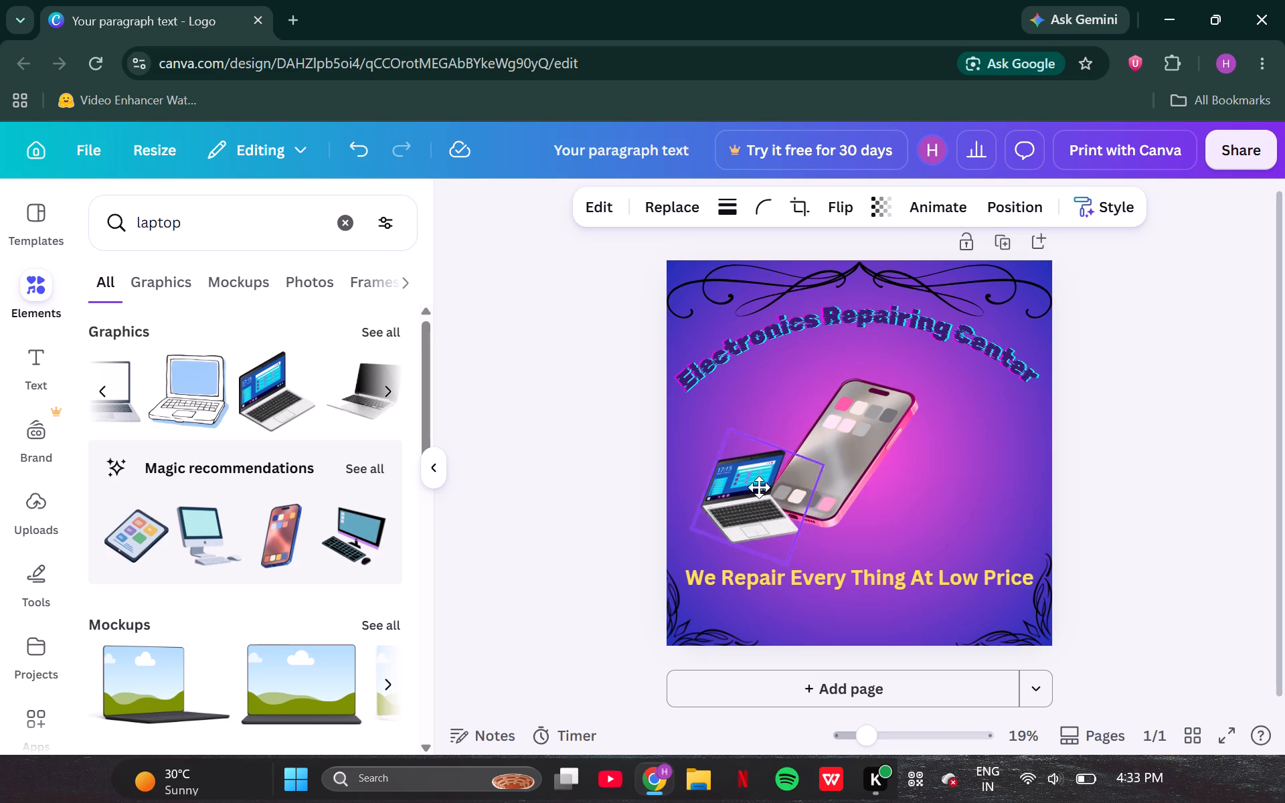
left_click_drag(759, 487, 999, 418)
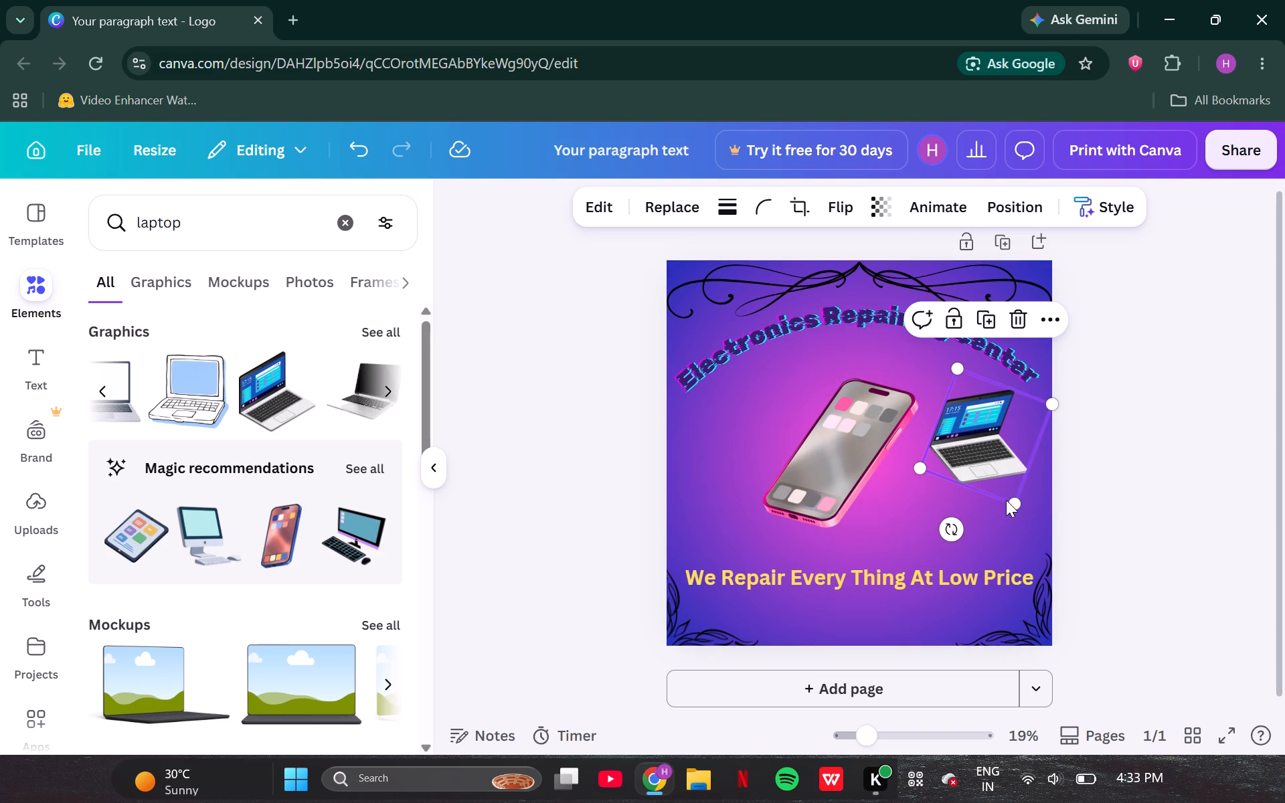
Shrink the tilted laptop further and move it down to sit just above the right end of the yellow tagline.
left_click_drag(1013, 502, 972, 462)
left_click_drag(985, 427, 982, 536)
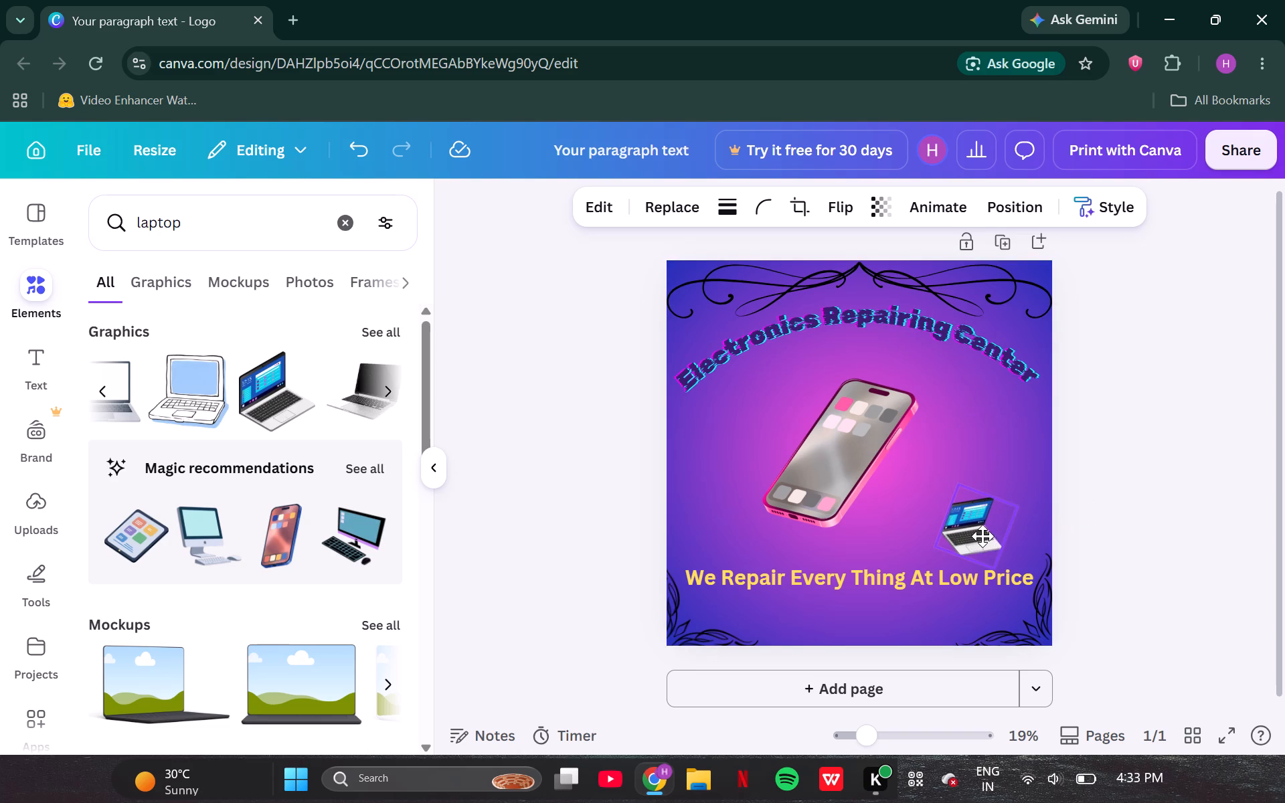
left_click_drag(982, 536, 979, 533)
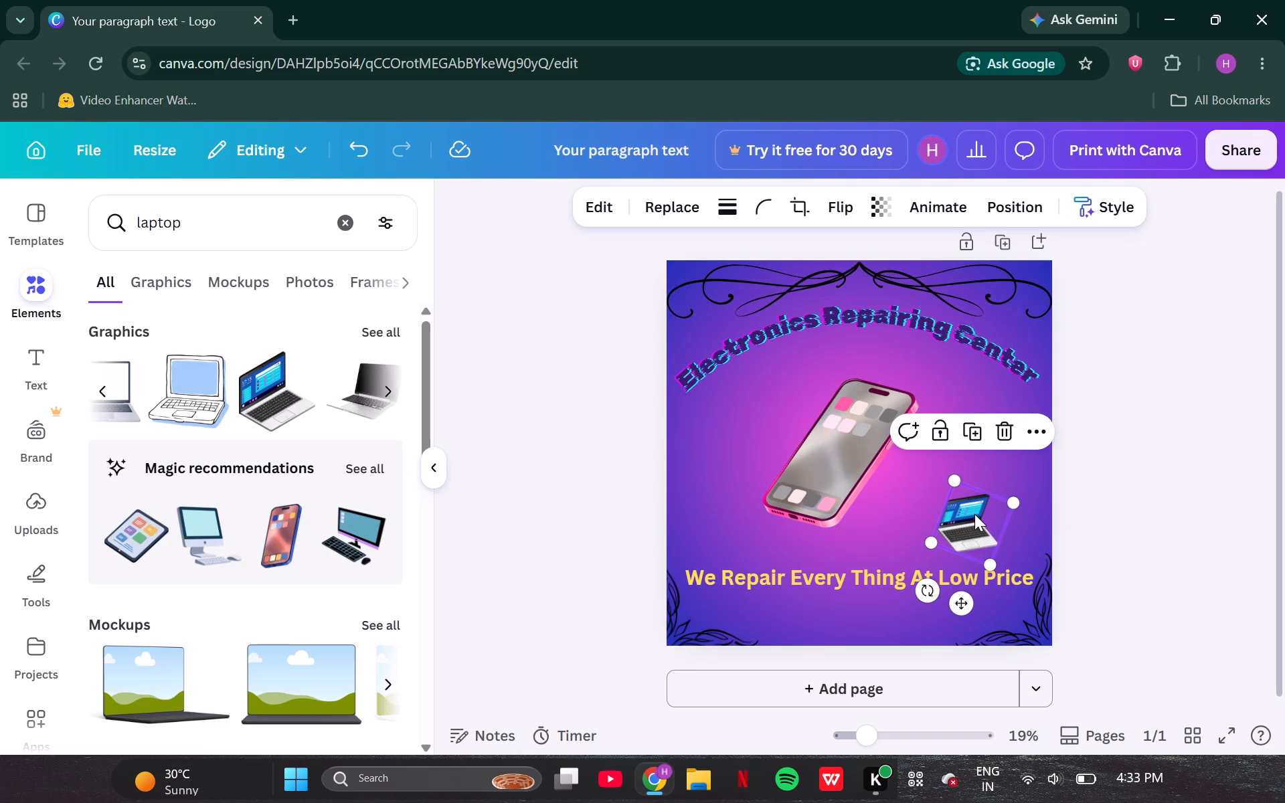
left_click_drag(974, 514, 973, 506)
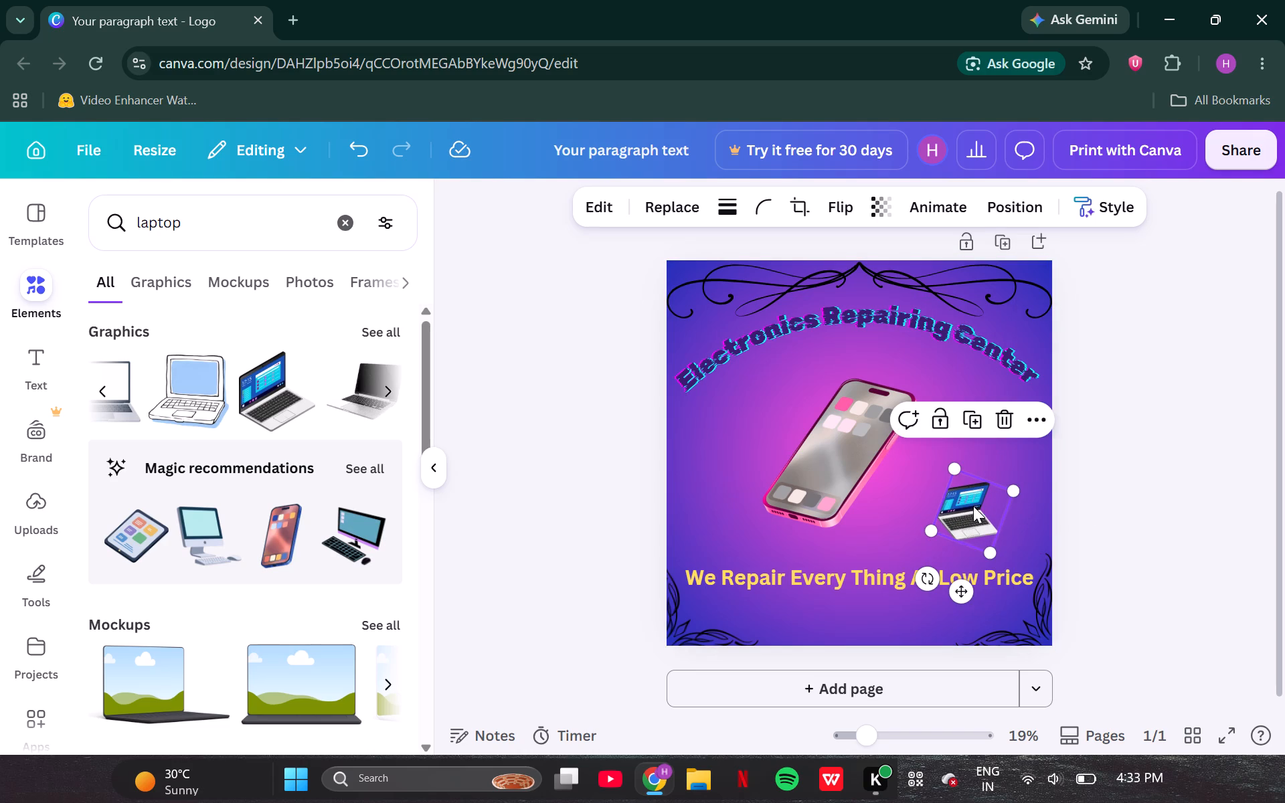
left_click(1169, 513)
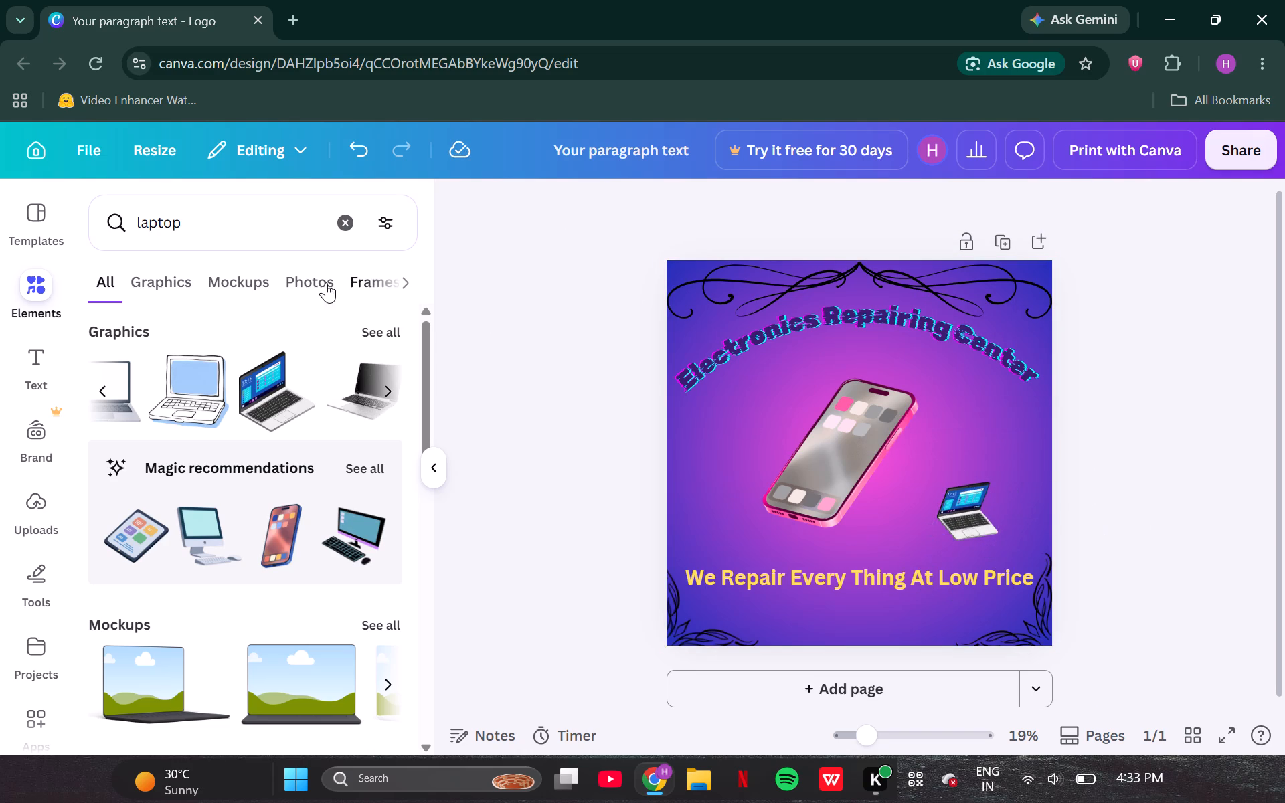
Search the elements for smart watch and add the black smartwatch graphic with the blue screen.
left_click(345, 224)
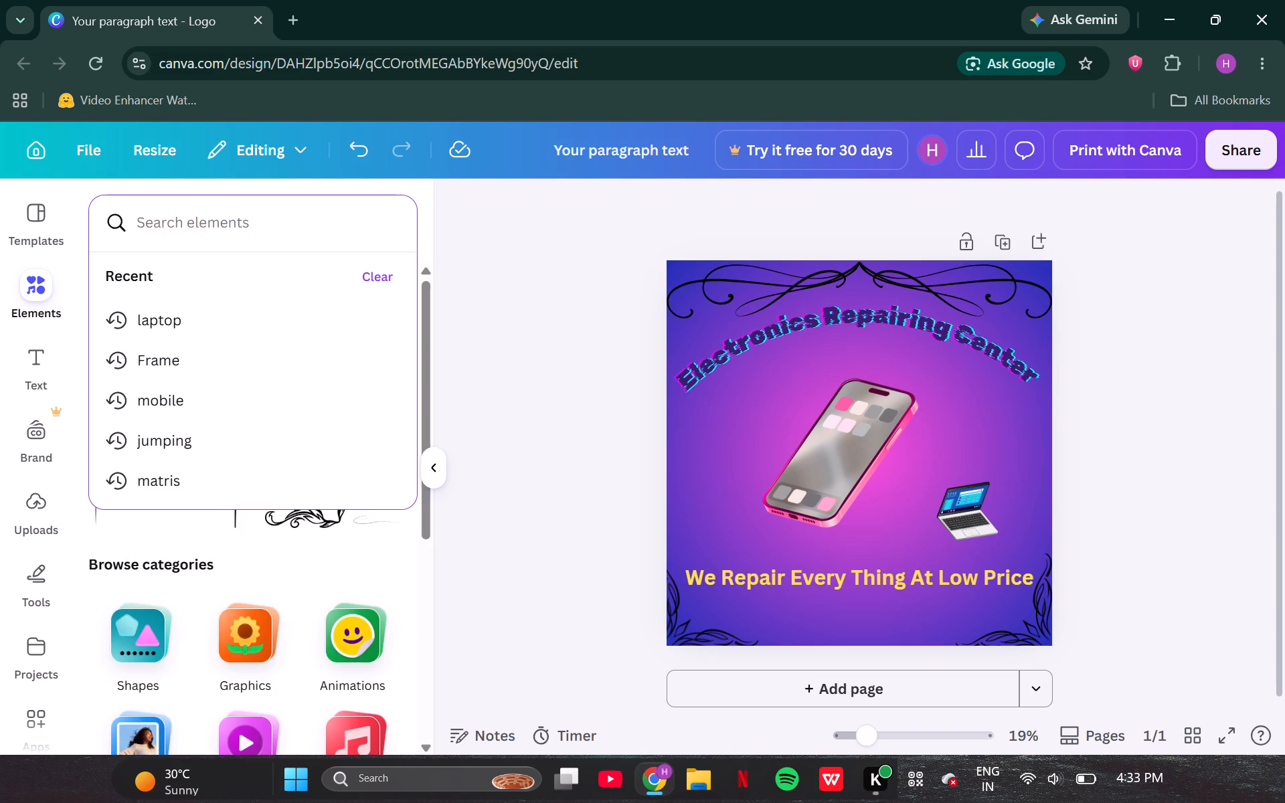
key("p")
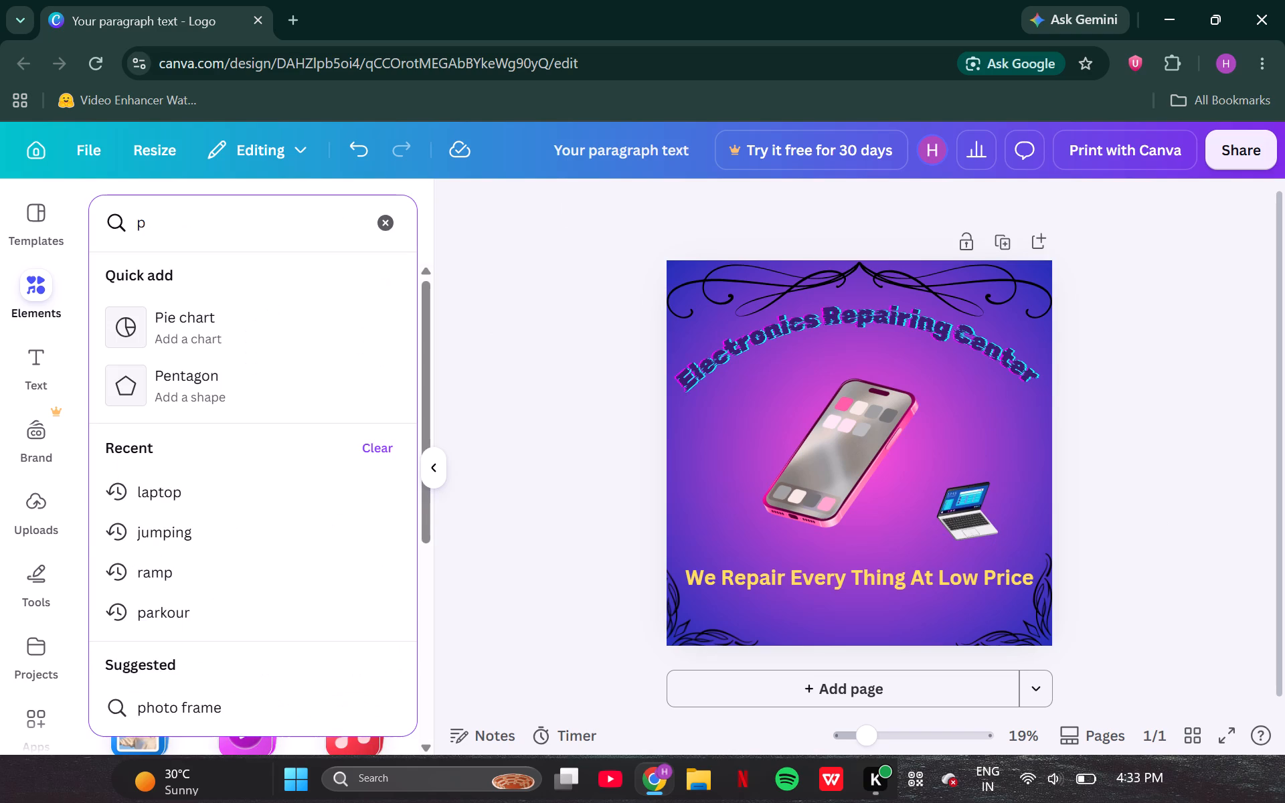
key("BackSpace")
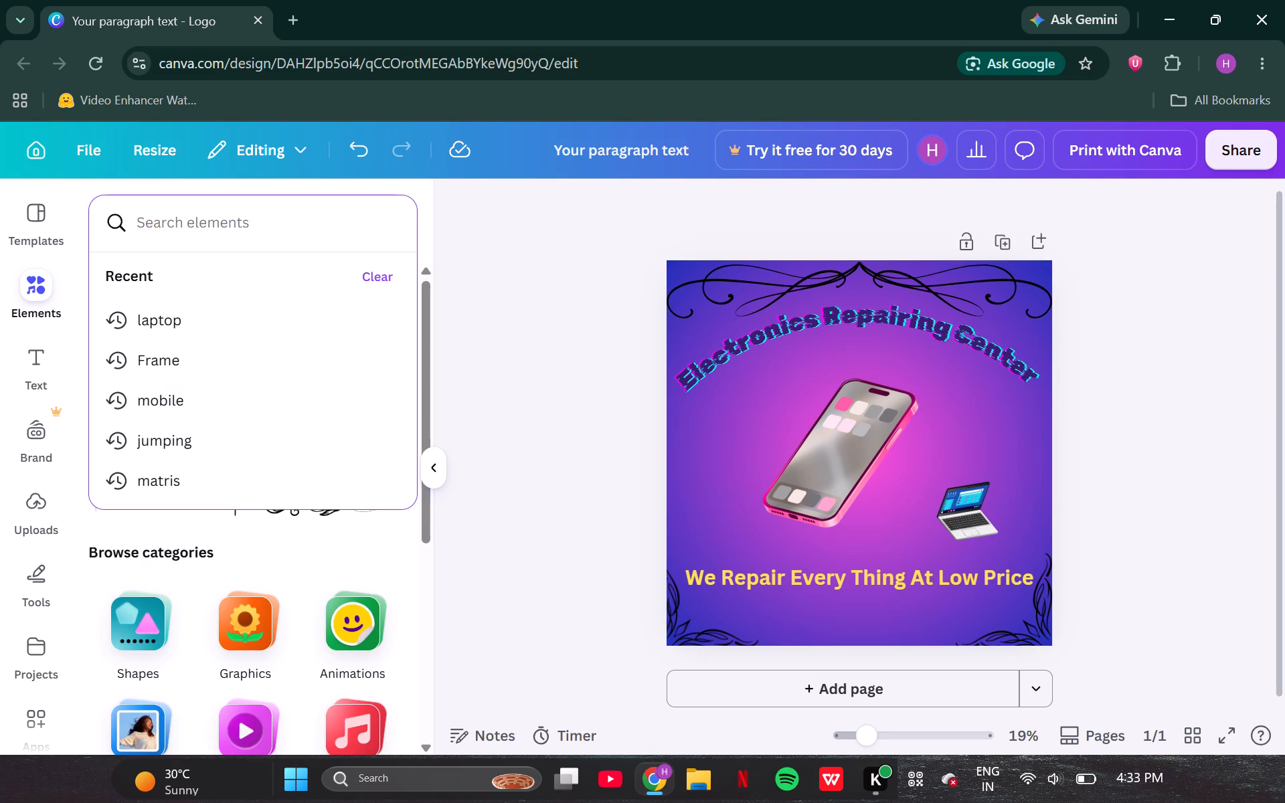
type("wa")
key("BackSpace")
key("BackSpace")
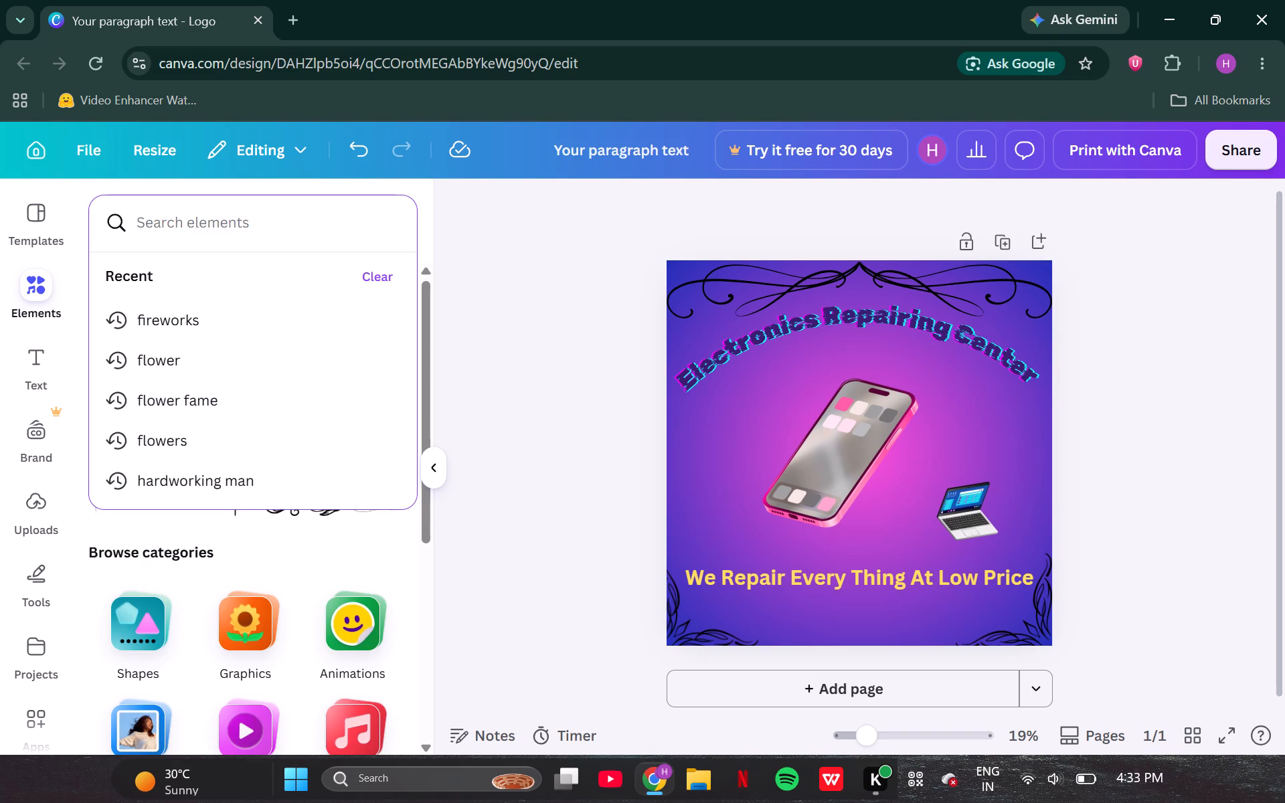
key("s")
type("ma")
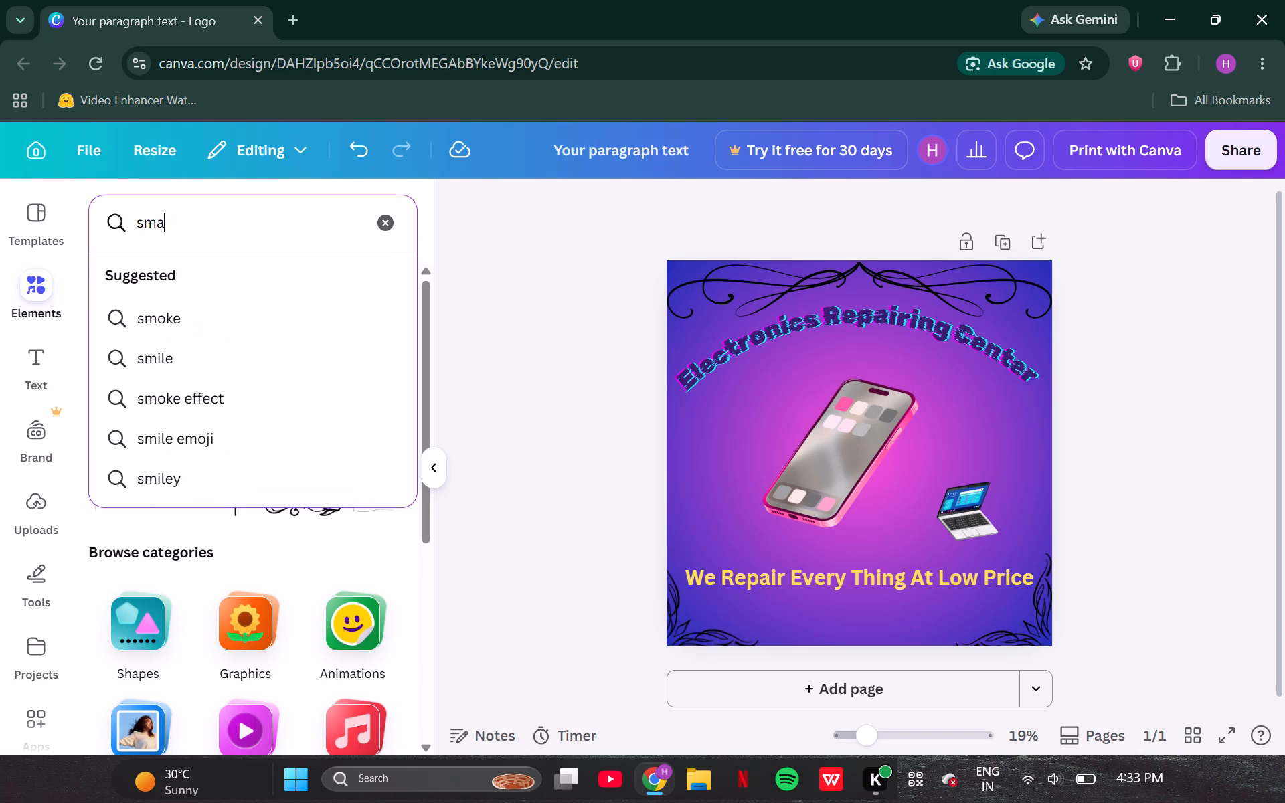
type("rt watch")
key("Return")
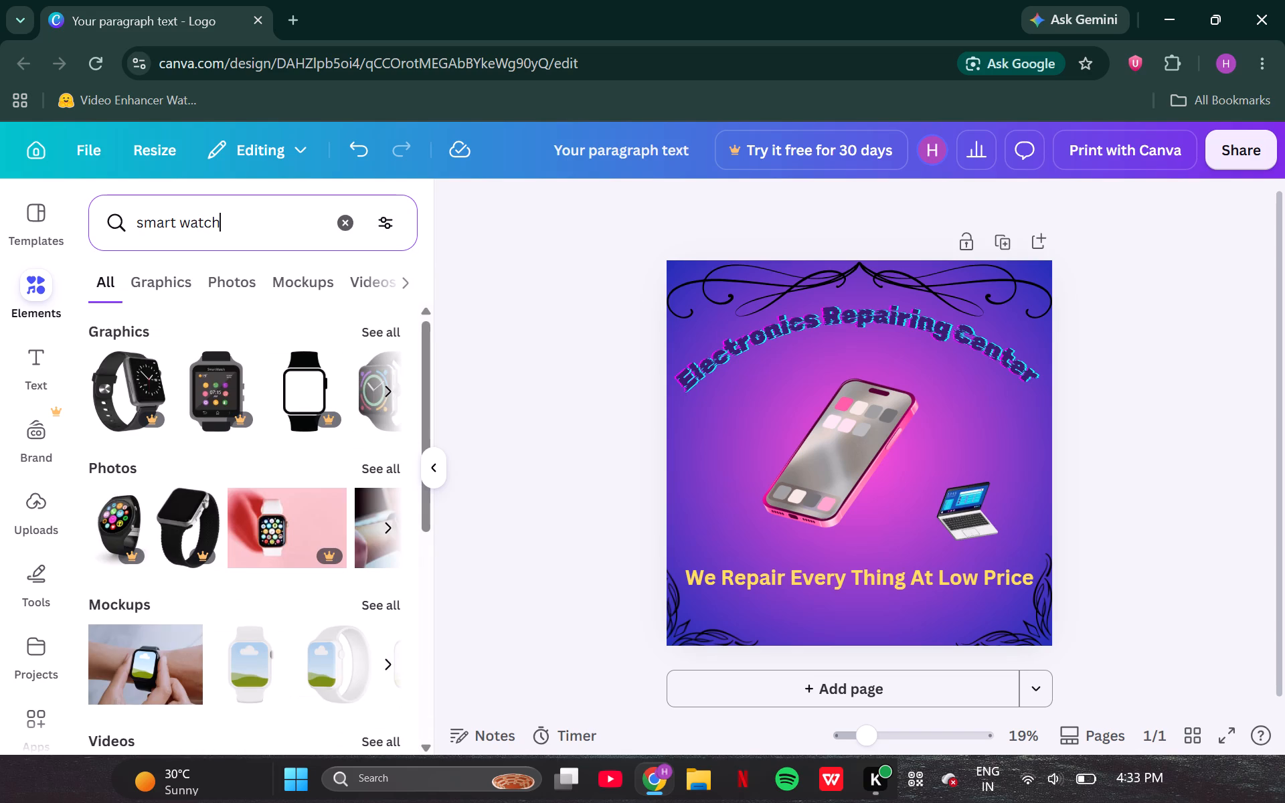
scroll(319, 354, "left", 3)
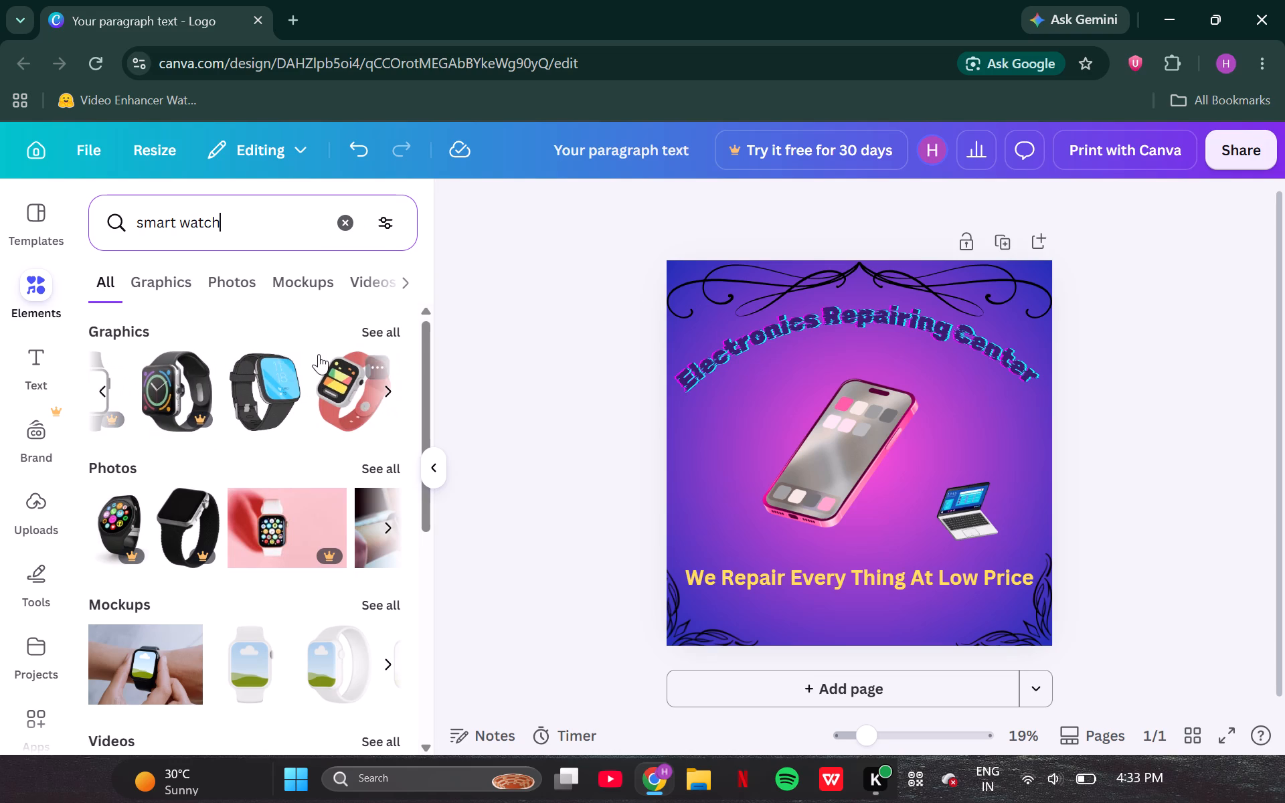
left_click(252, 399)
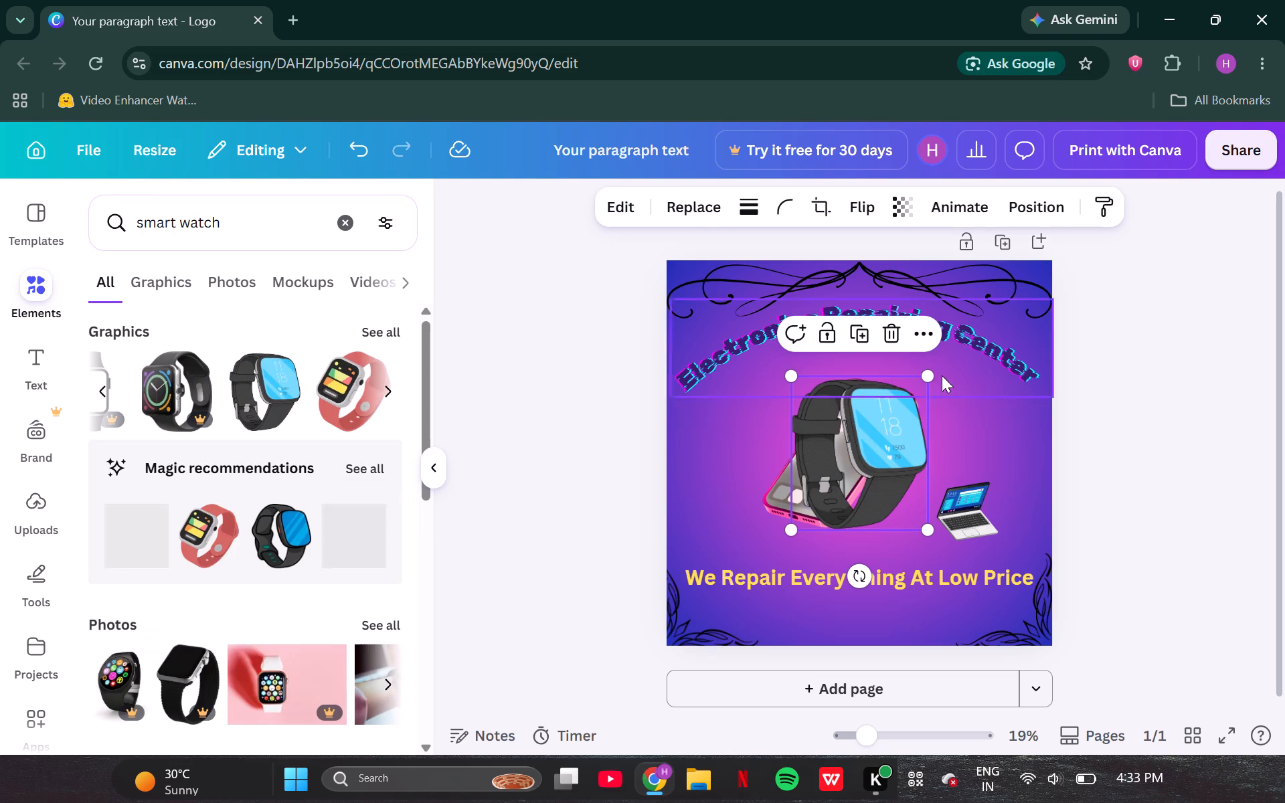
Shrink the smartwatch, tilt it counterclockwise, and place it above the left end of the yellow tagline.
left_click_drag(926, 522, 815, 465)
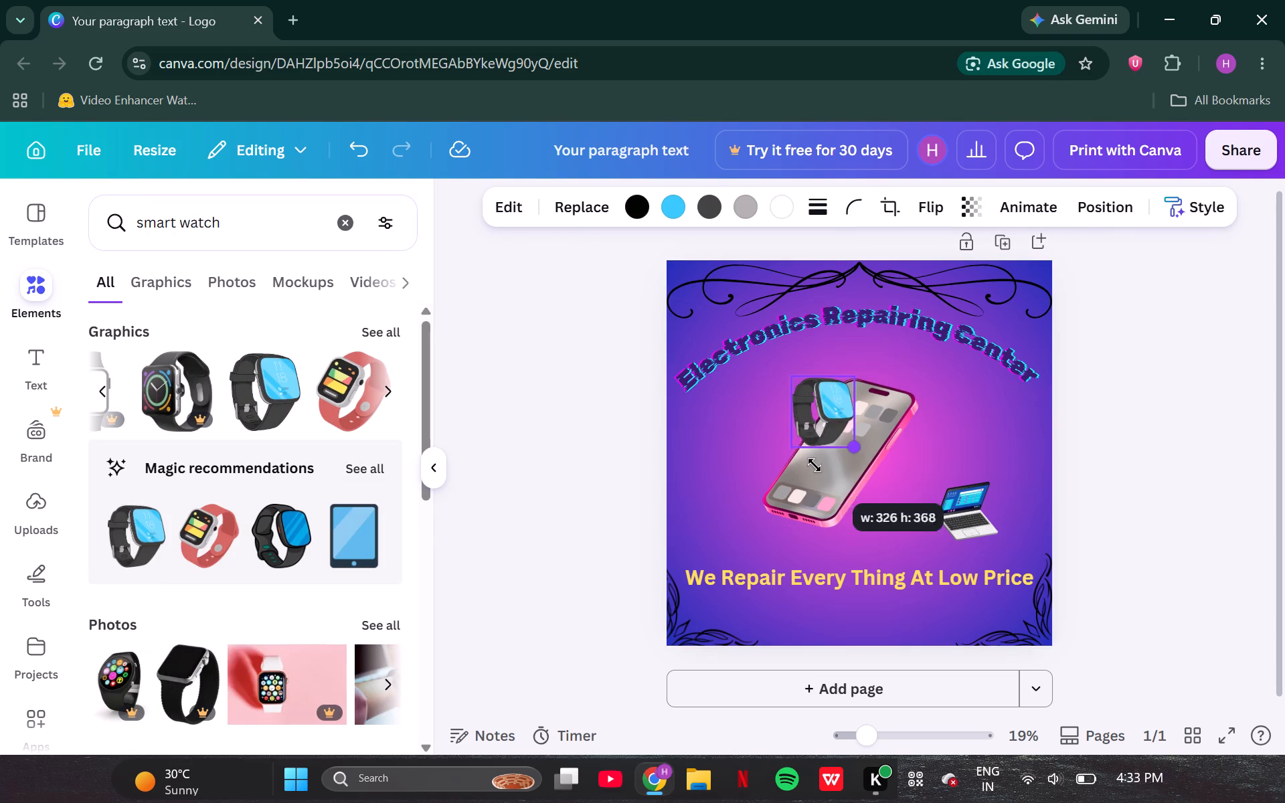
left_click_drag(815, 465, 803, 438)
left_click_drag(790, 468, 772, 468)
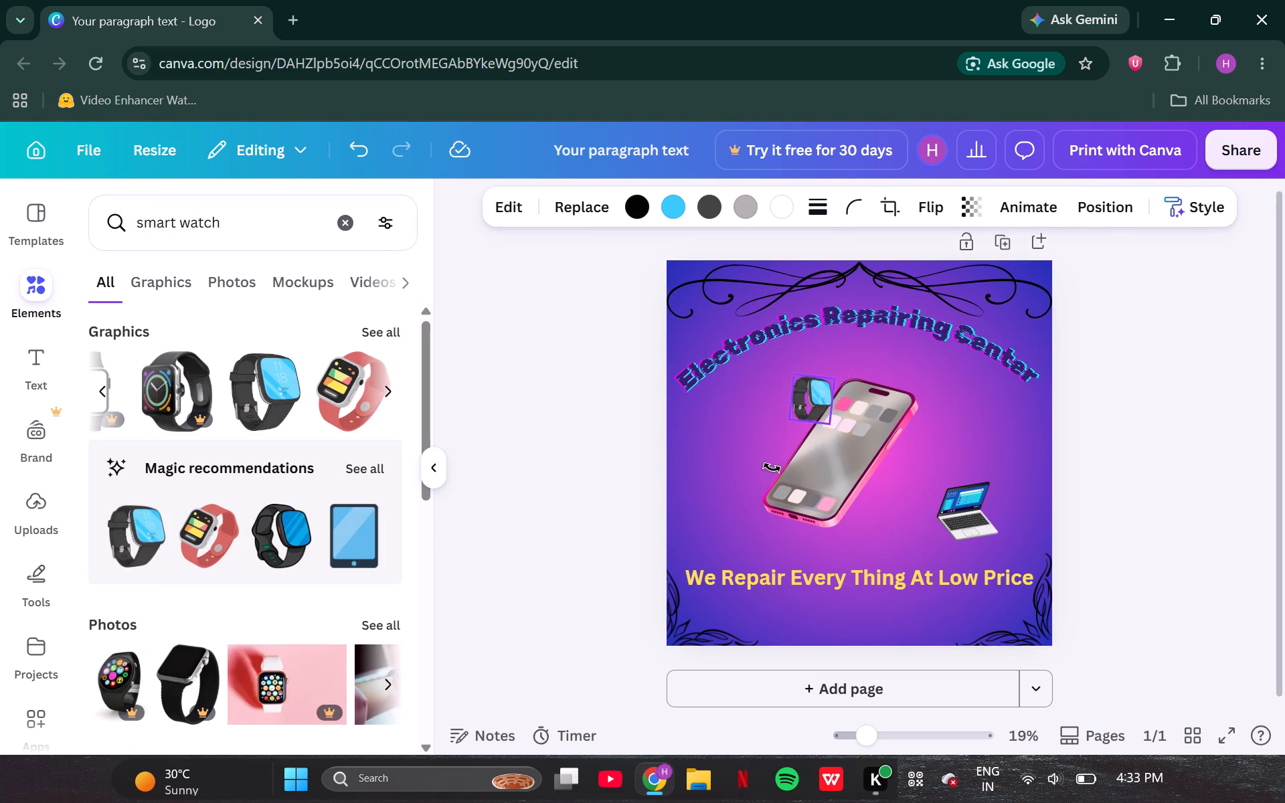
left_click_drag(772, 468, 826, 460)
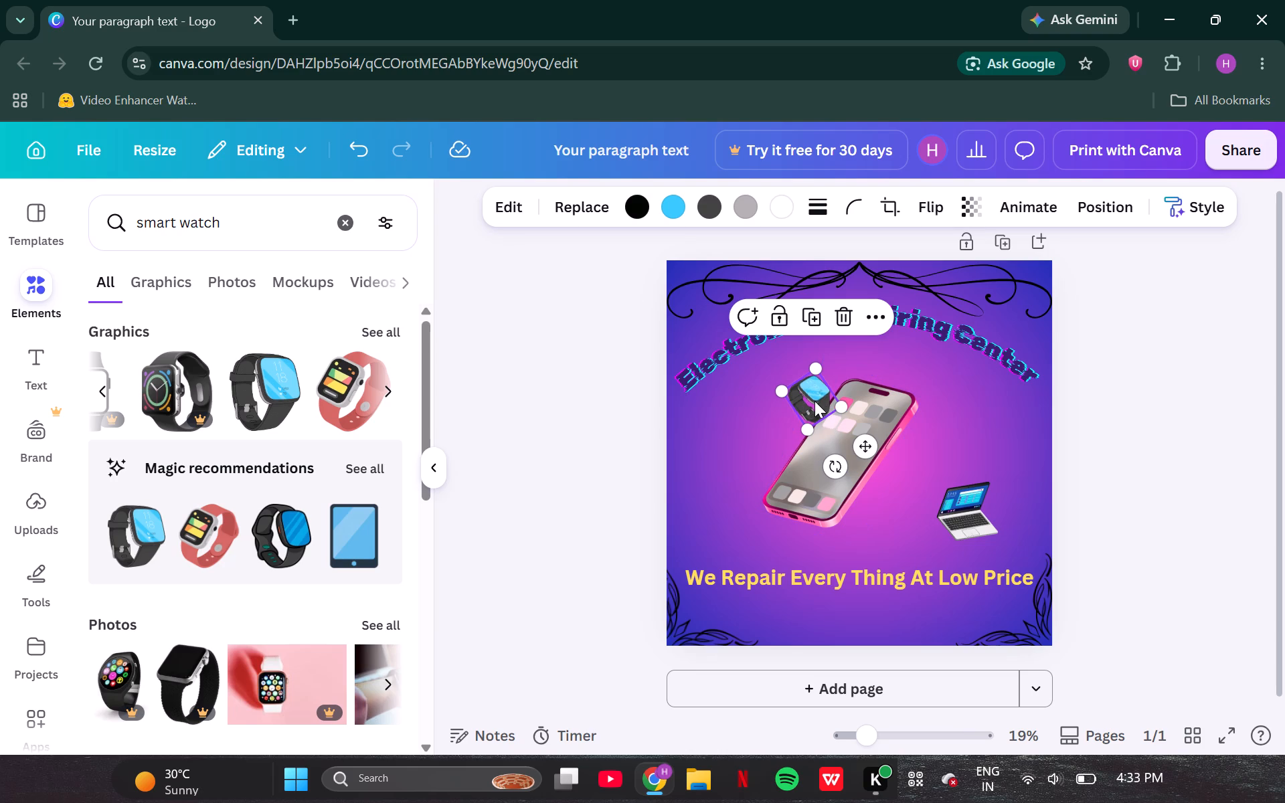
left_click_drag(815, 401, 714, 526)
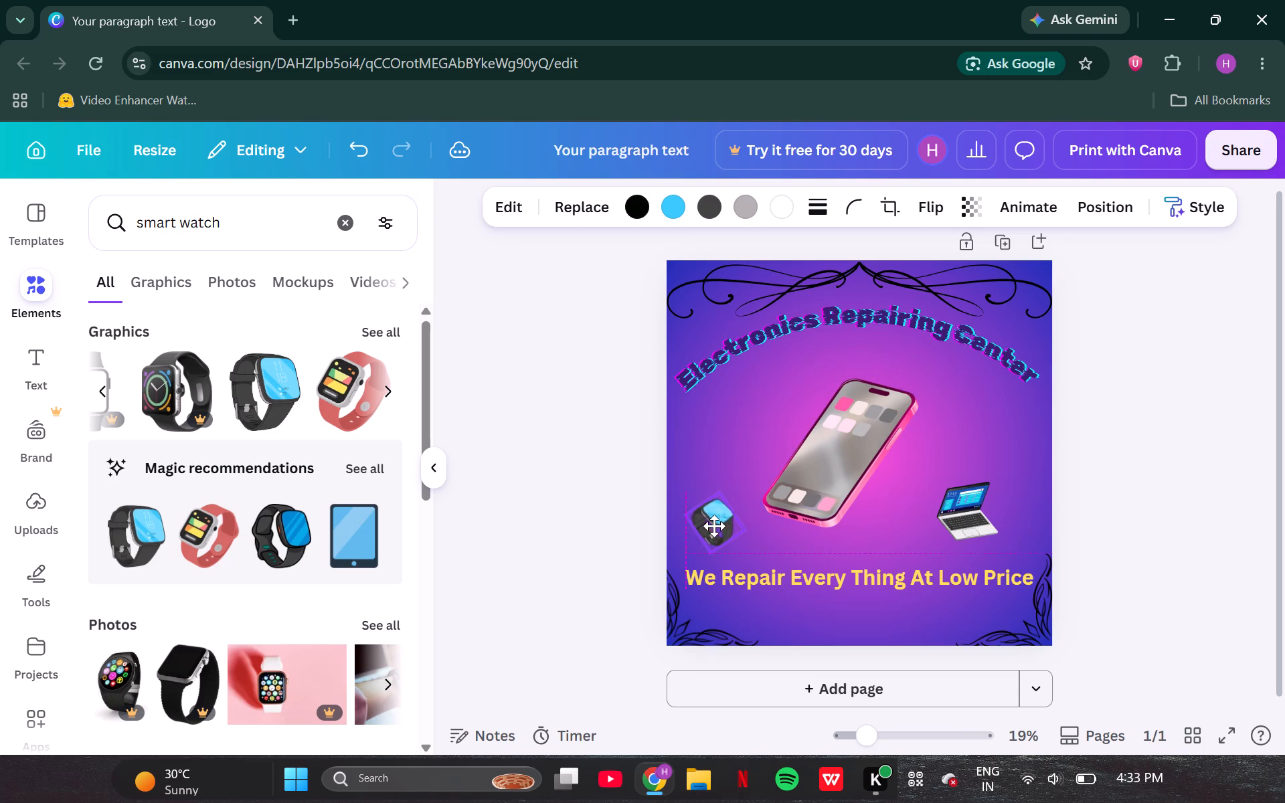
left_click_drag(714, 526, 713, 525)
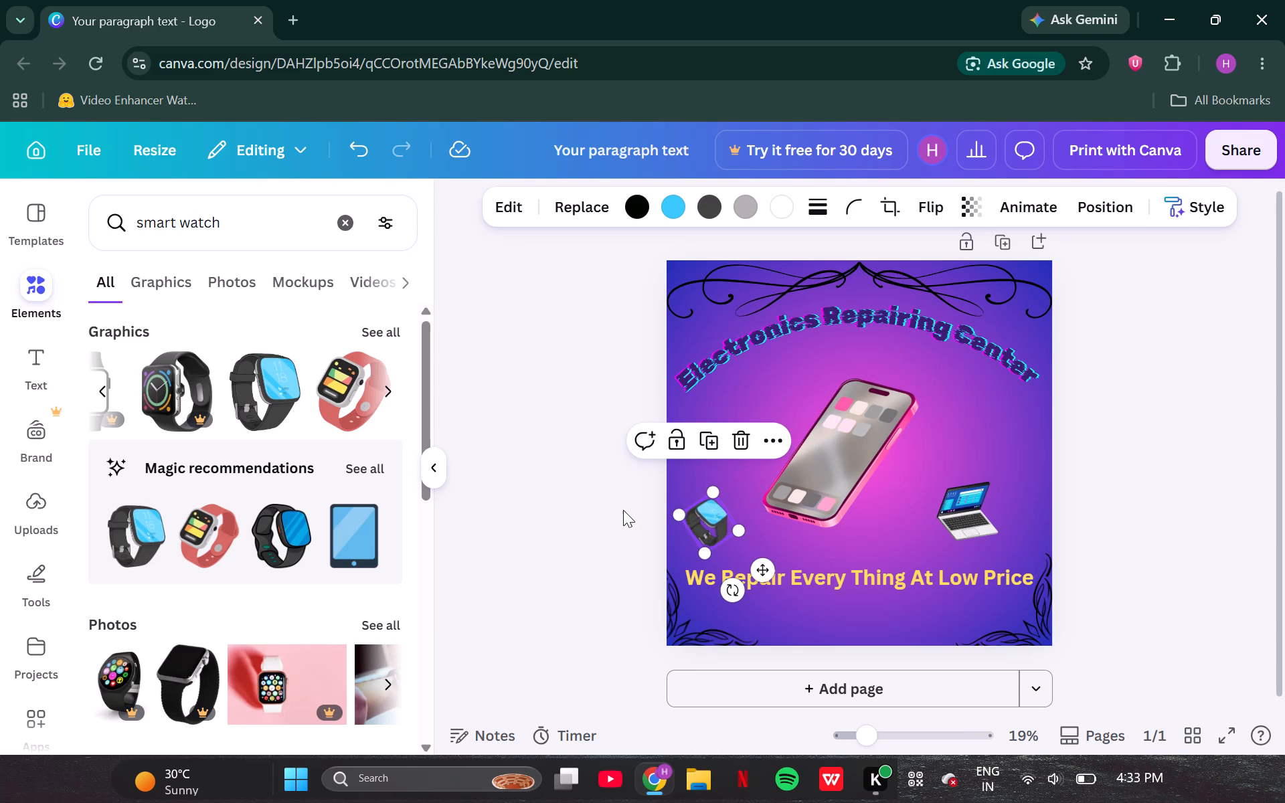
left_click(599, 505)
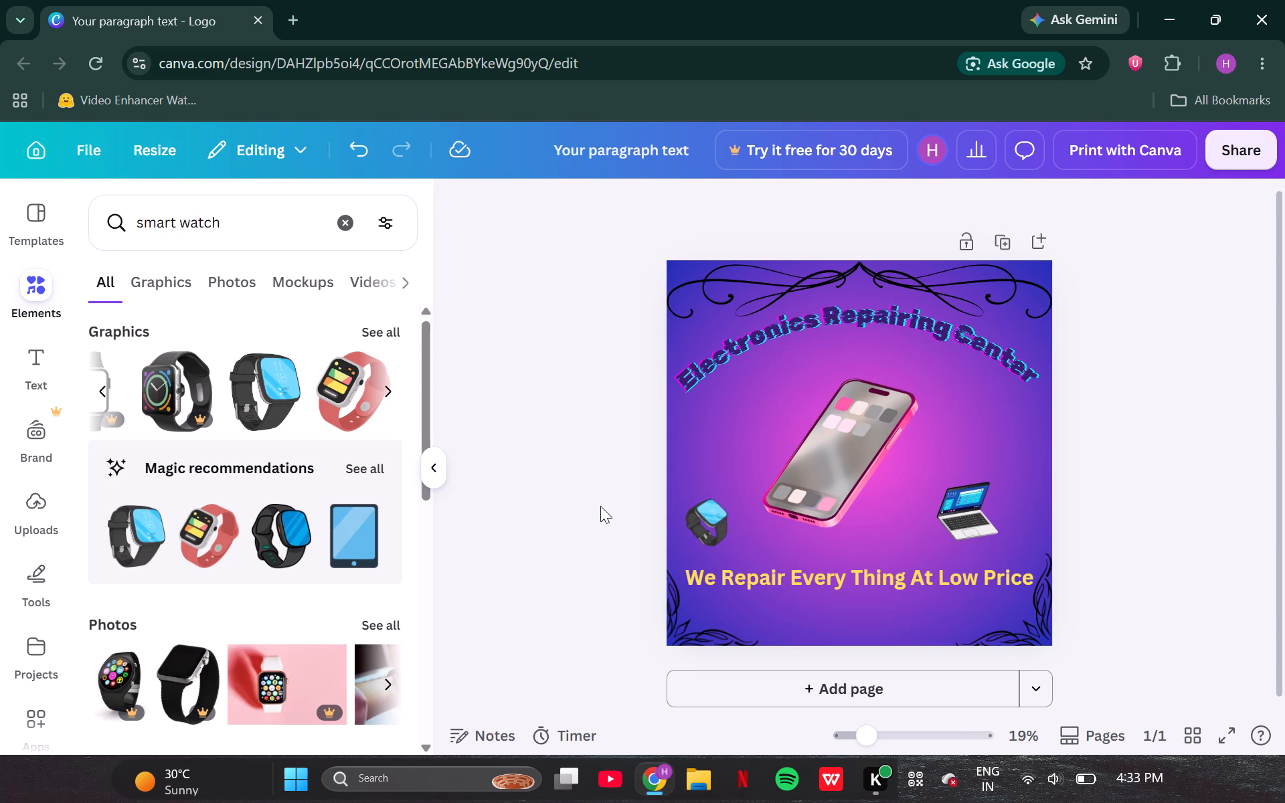
Shift the smartphone slightly up and to the right, keeping it beneath the curved heading.
left_click_drag(890, 412, 899, 410)
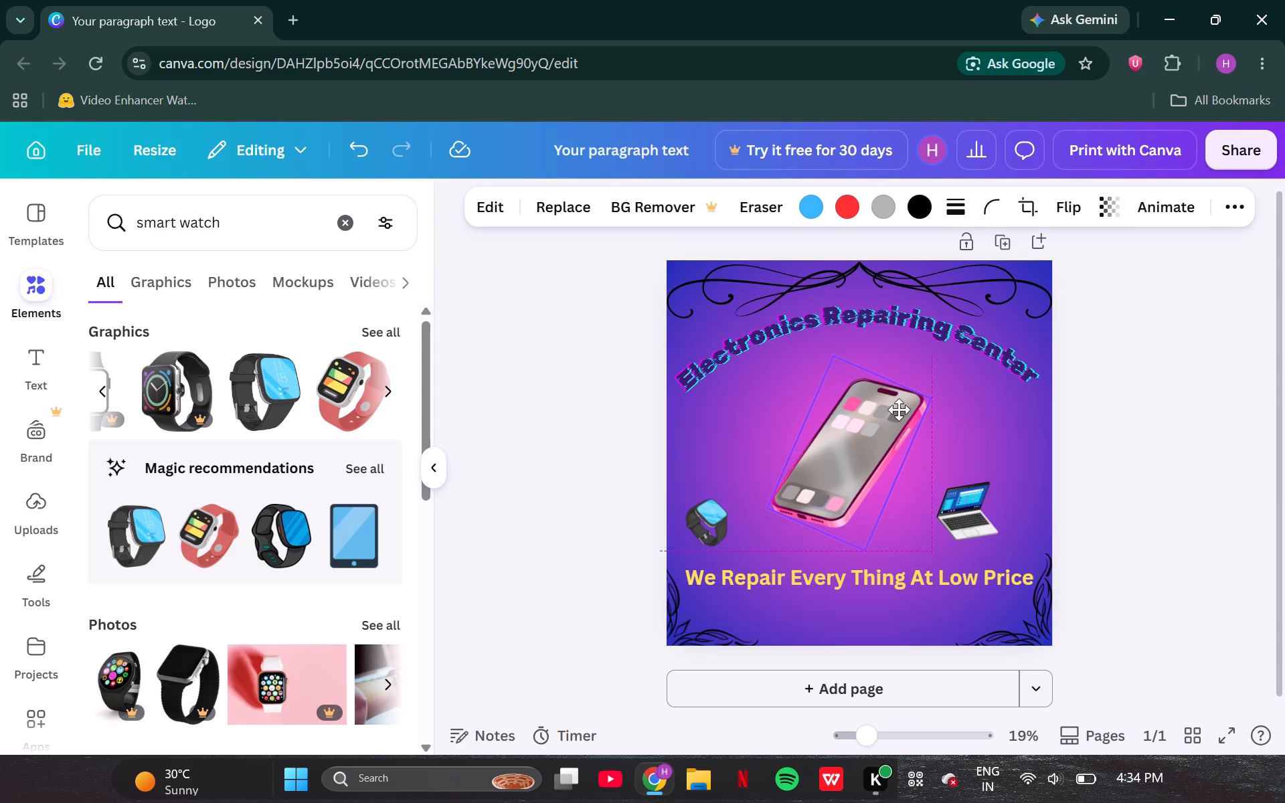
left_click_drag(899, 410, 904, 399)
left_click(1124, 409)
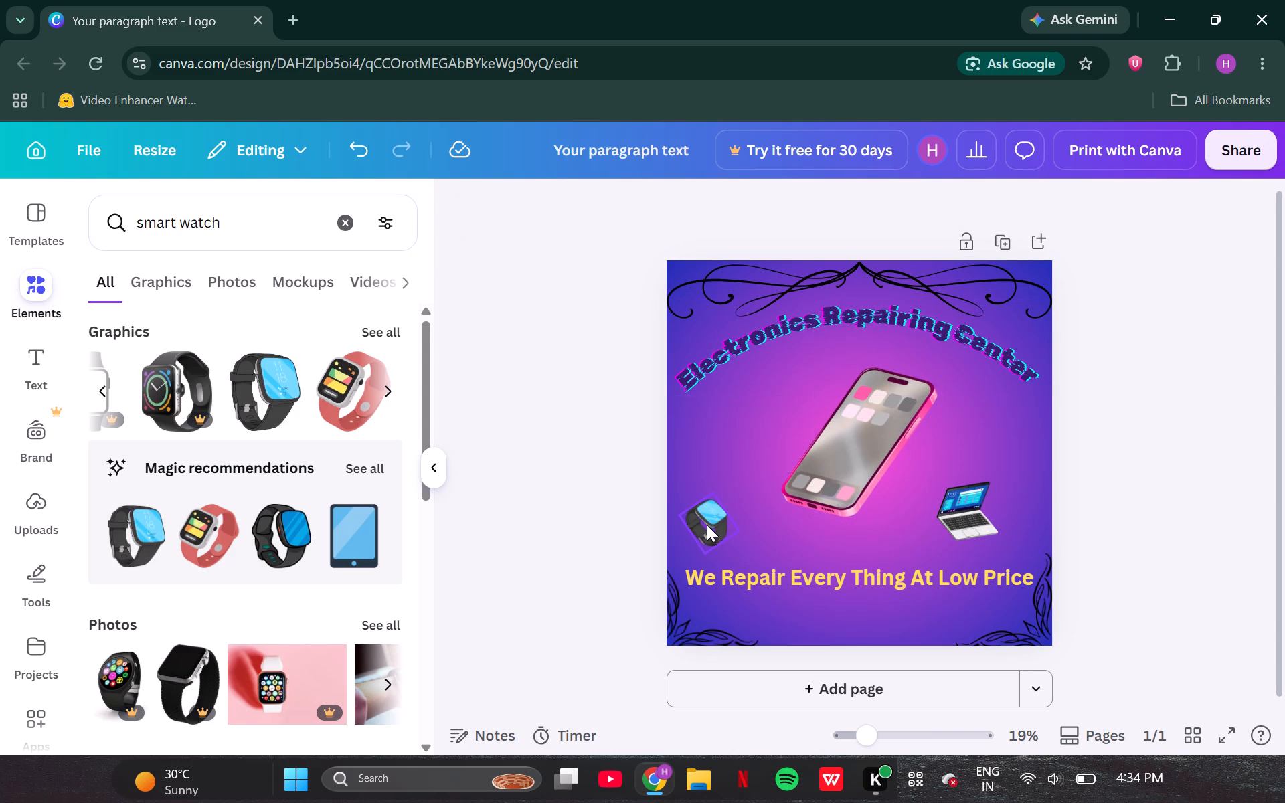
Nudge the smartwatch slightly to the right, closer to the smartphone.
left_click_drag(707, 524, 725, 522)
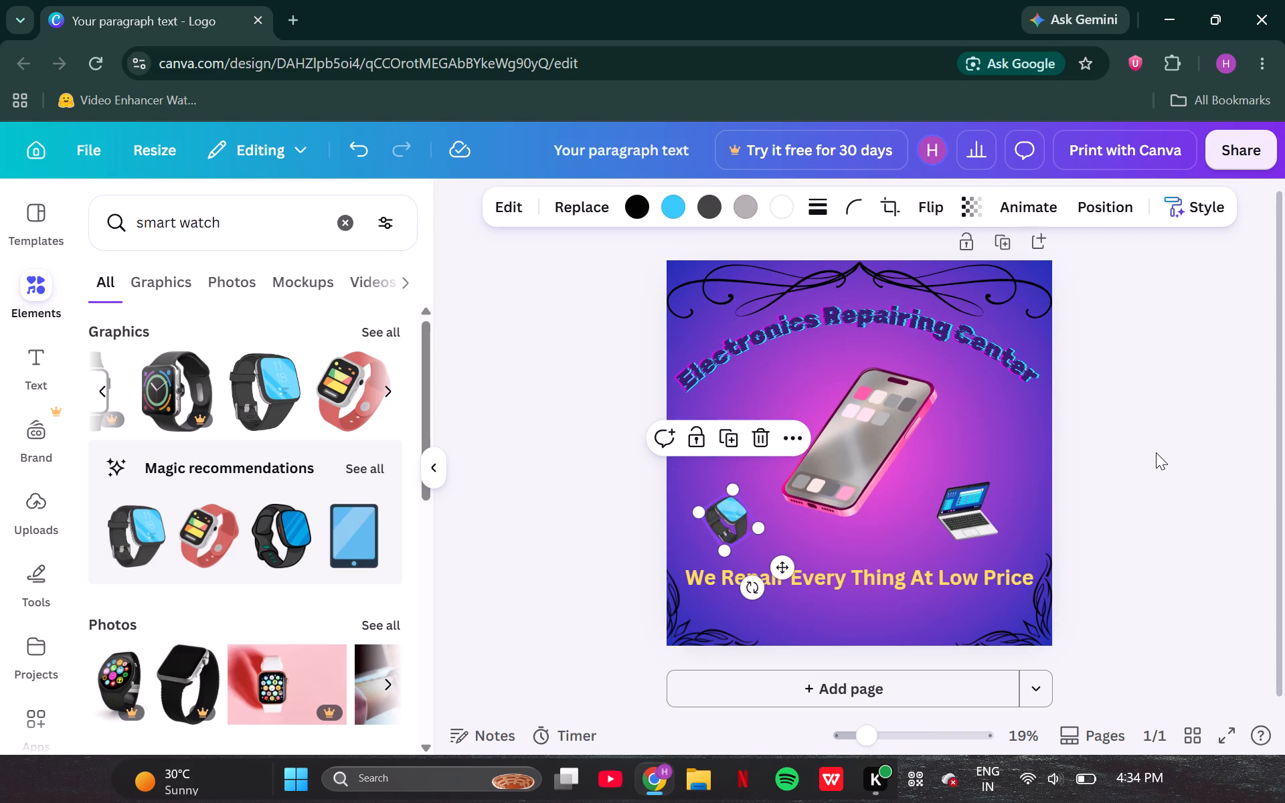
left_click(1156, 452)
Search the elements for PC and add the desktop computer photo with black monitor, tower, keyboard and mouse.
left_click(258, 228)
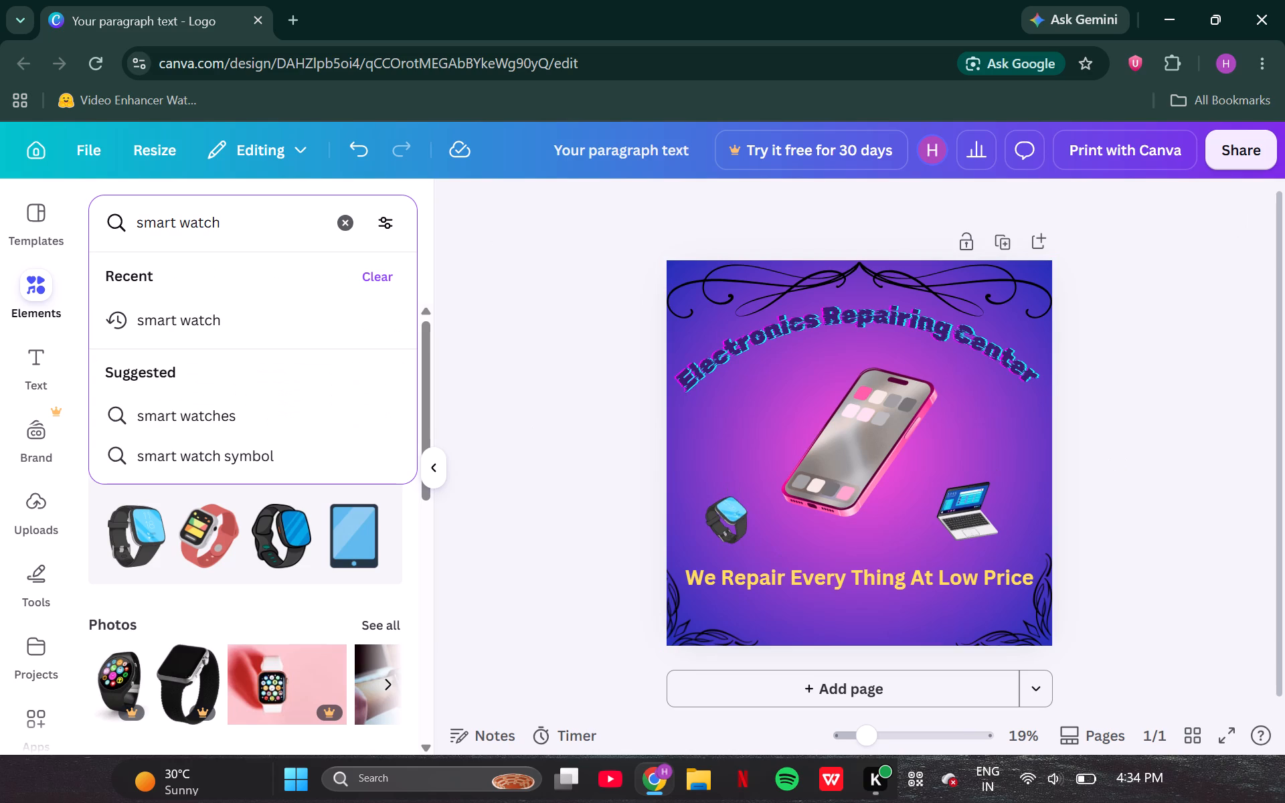
key("BackSpace")
key("BackSpace")
key("BackSpace")
key("BackSpace")
key("BackSpace")
key("BackSpace")
key("BackSpace")
key("BackSpace")
key("BackSpace")
key("BackSpace")
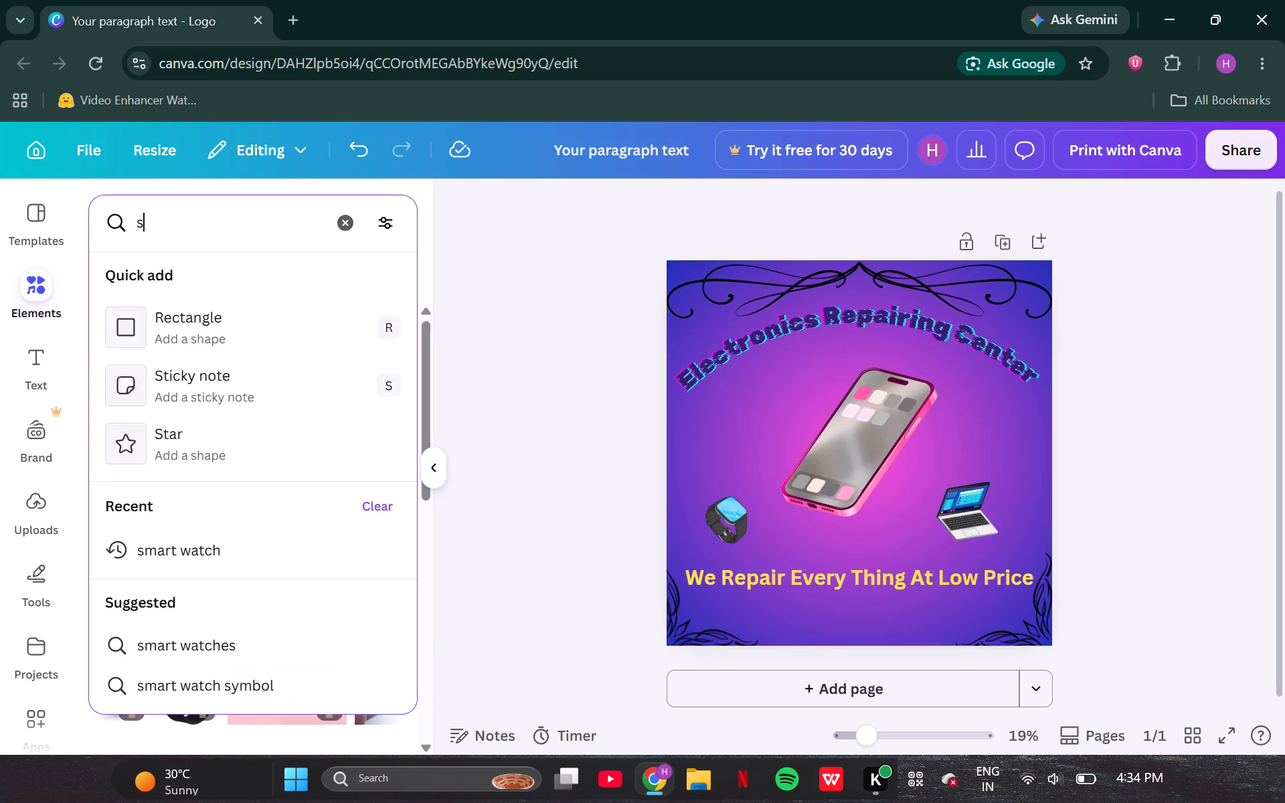
key("BackSpace")
key("BackSpace")
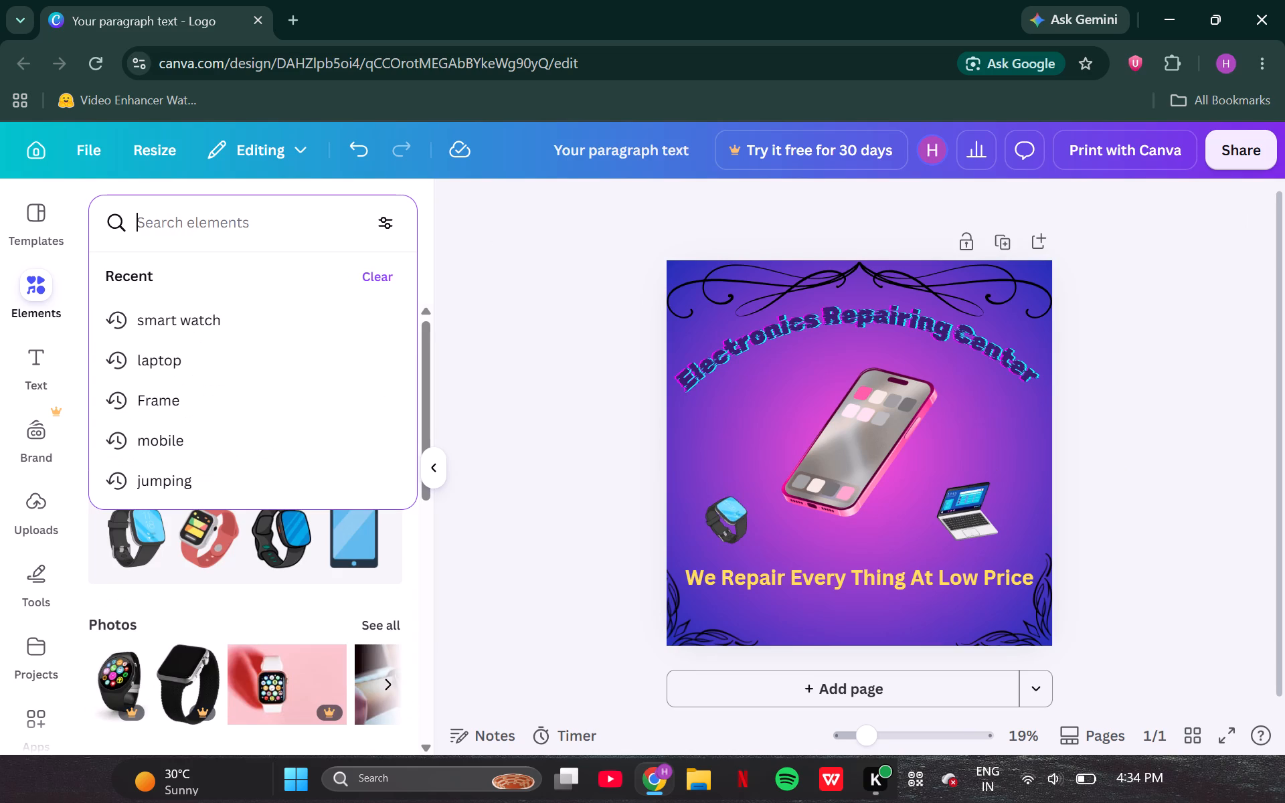
key("shift+p")
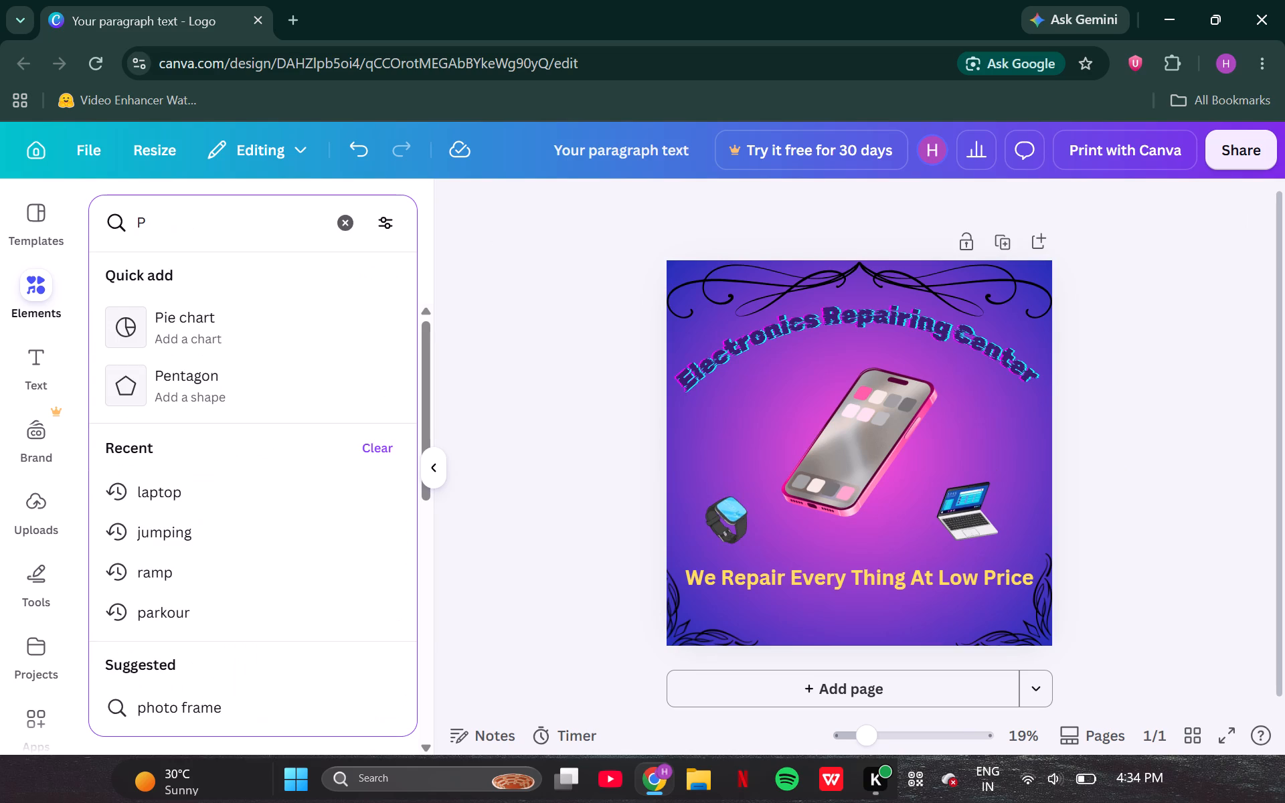
key("shift+c")
key("Return")
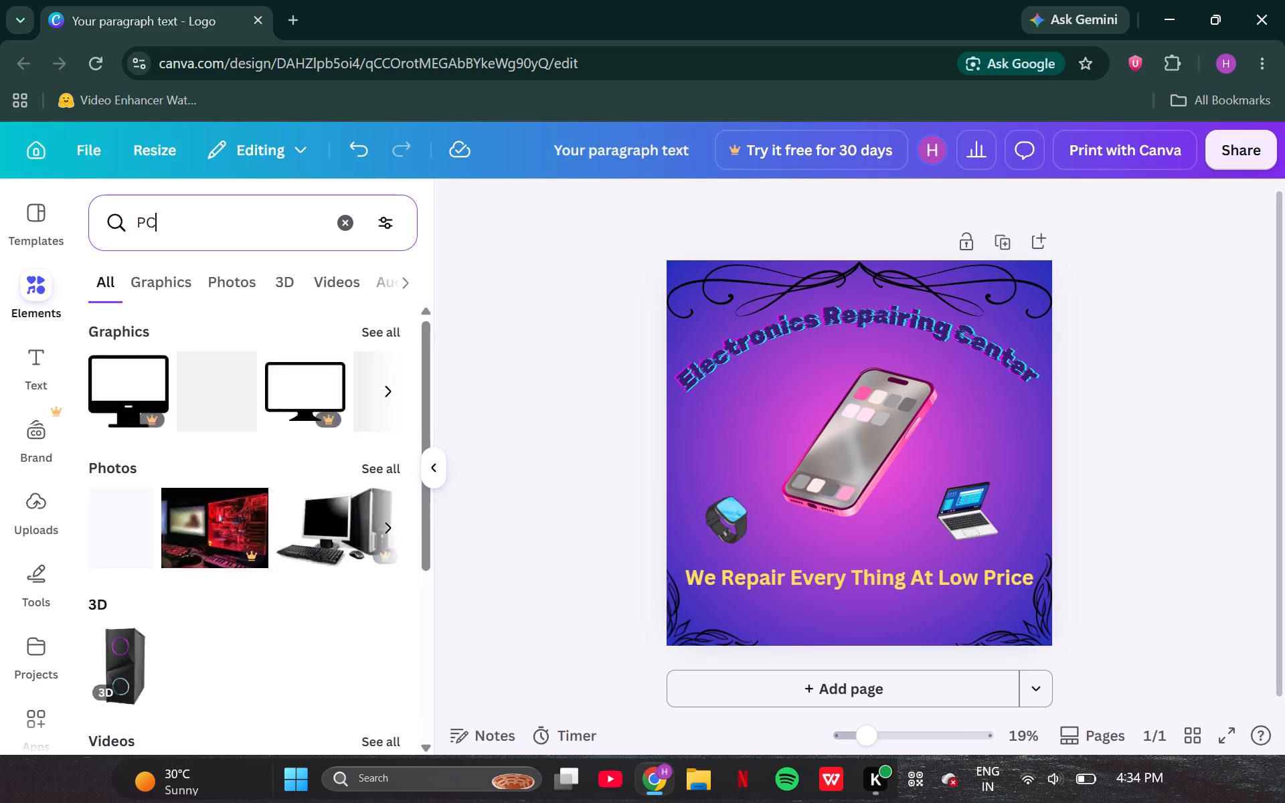
scroll(262, 528, "left", 1)
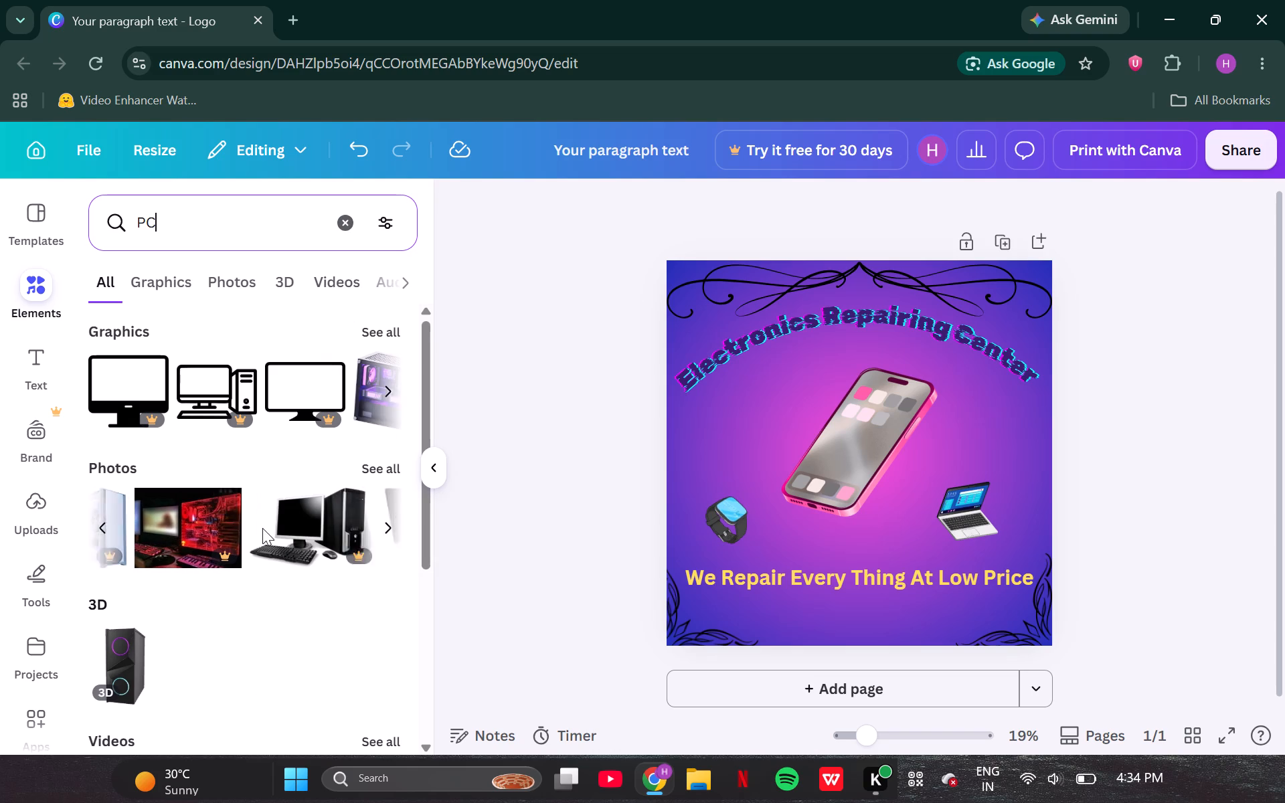
scroll(262, 528, "left", 4)
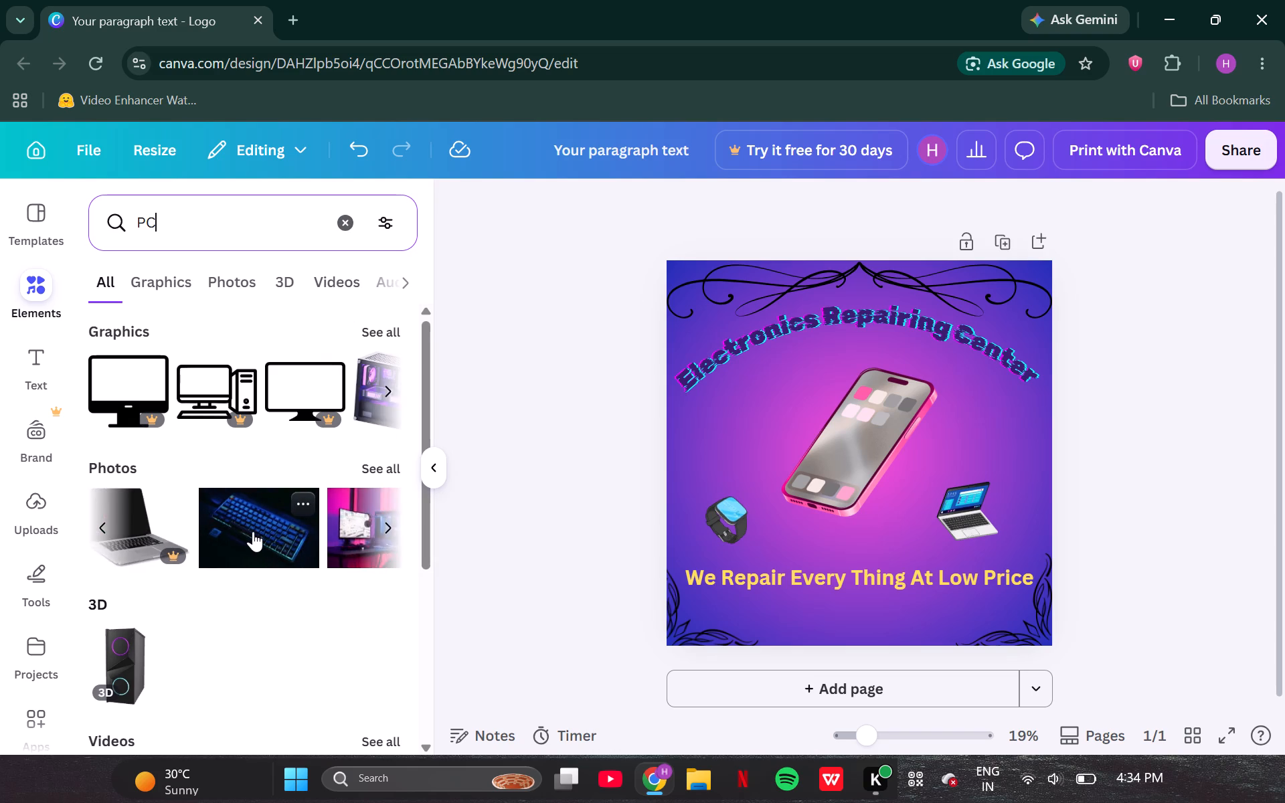
scroll(253, 531, "left", 4)
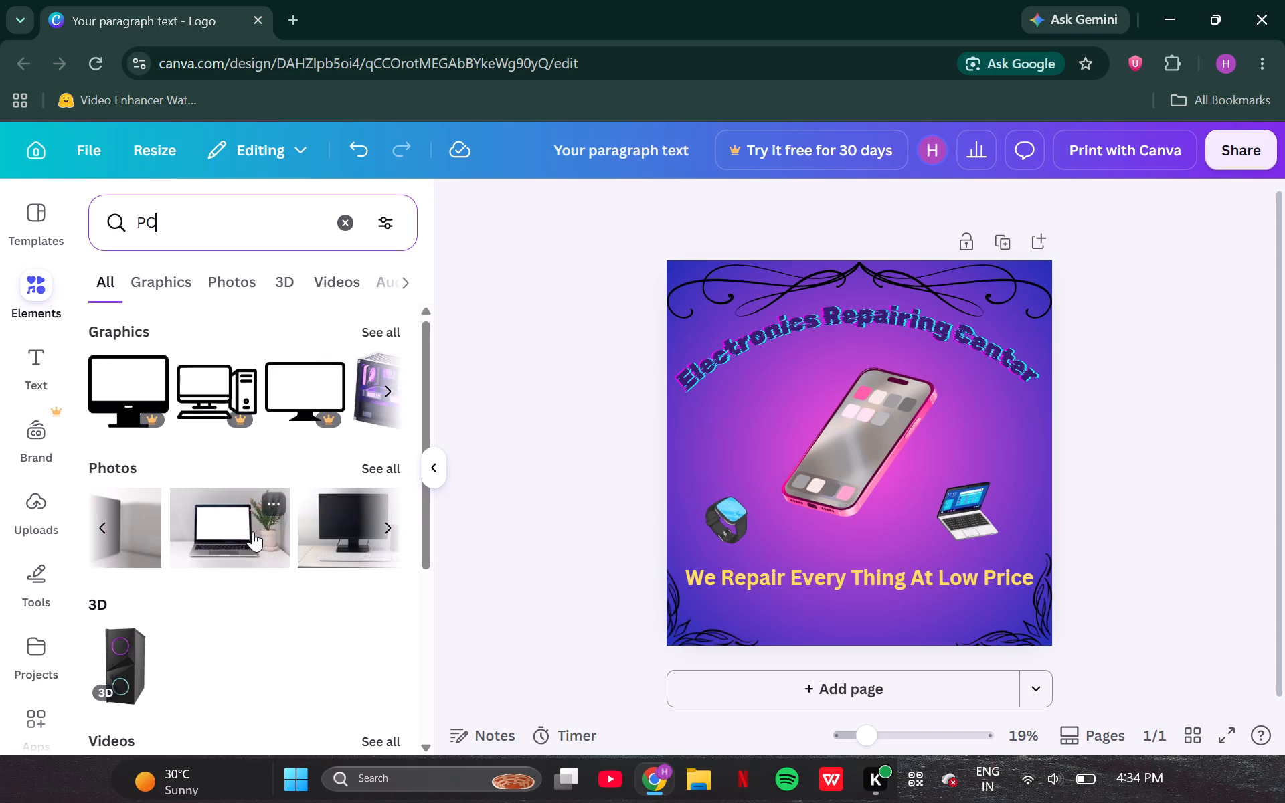
scroll(253, 531, "left", 3)
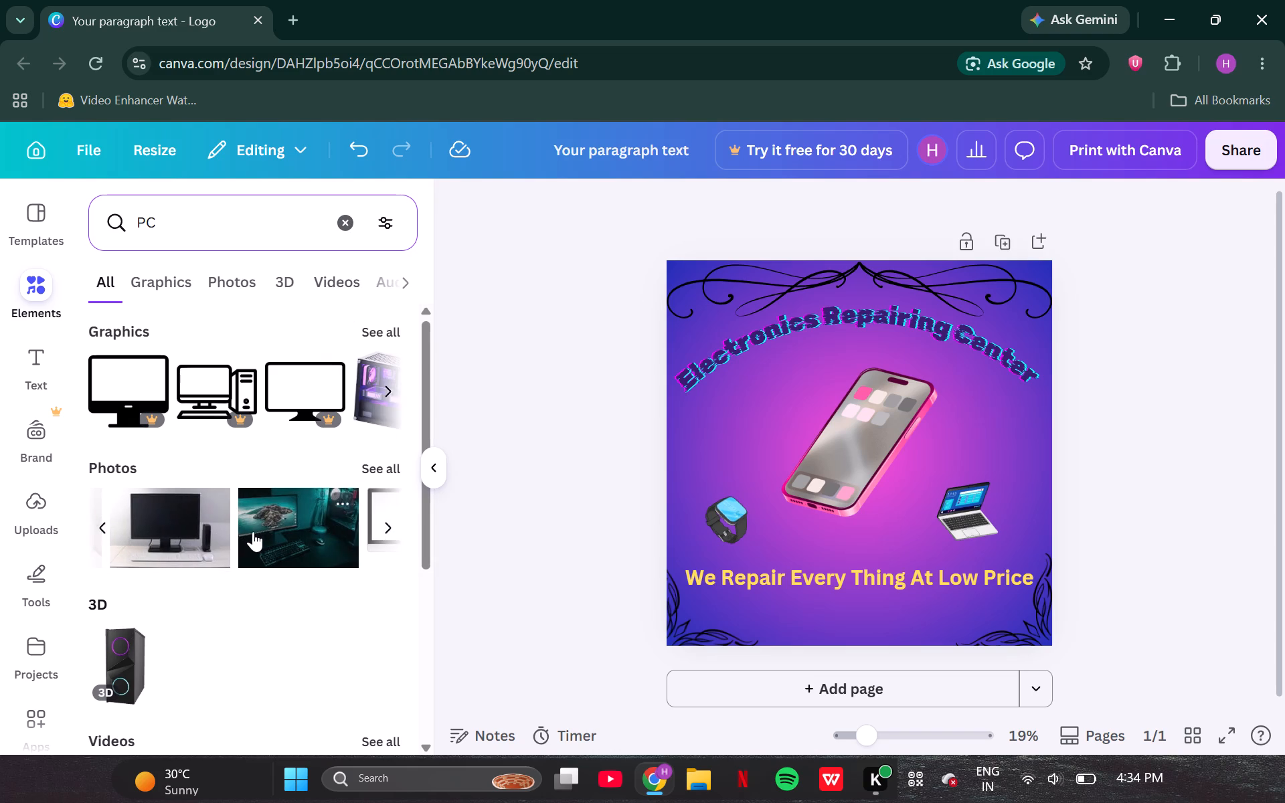
scroll(253, 531, "right", 9)
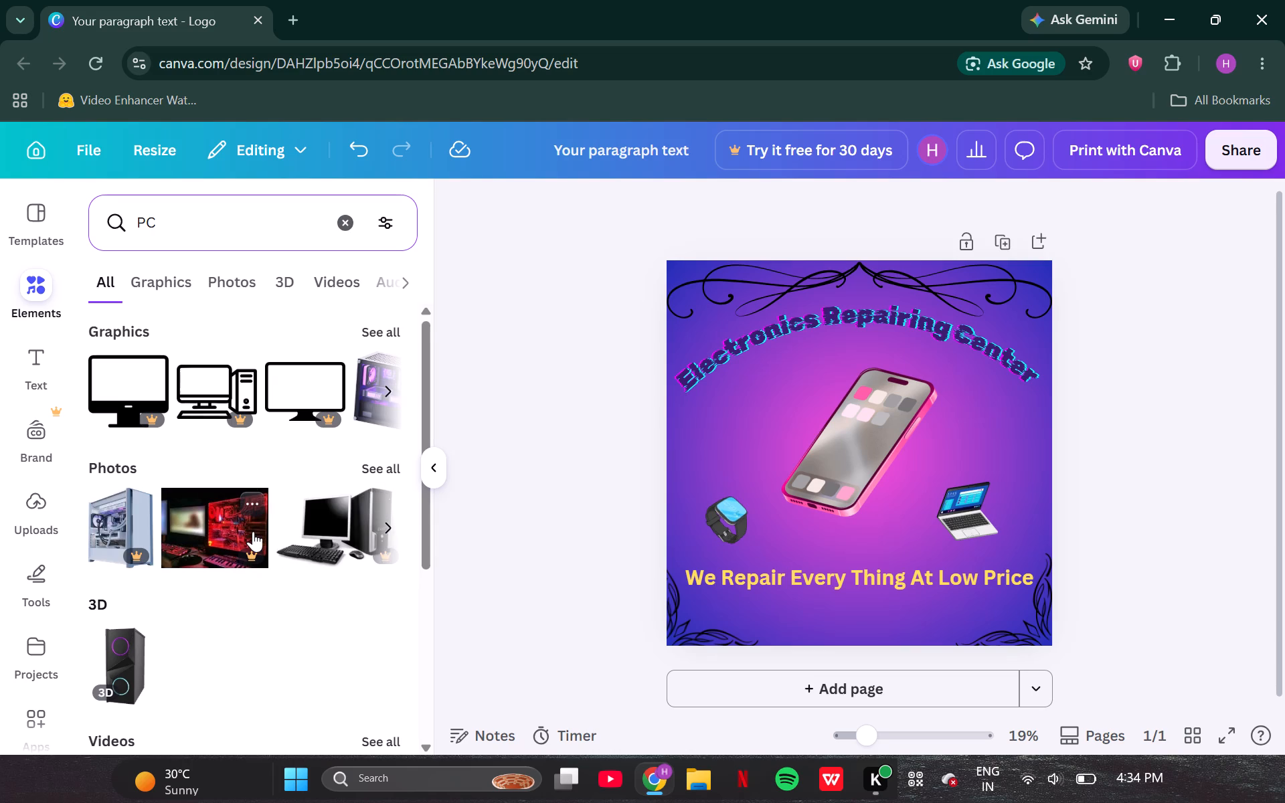
left_click(321, 535)
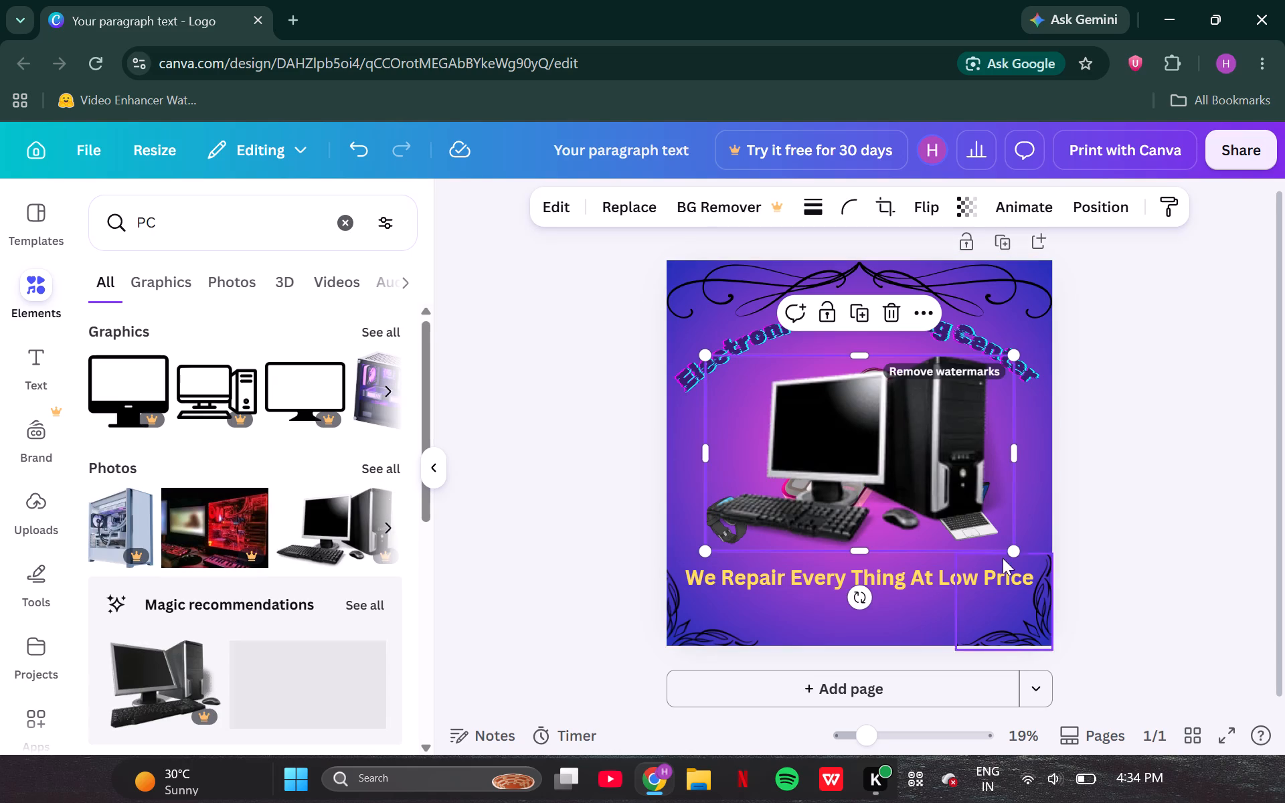
Shrink the desktop computer photo and tilt it slightly clockwise.
left_click_drag(1010, 551, 808, 506)
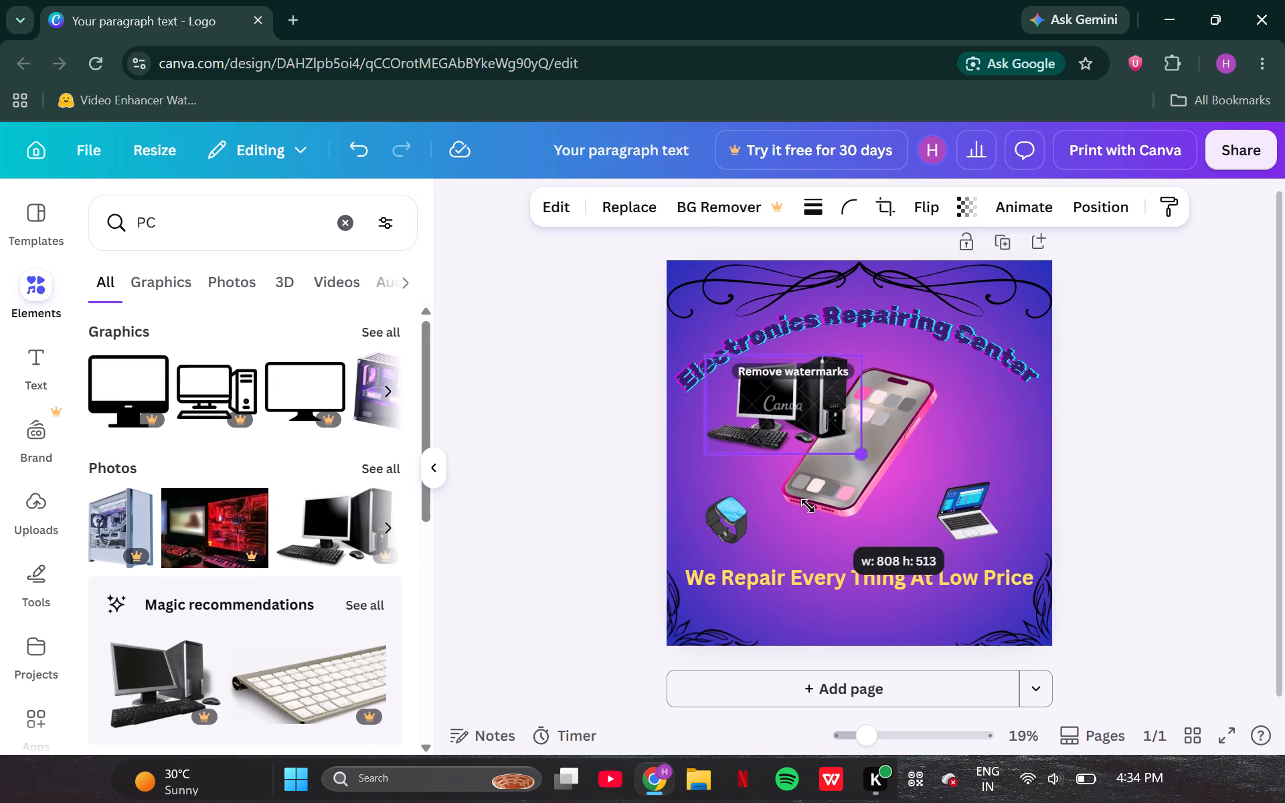
left_click_drag(808, 506, 789, 498)
left_click_drag(774, 480, 761, 489)
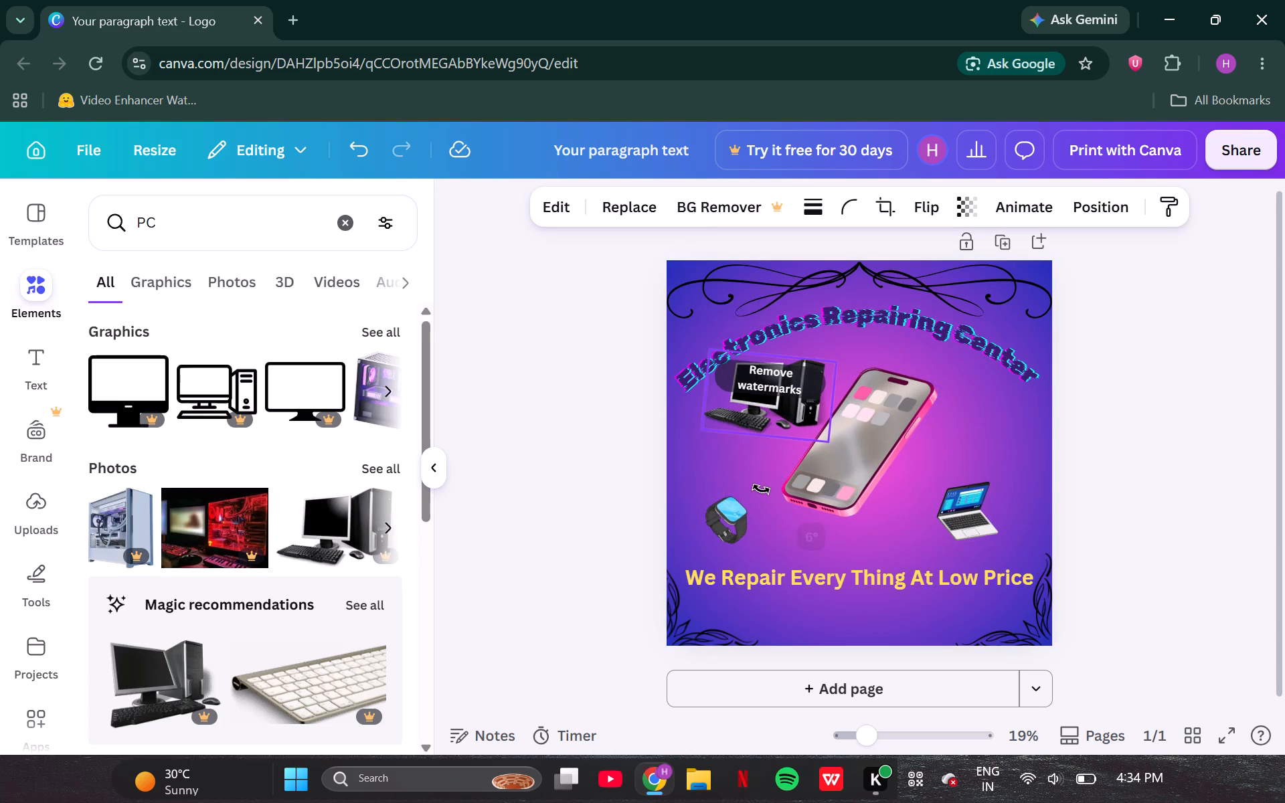
left_click_drag(761, 489, 760, 489)
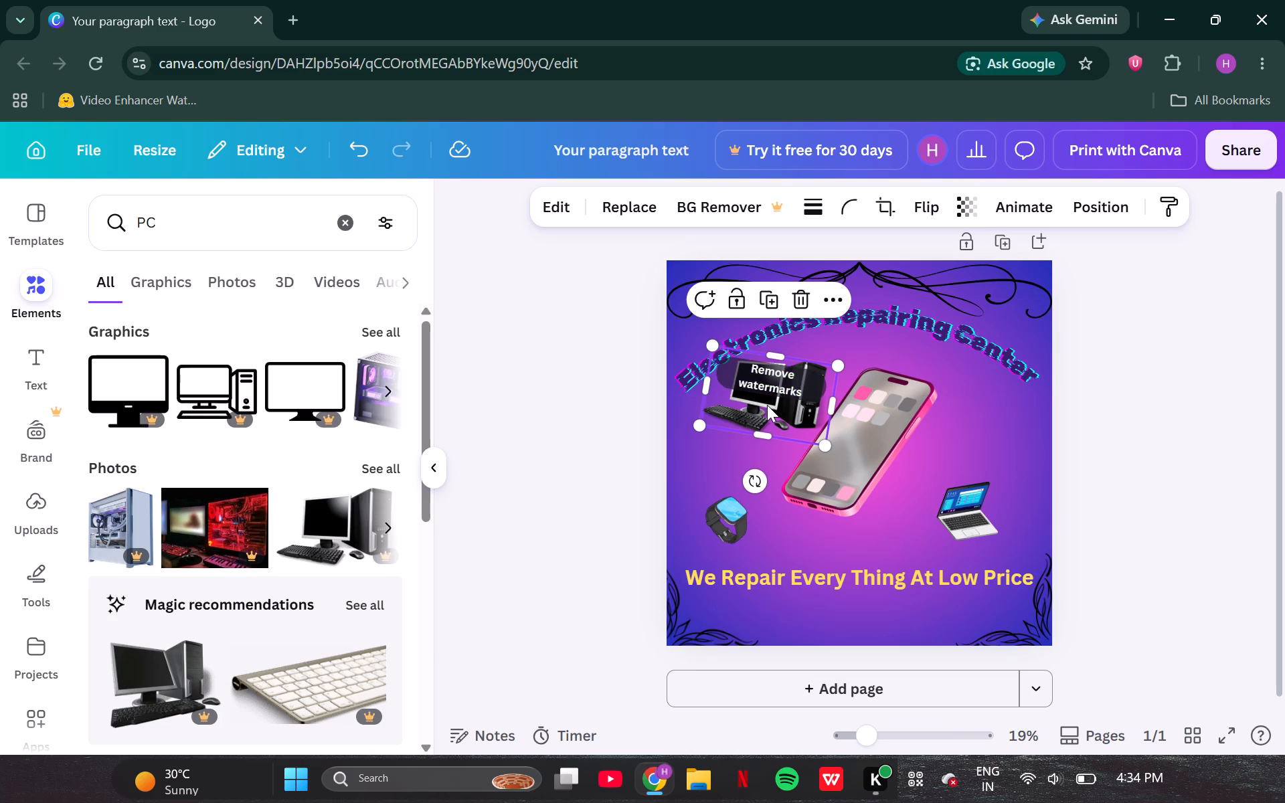
Shrink the desktop computer photo to about 437 by 278 and place it beside the smartphone, beneath the start of the curved heading.
left_click_drag(767, 405, 744, 434)
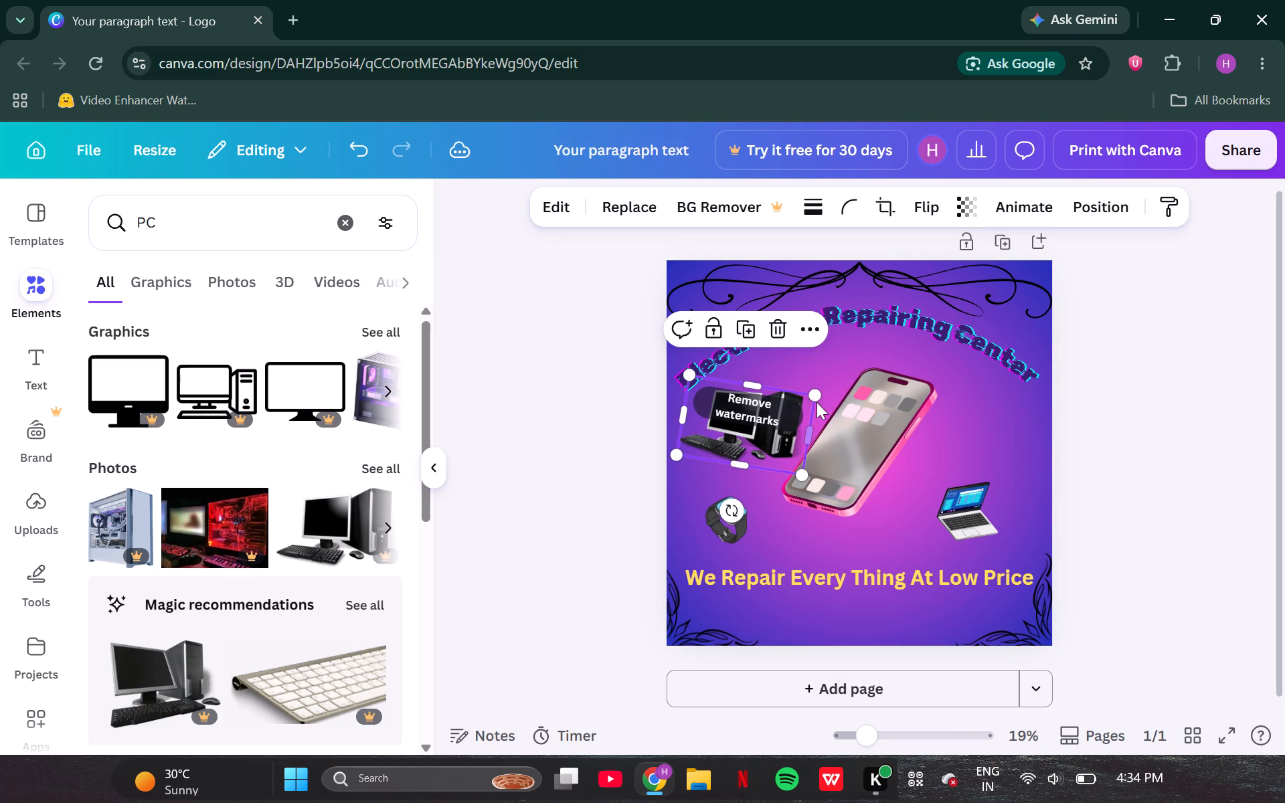
left_click_drag(816, 397, 798, 416)
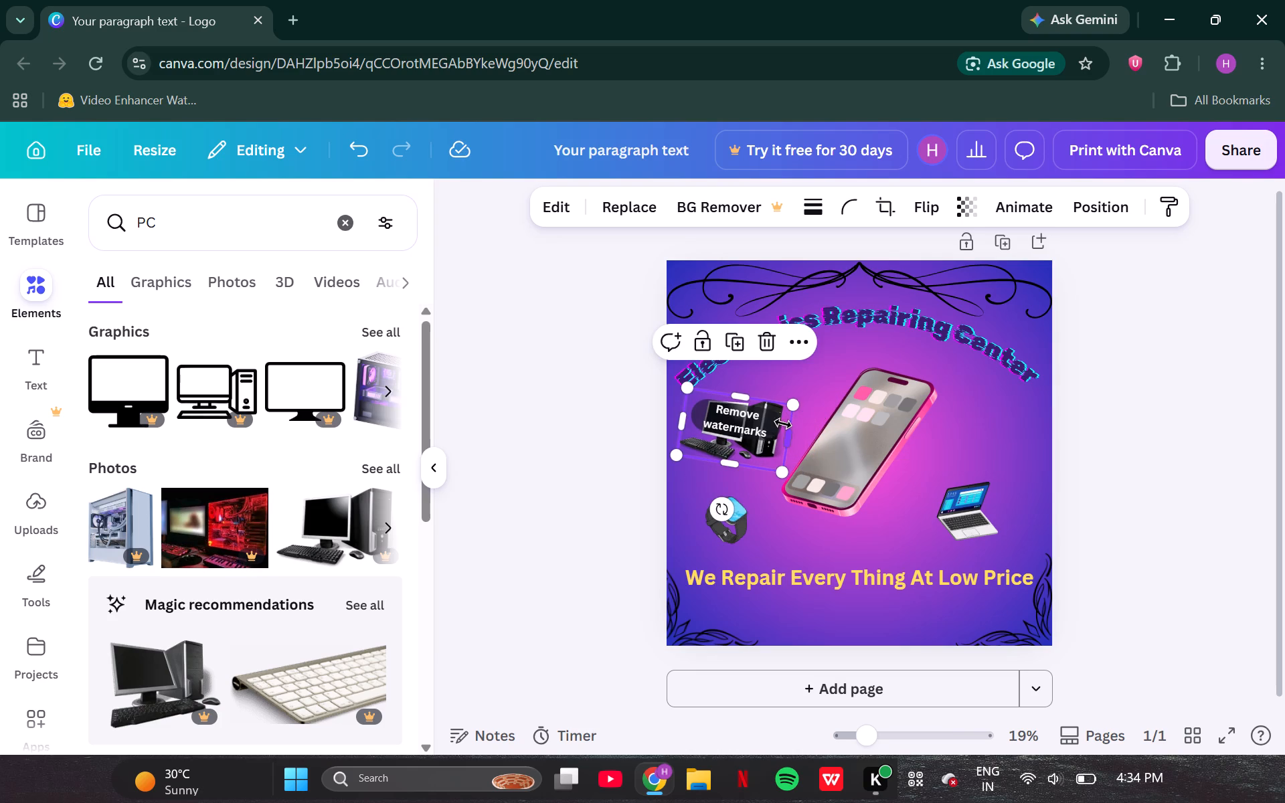
left_click_drag(756, 441, 762, 428)
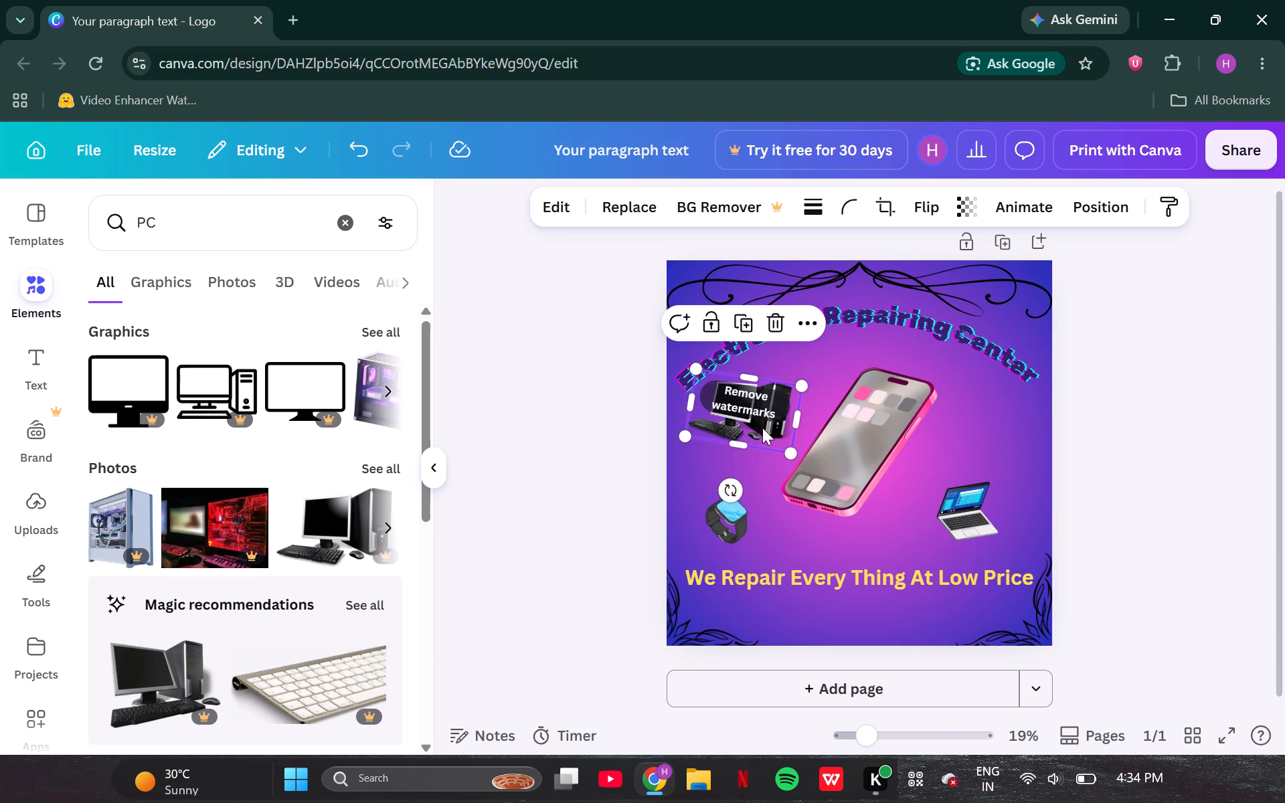
left_click_drag(803, 383, 785, 410)
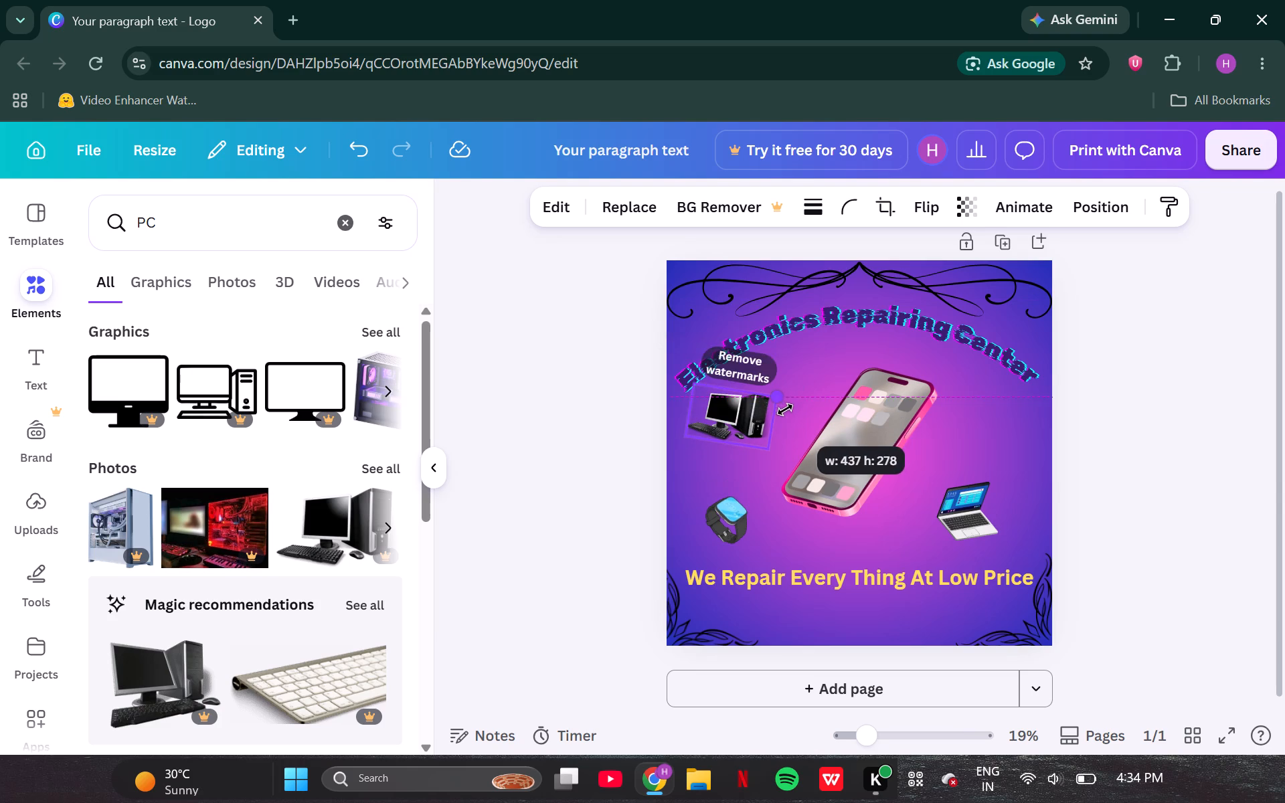
left_click_drag(785, 410, 784, 409)
left_click(725, 414)
left_click(725, 414)
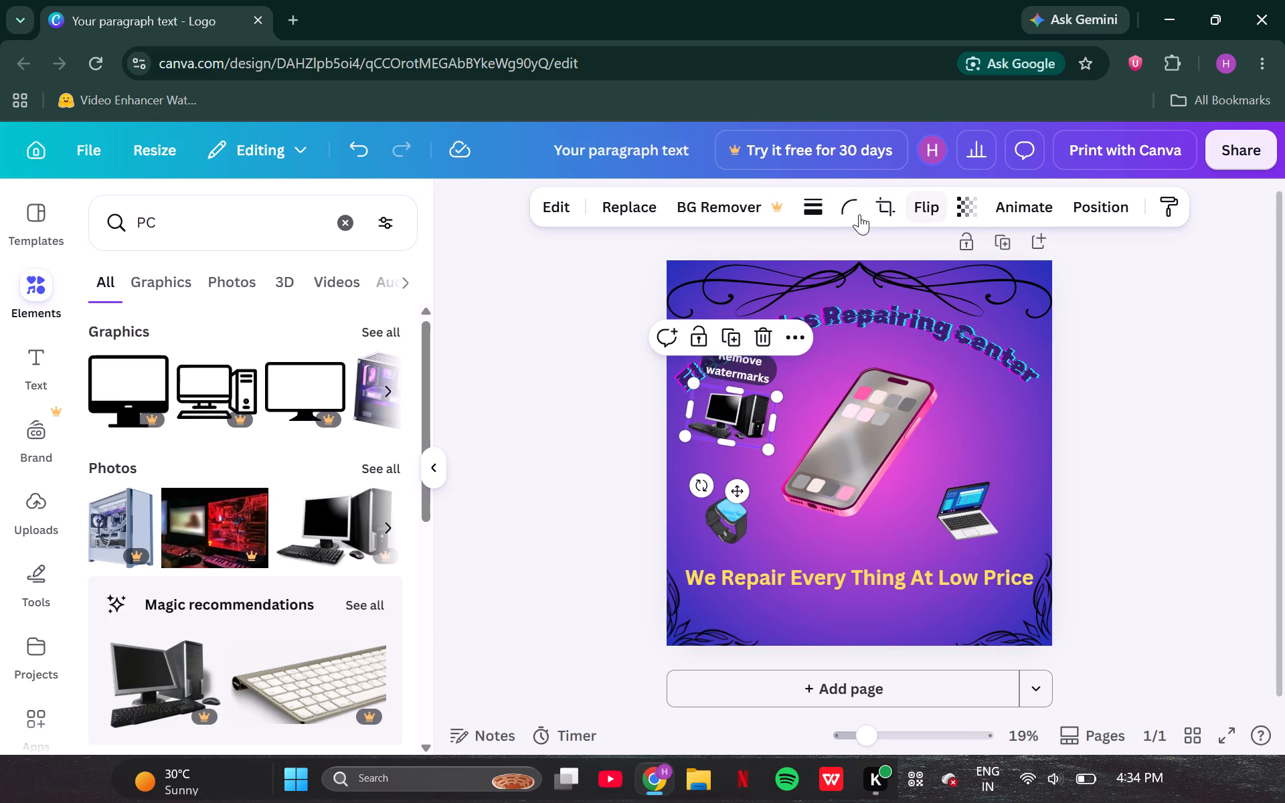
left_click(1132, 397)
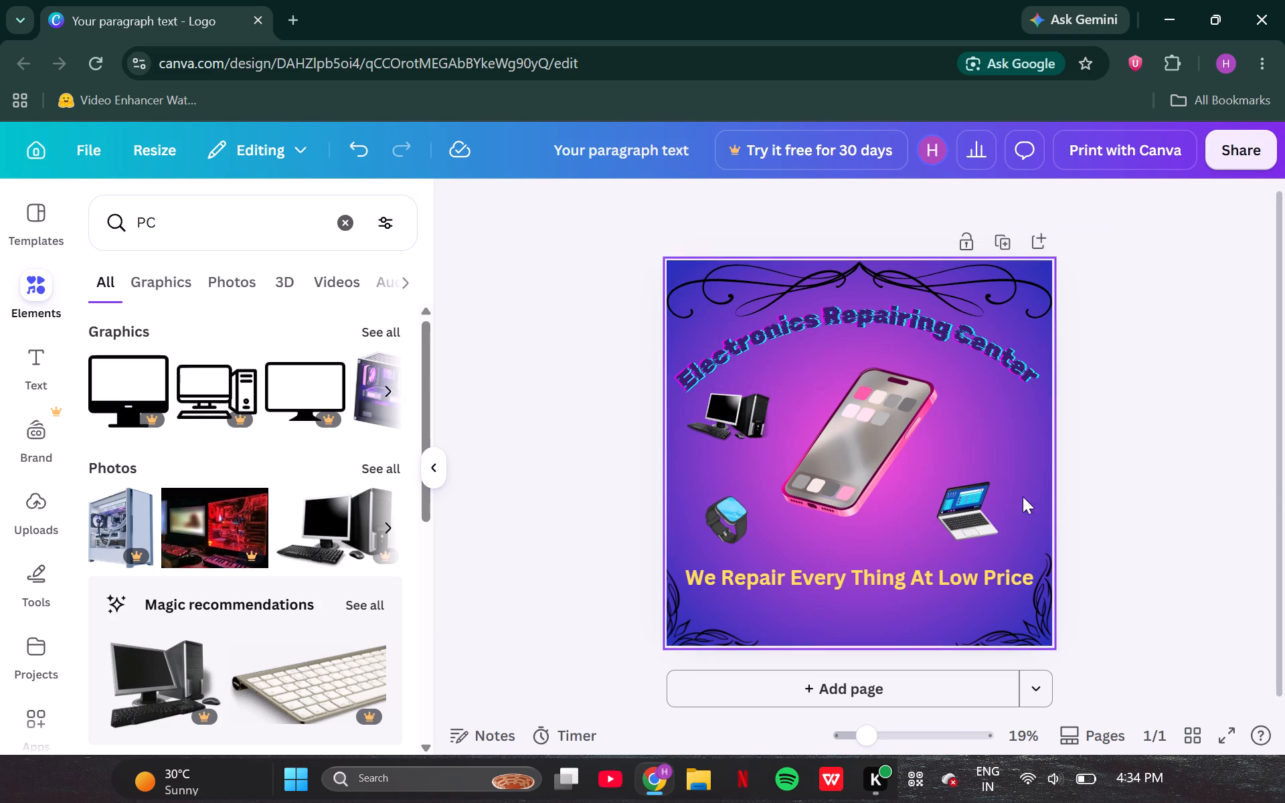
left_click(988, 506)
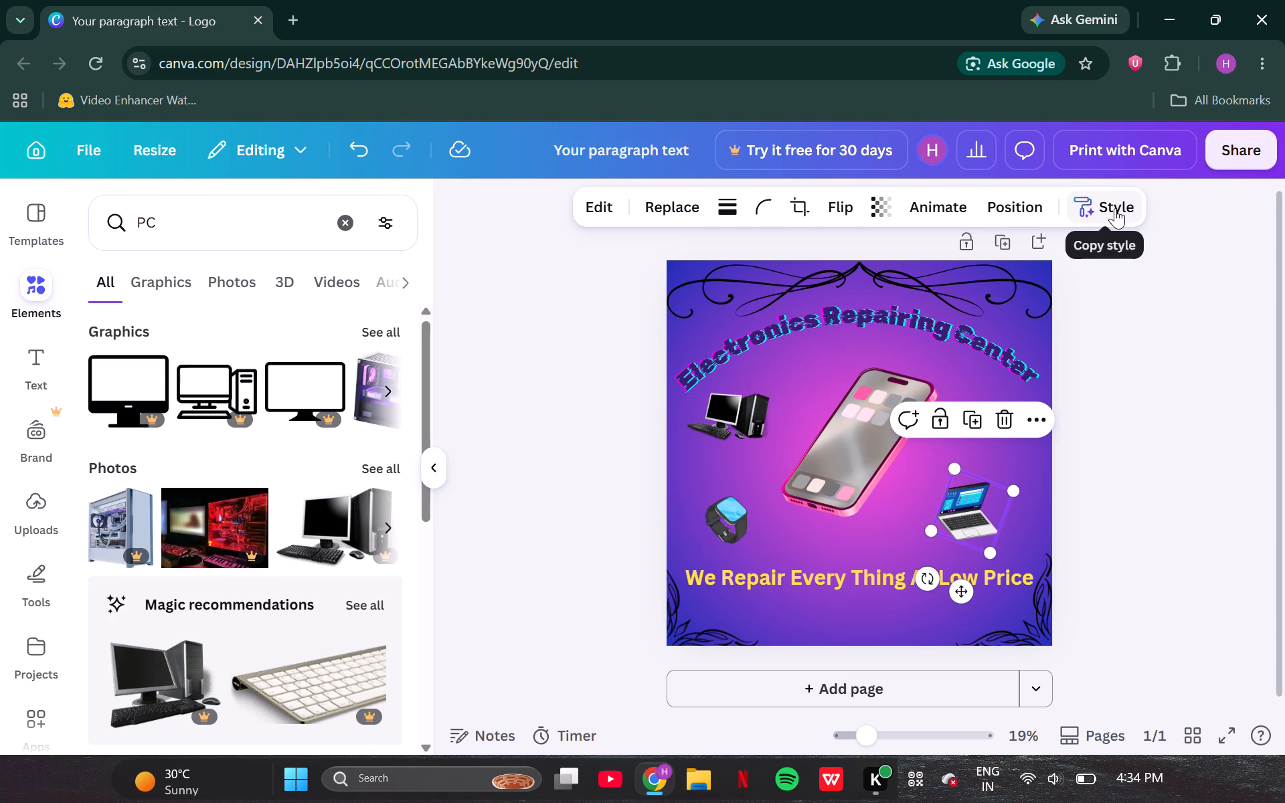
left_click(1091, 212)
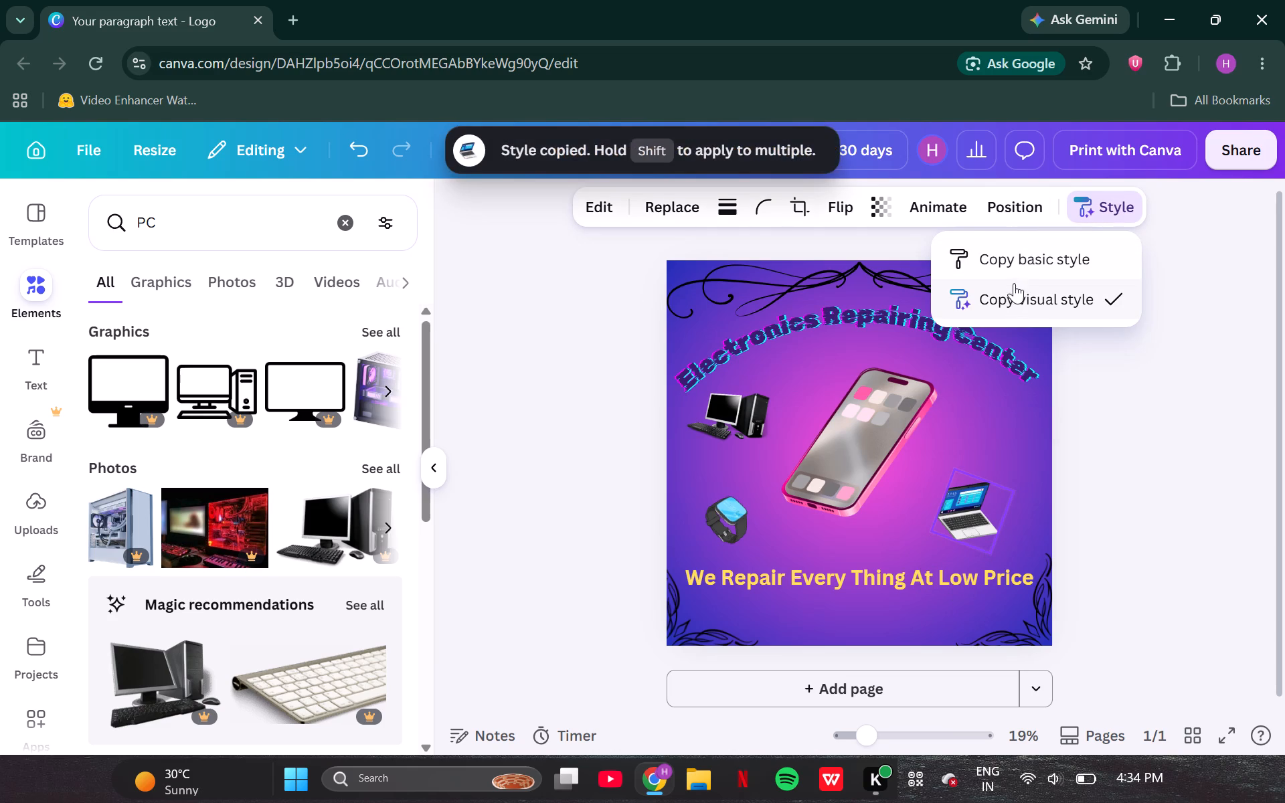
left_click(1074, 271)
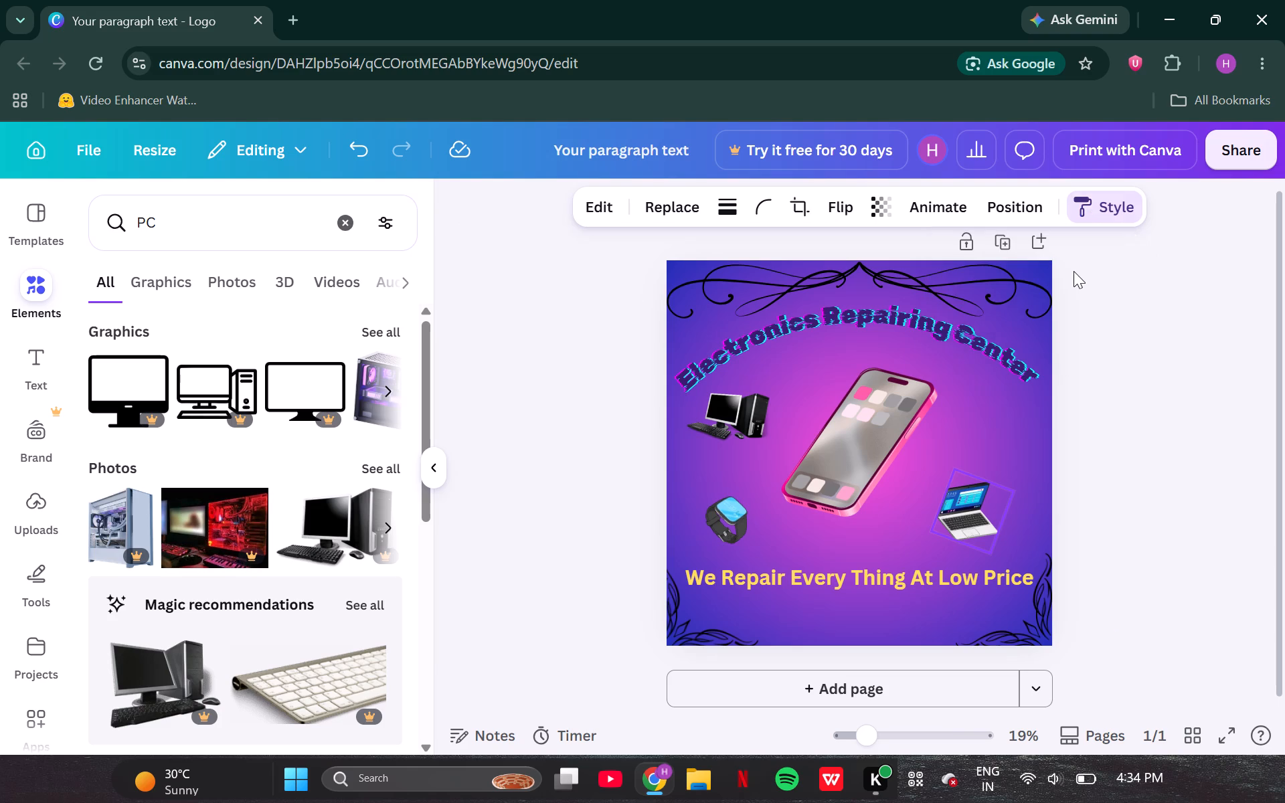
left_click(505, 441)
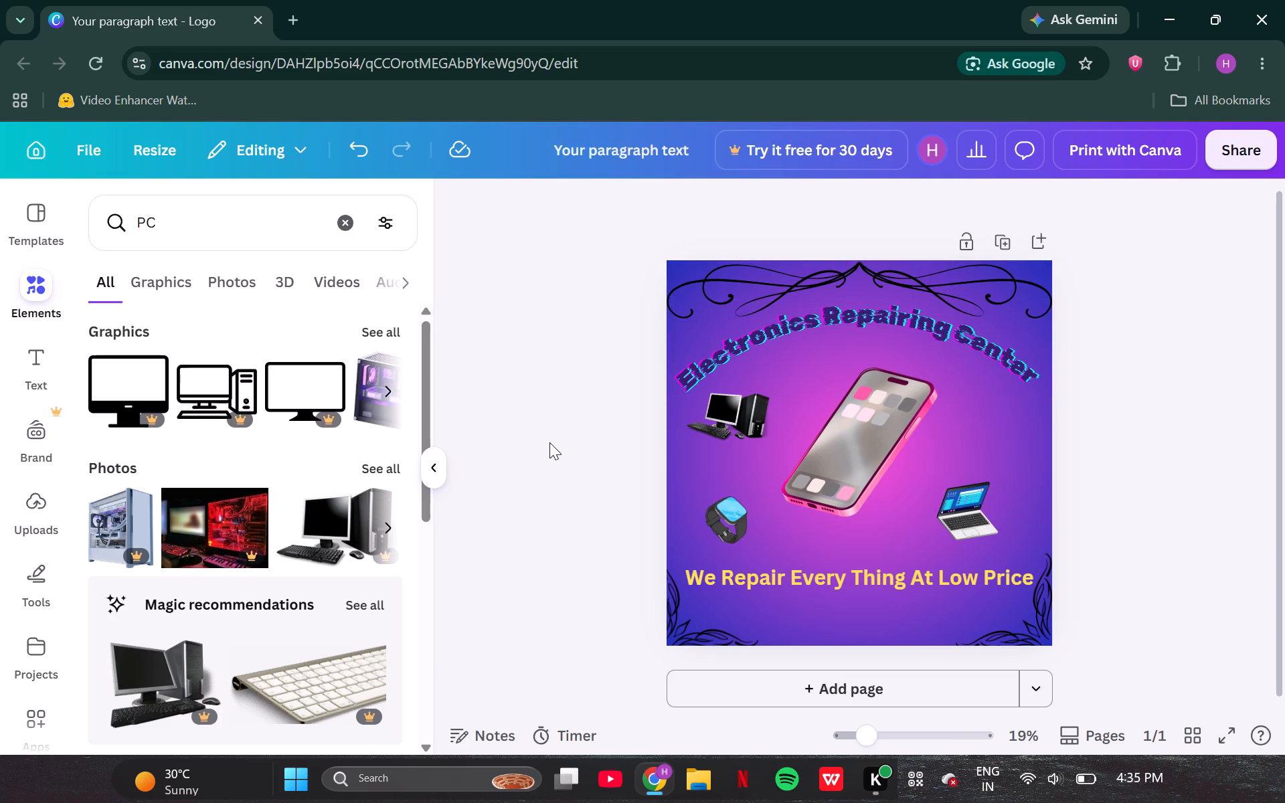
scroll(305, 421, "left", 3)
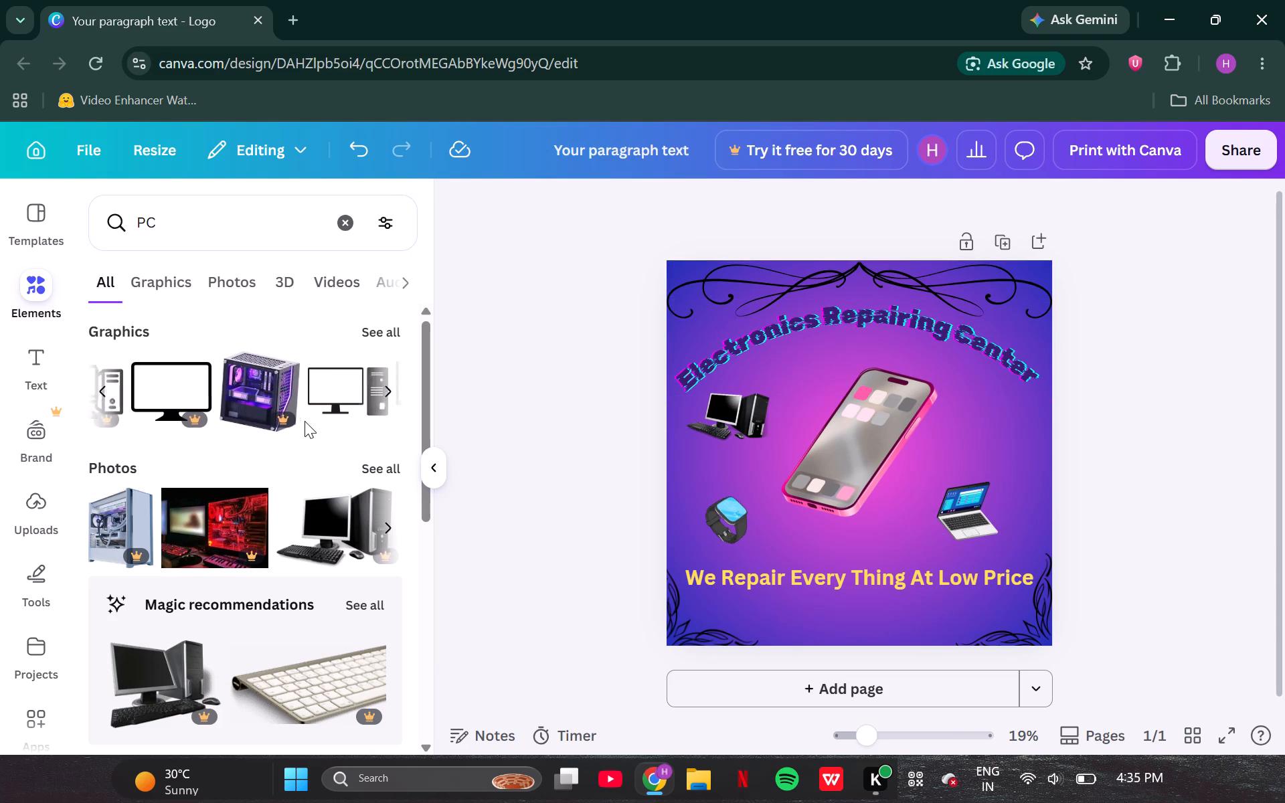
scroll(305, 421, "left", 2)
Search the elements for headphone and add the brown over-ear headphones graphic with black ear cushions.
left_click(347, 226)
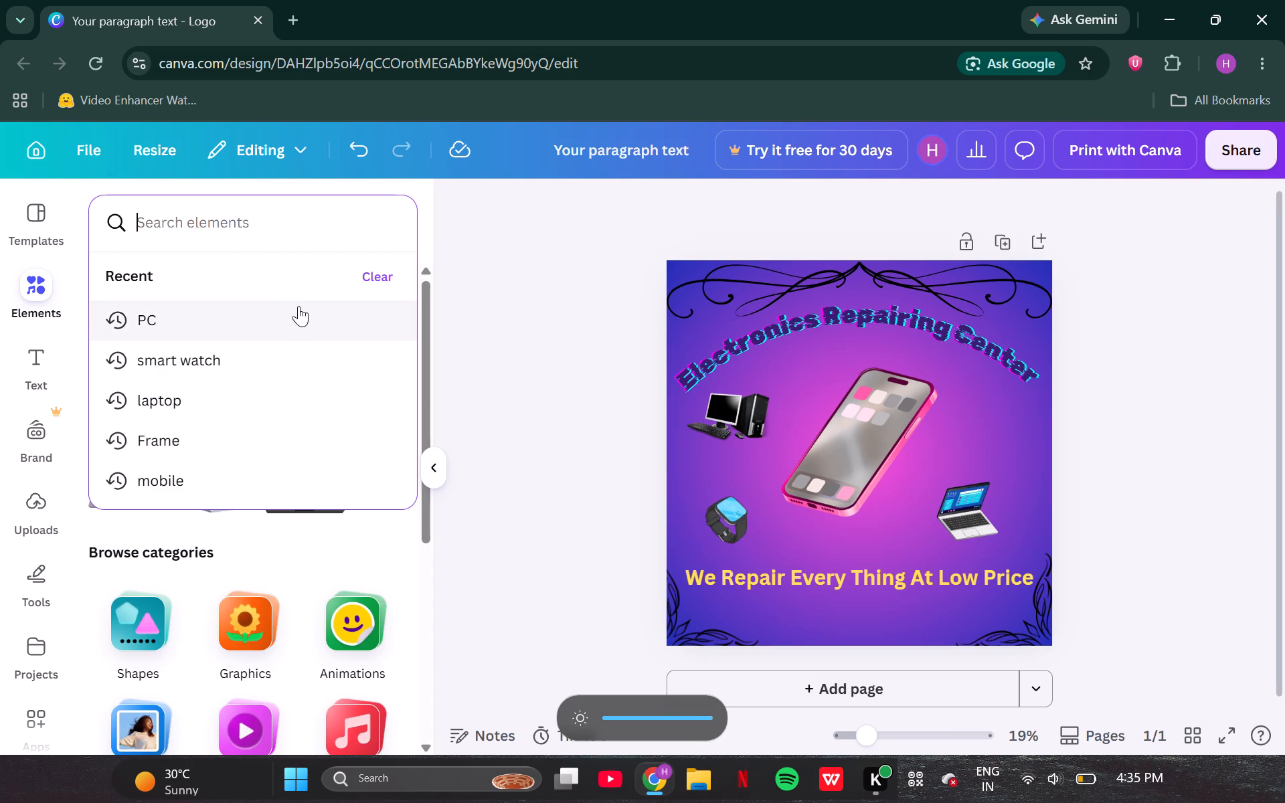
left_click(252, 240)
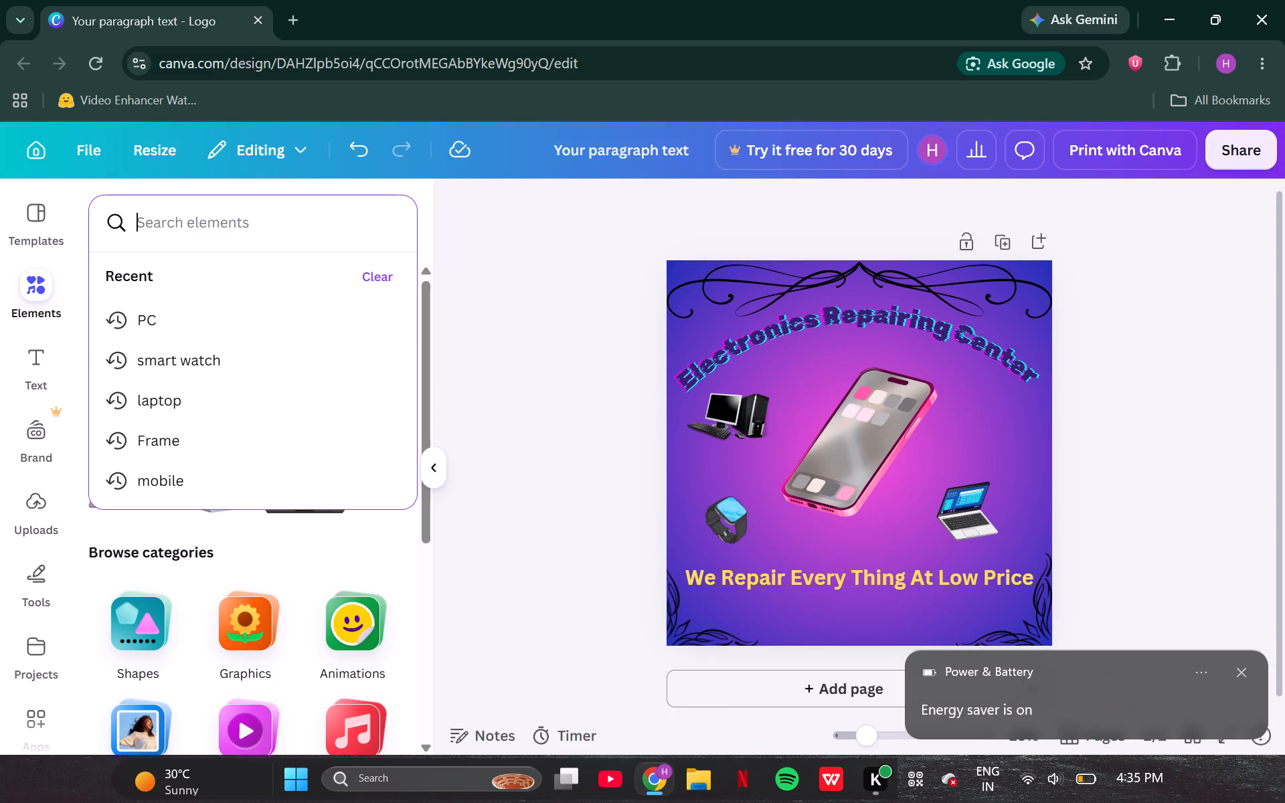
key("h")
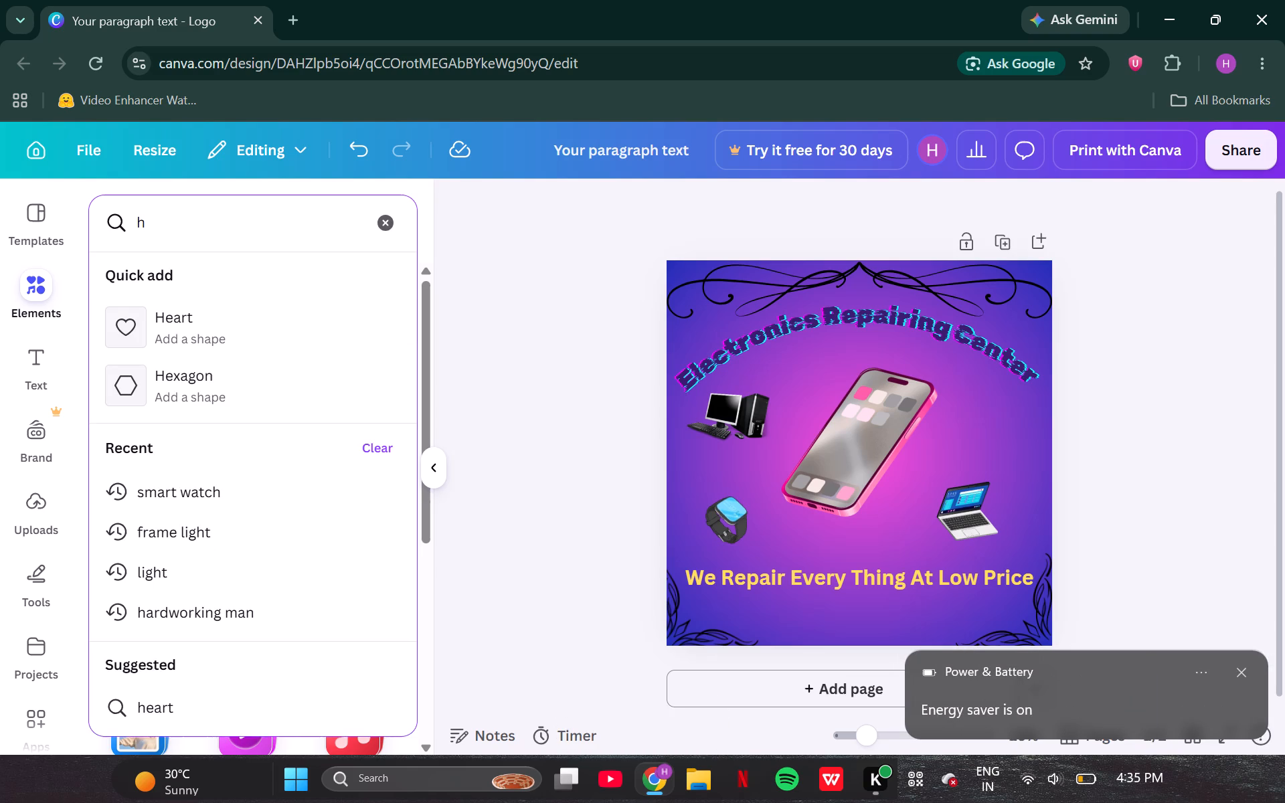
type("ead")
type("phone")
key("Return")
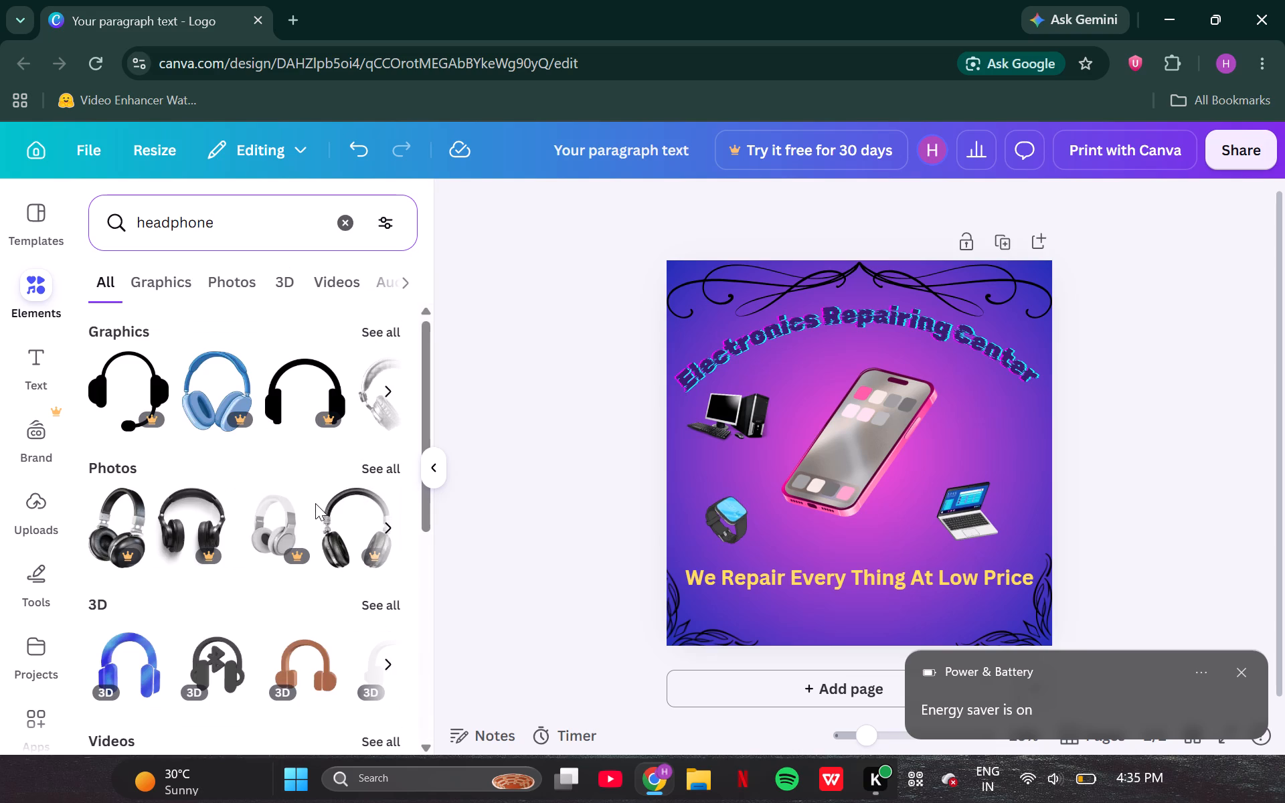
scroll(315, 503, "left", 1)
scroll(318, 380, "left", 1)
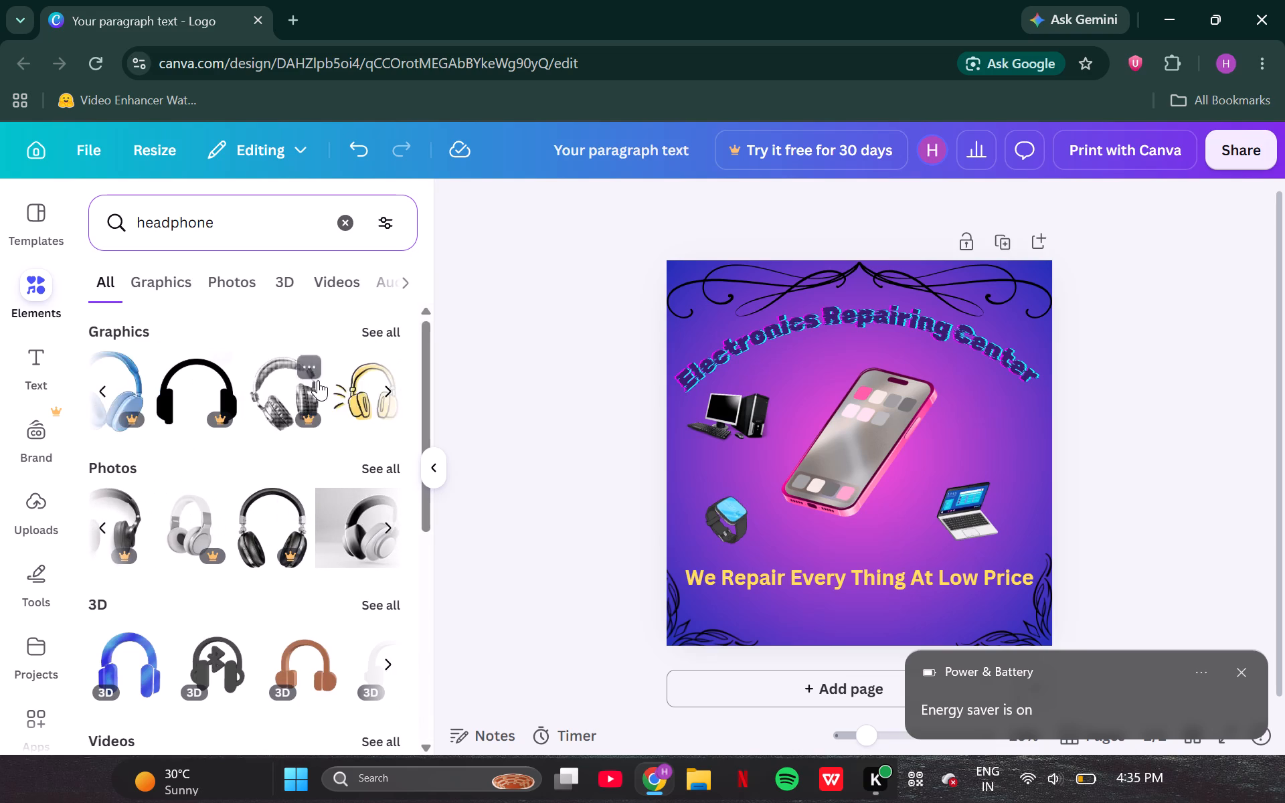
scroll(318, 380, "left", 4)
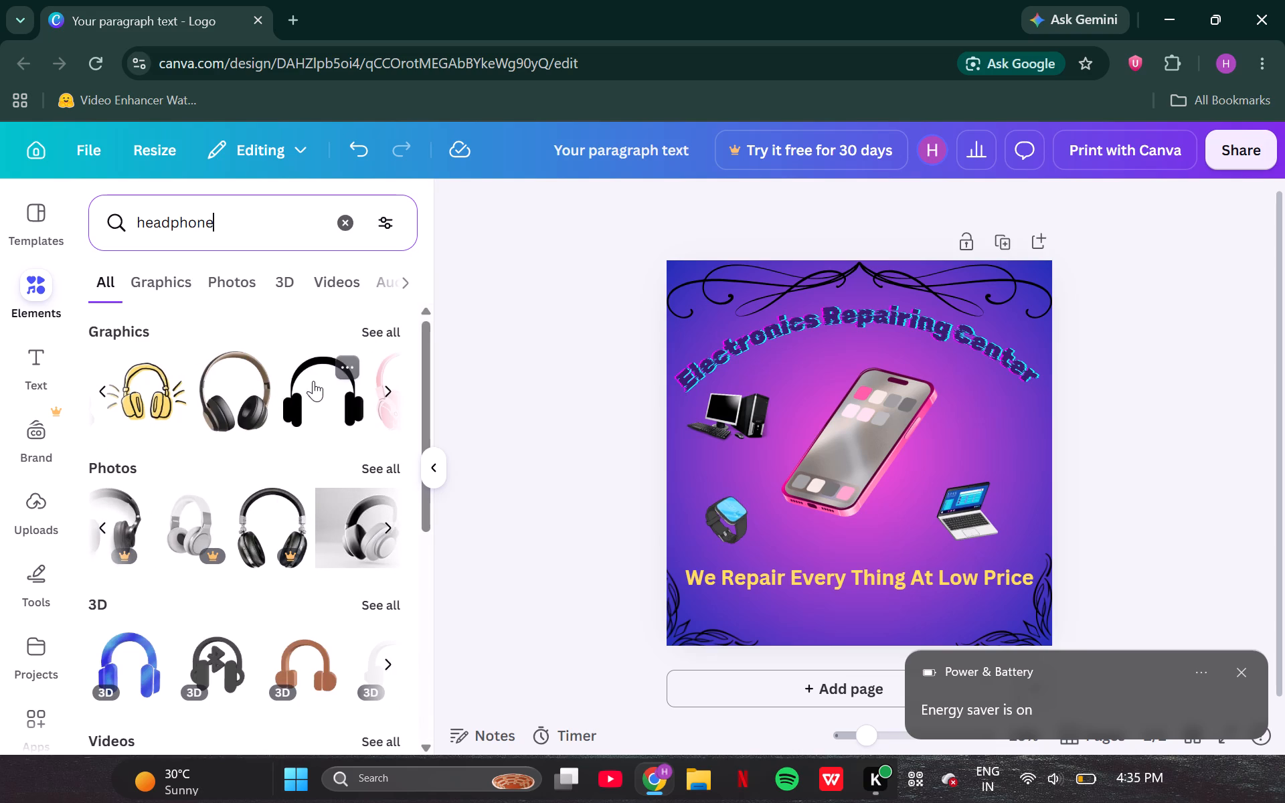
left_click(246, 399)
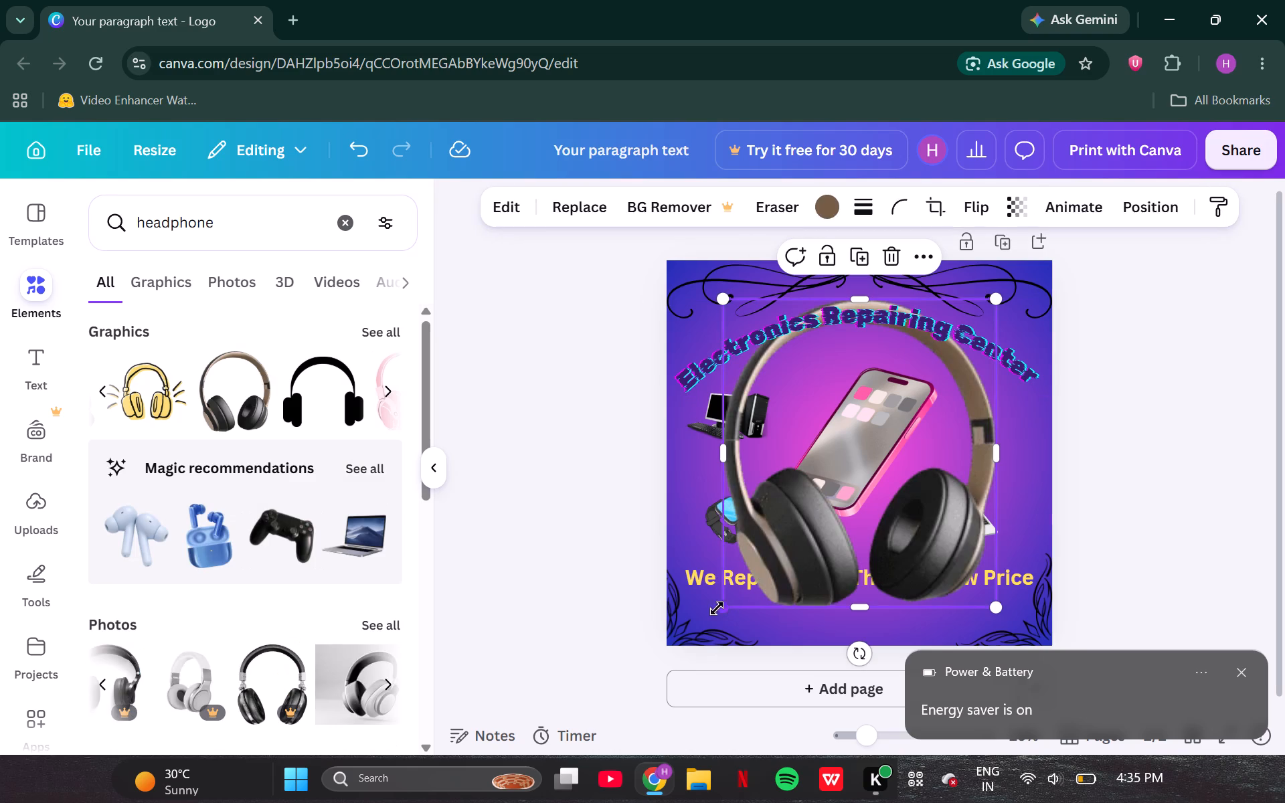
Shrink the headphones, tilt them slightly counterclockwise and place them above the laptop, to the right of the smartphone.
left_click_drag(720, 609, 865, 457)
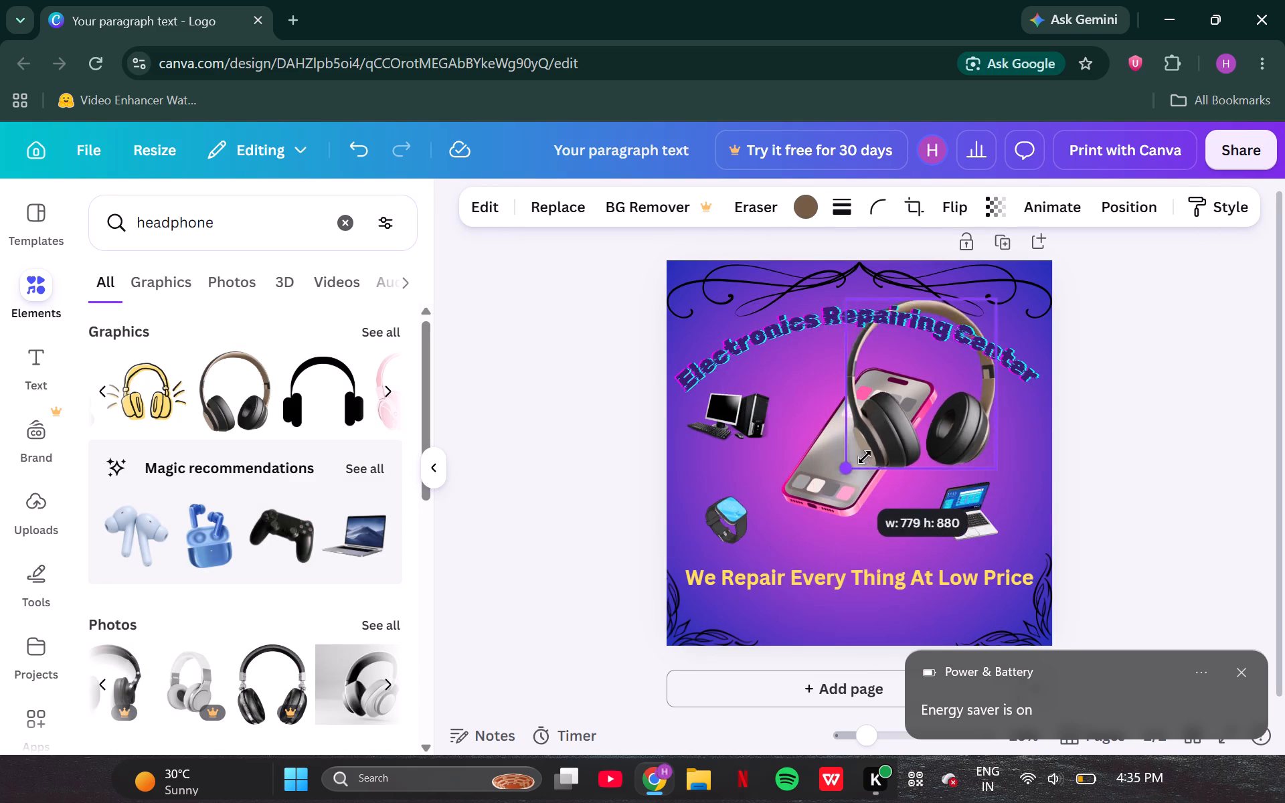
left_click_drag(865, 457, 885, 435)
left_click_drag(941, 482, 902, 476)
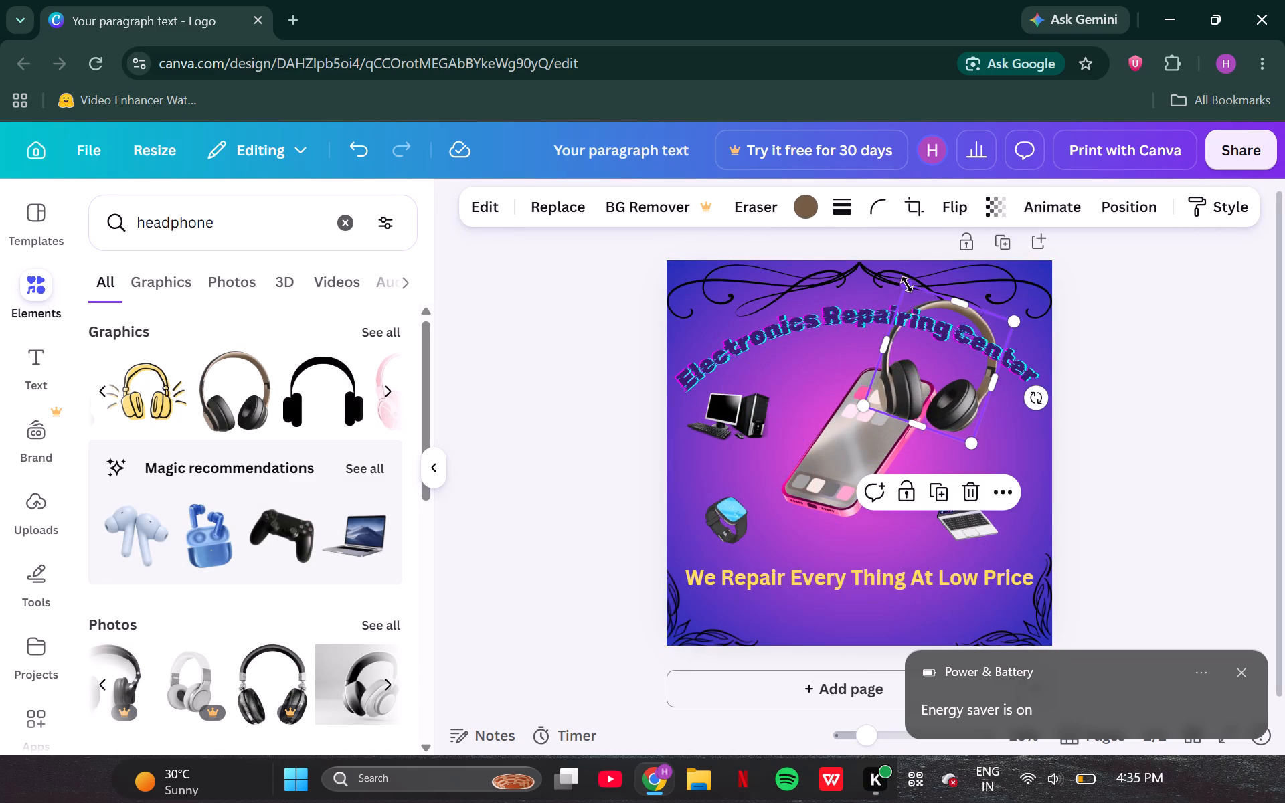
left_click_drag(909, 286, 963, 383)
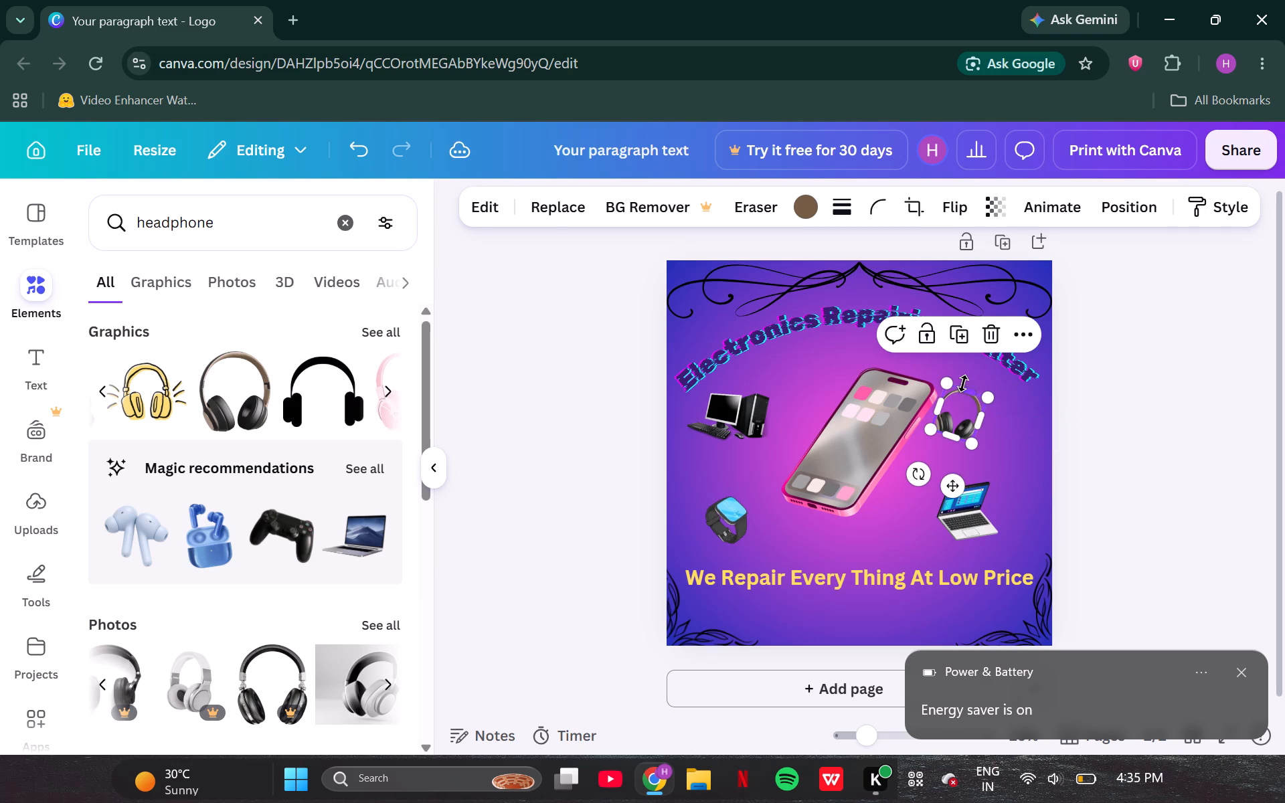
left_click_drag(925, 478, 966, 464)
left_click_drag(965, 415, 1004, 413)
left_click_drag(991, 438, 989, 442)
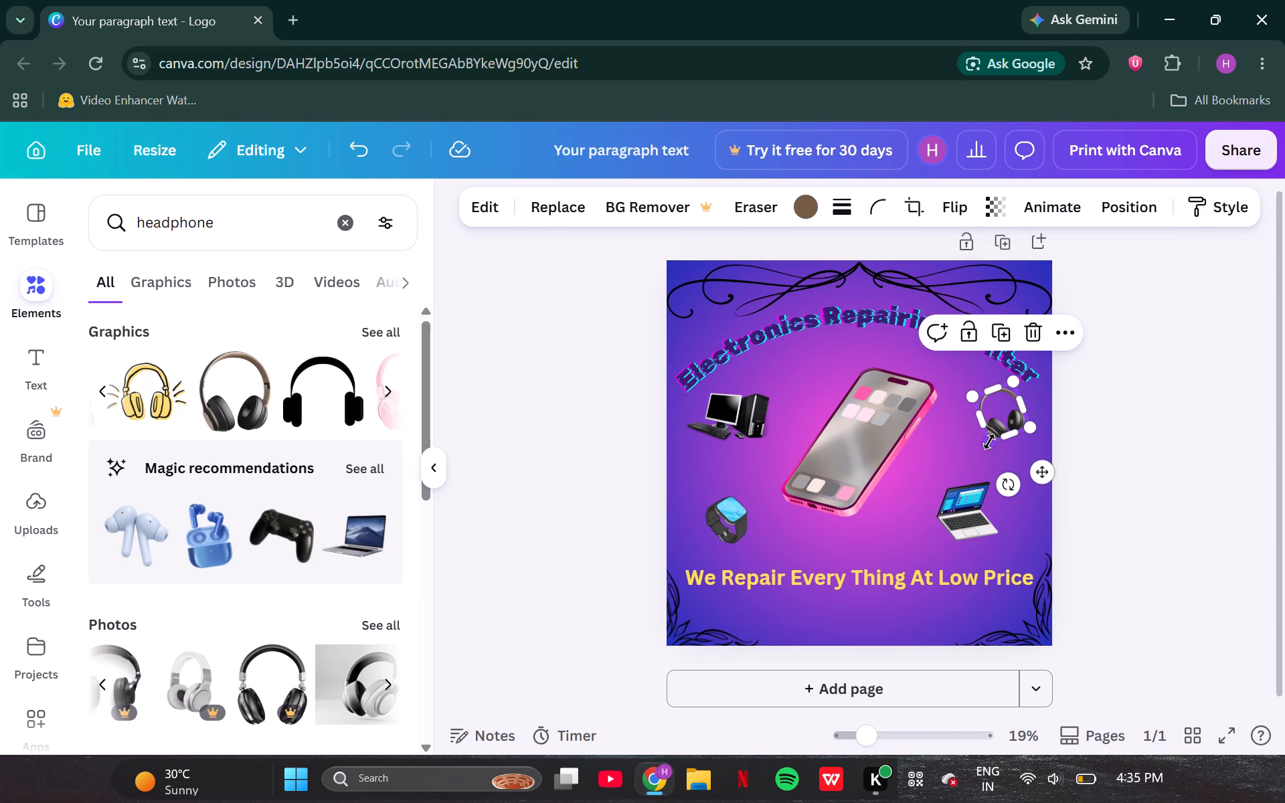
left_click_drag(989, 442, 989, 446)
left_click(1118, 420)
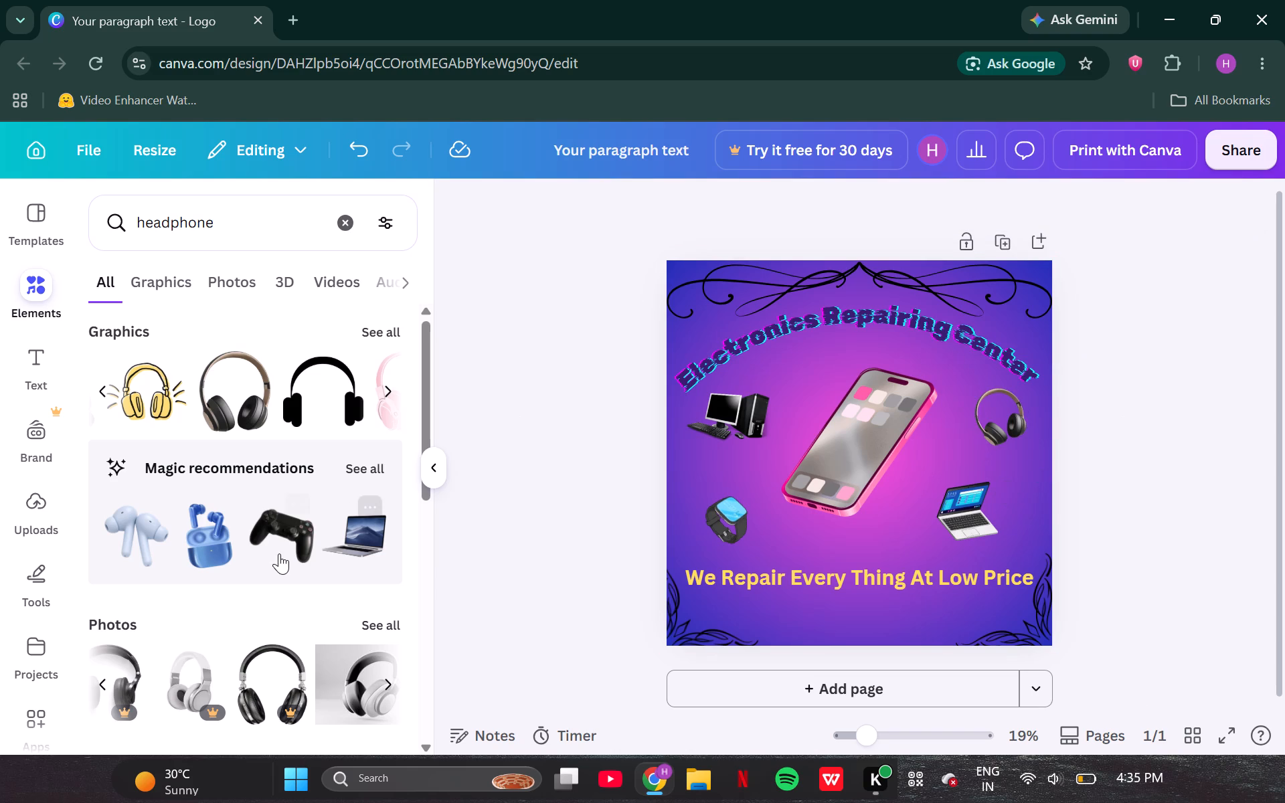
Look through the headphone results and the recommended elements for another item that suits the logo.
scroll(278, 553, "down", 2)
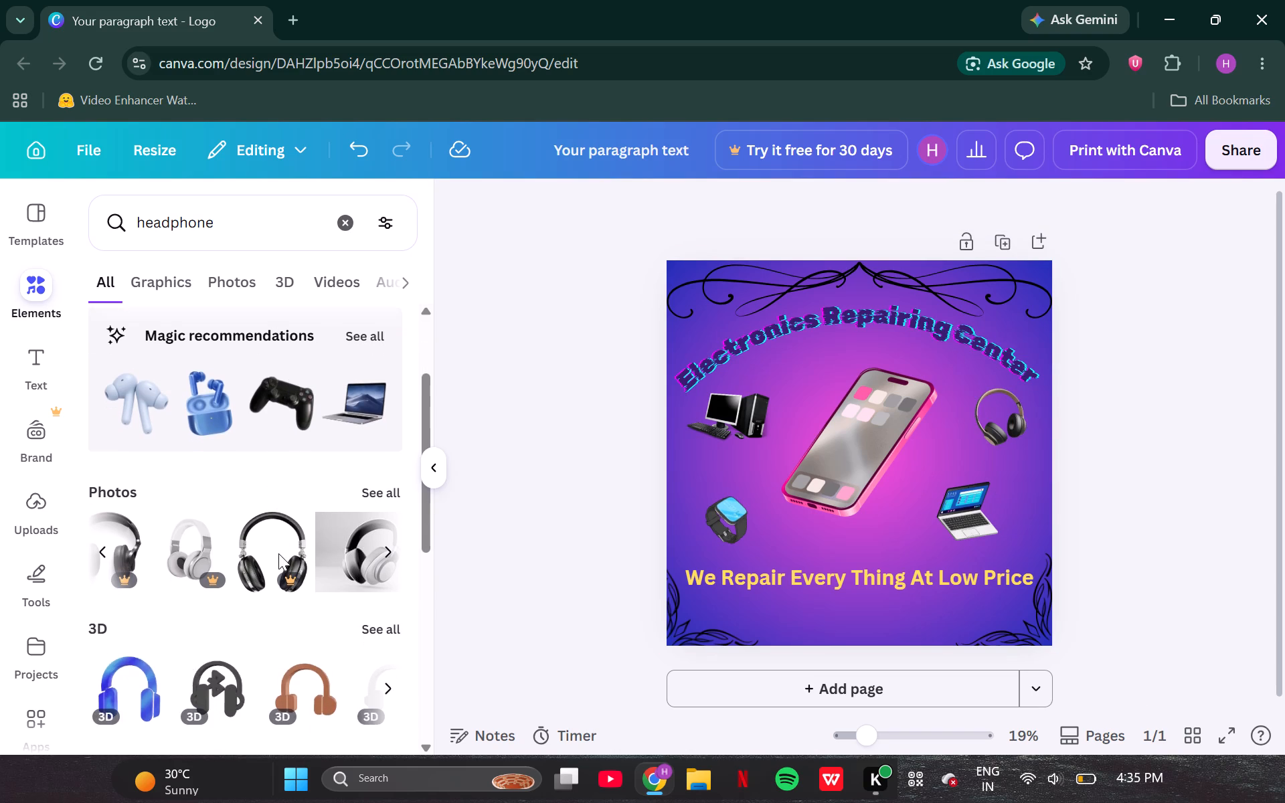
scroll(278, 553, "down", 2)
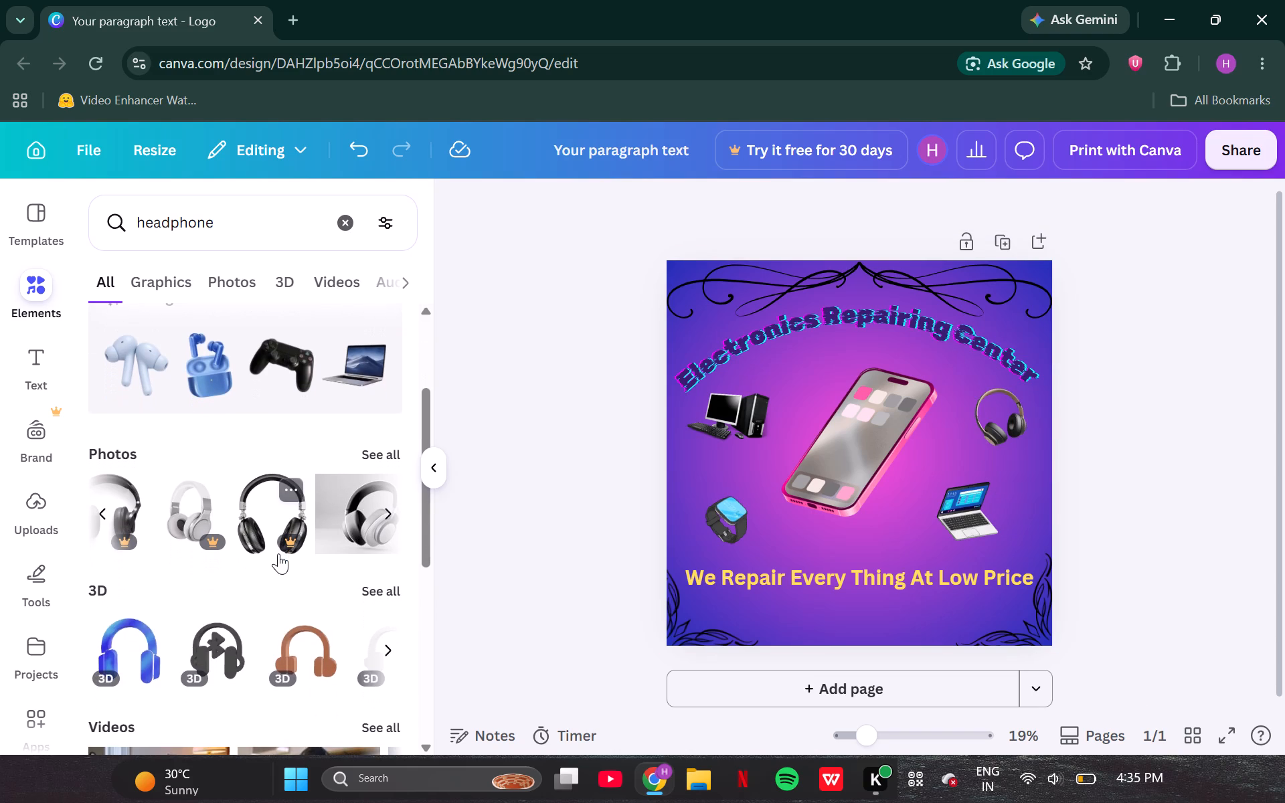
scroll(278, 543, "down", 2)
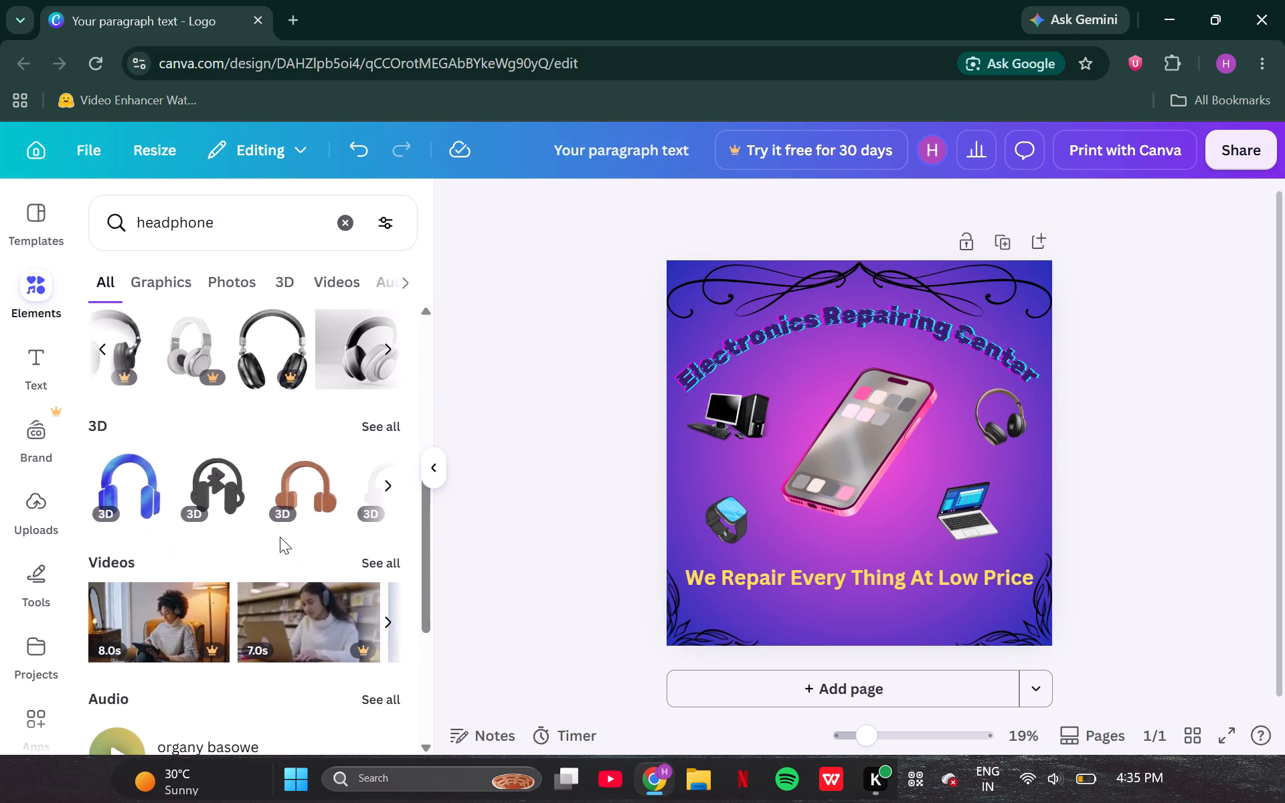
scroll(280, 537, "down", 7)
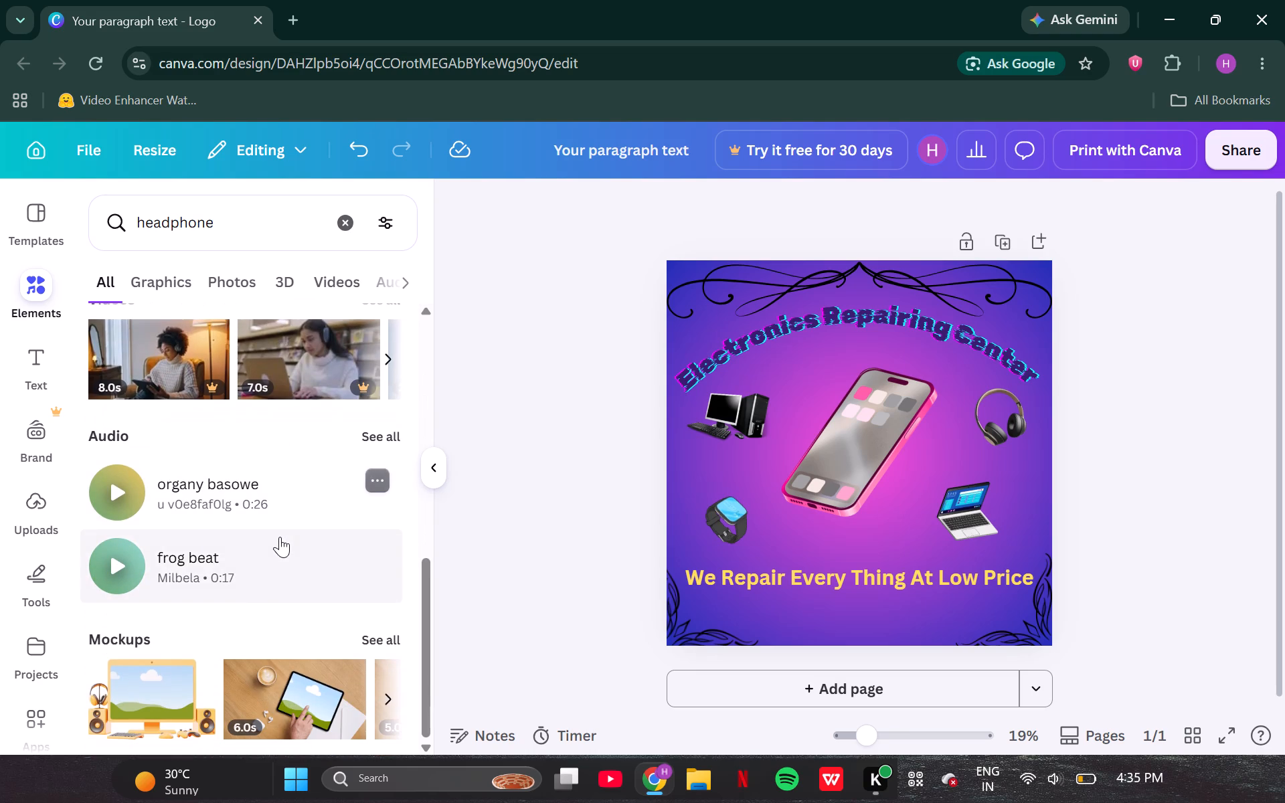
scroll(280, 537, "up", 11)
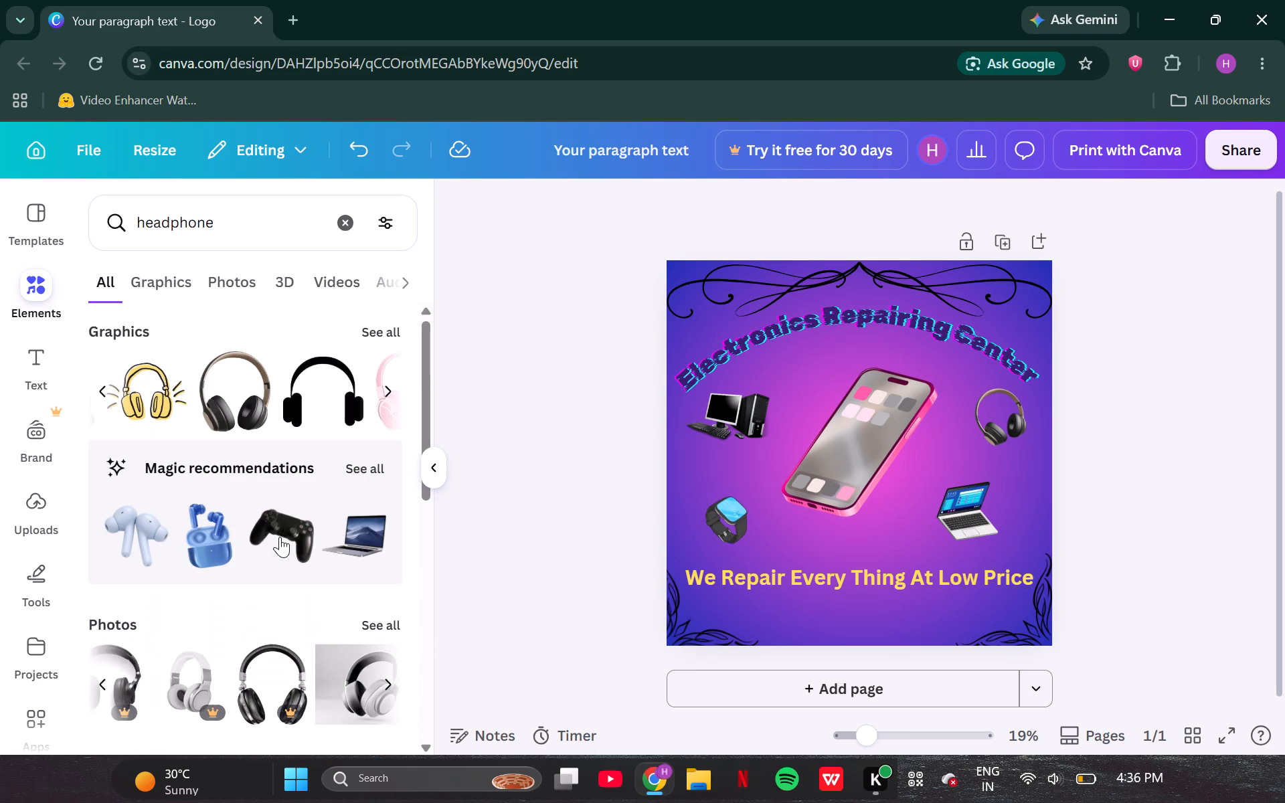
left_click(345, 218)
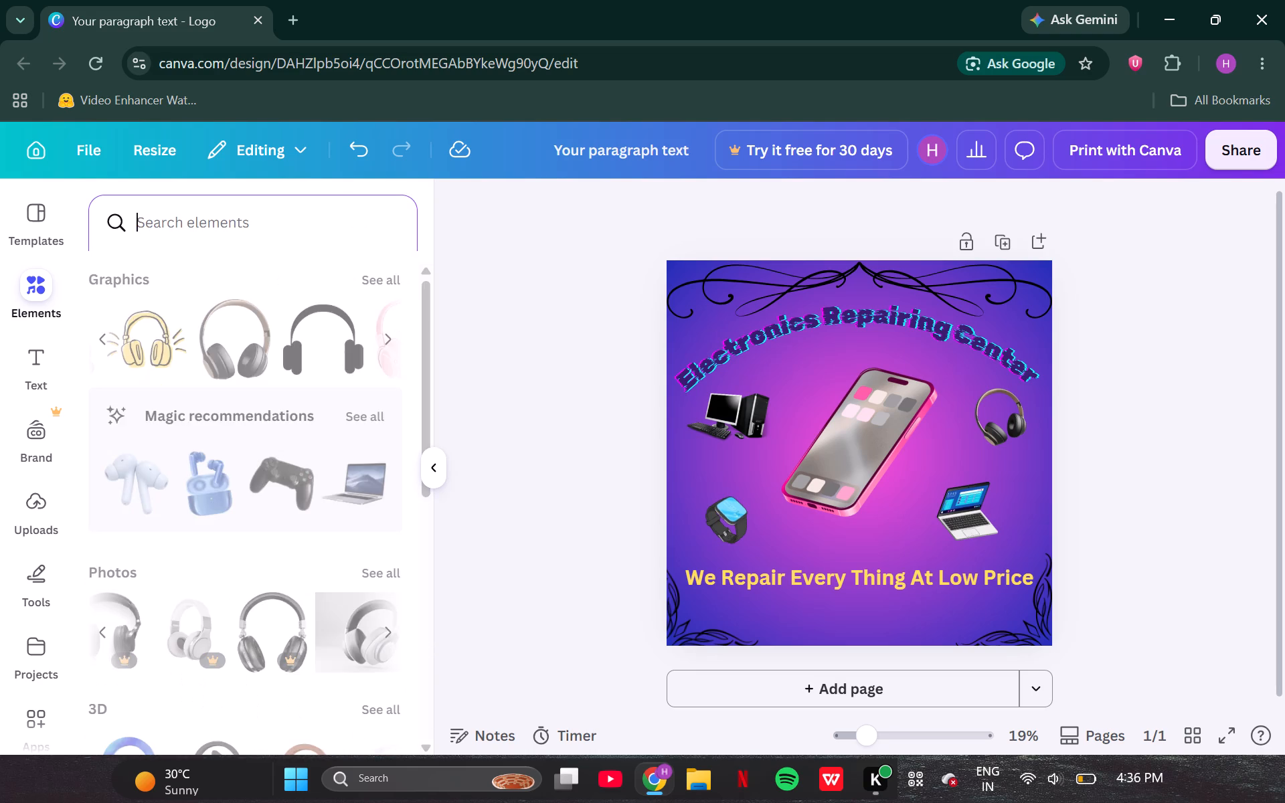
left_click(298, 545)
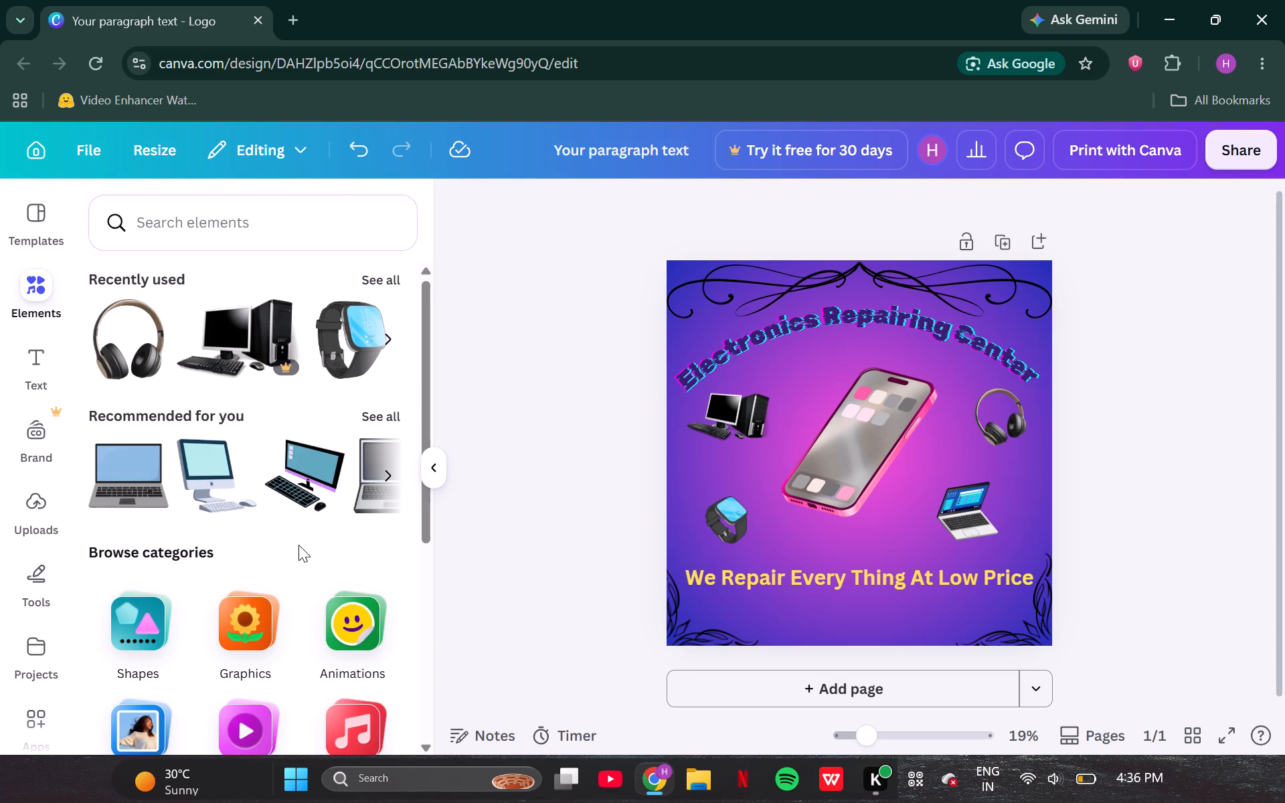
scroll(316, 503, "left", 5)
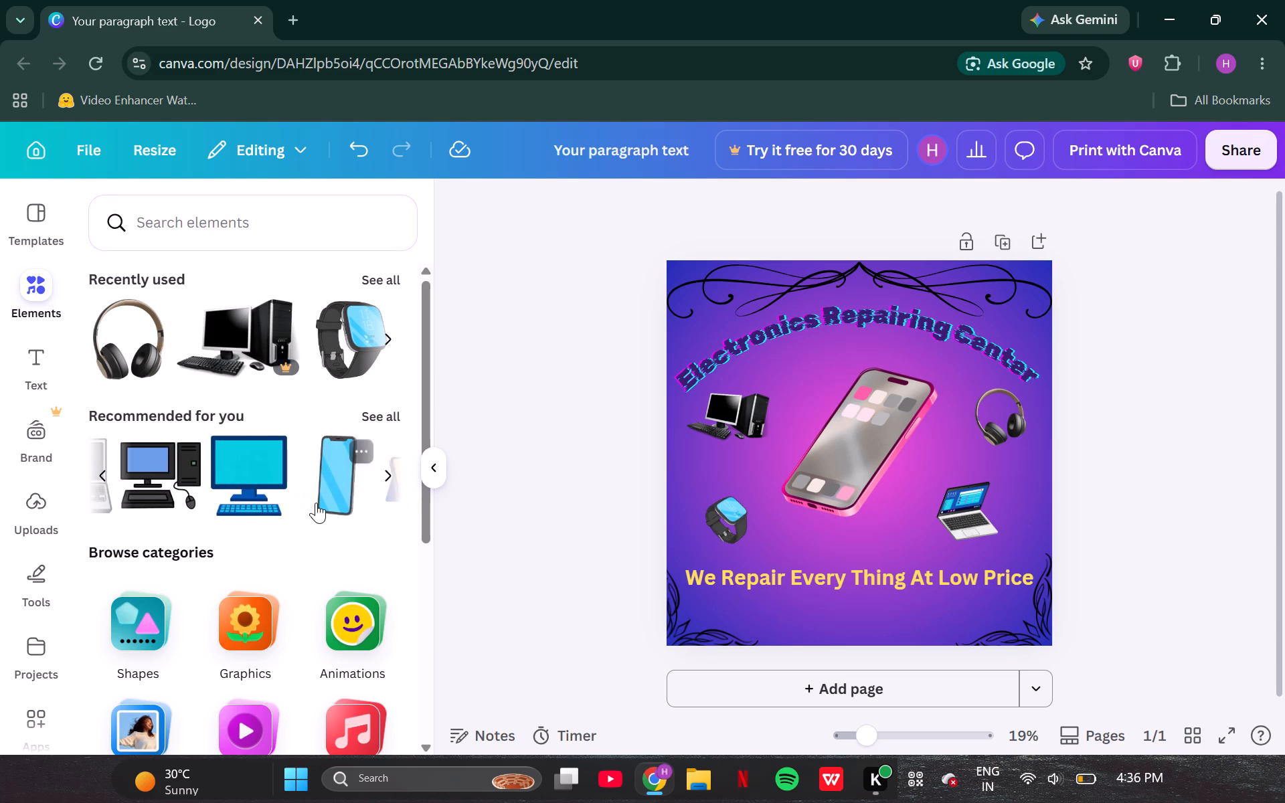
scroll(316, 503, "left", 4)
scroll(316, 503, "right", 2)
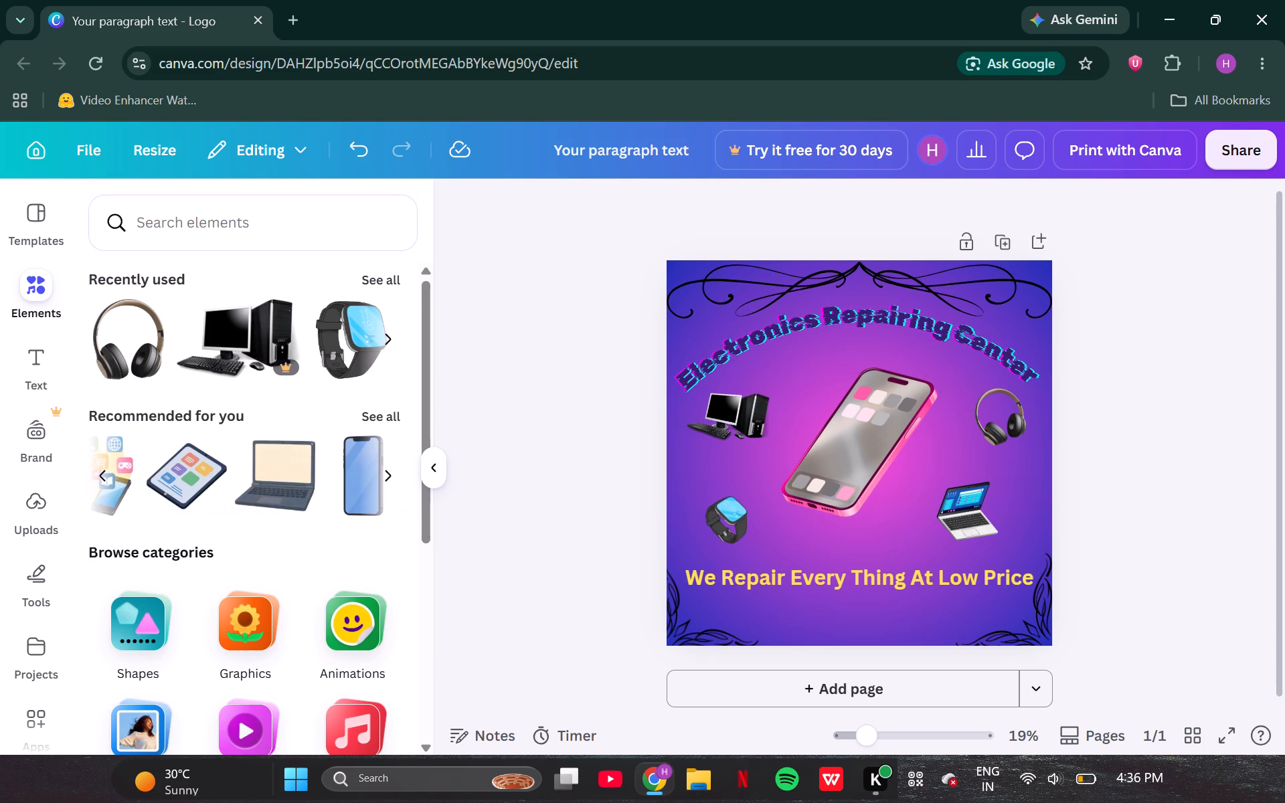
Search the elements for discount and add the orange-red starburst badge graphic reading 50% OFF.
left_click(294, 258)
left_click(305, 248)
left_click(321, 234)
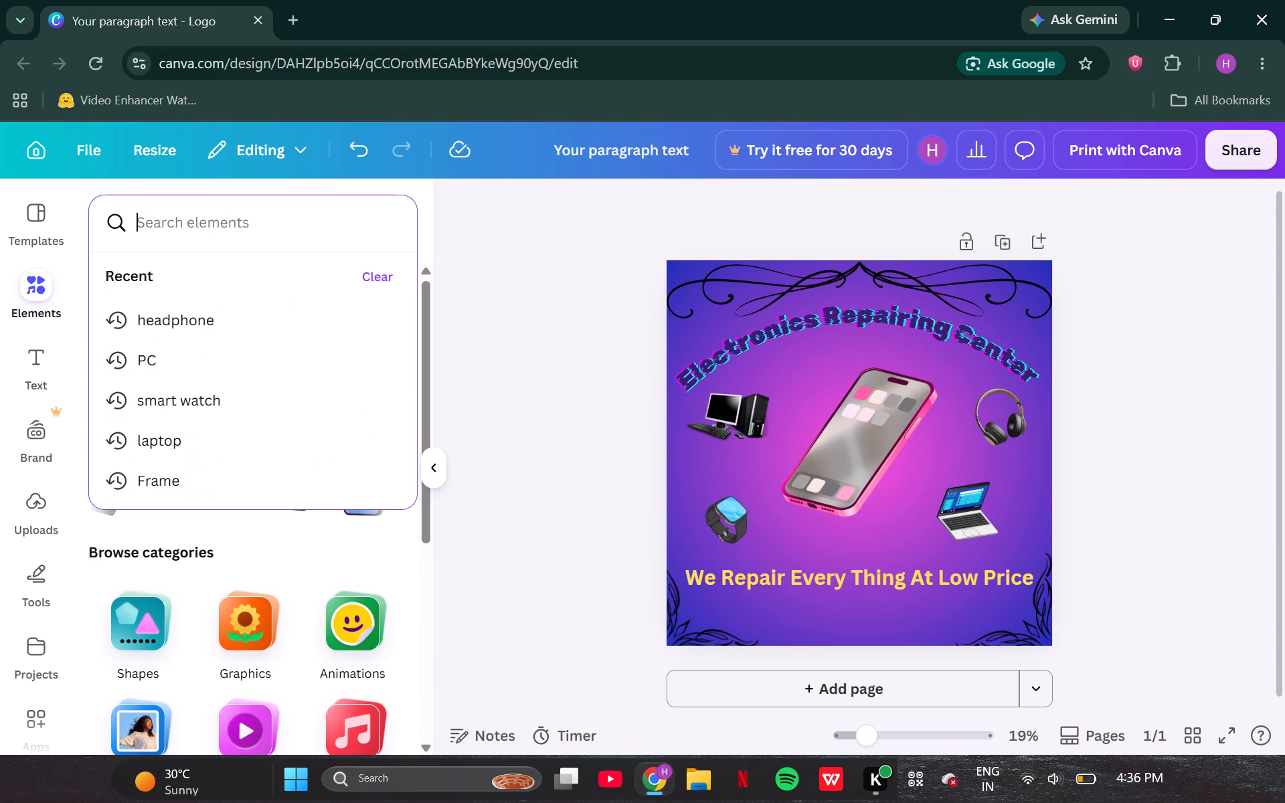
type("discount")
key("Return")
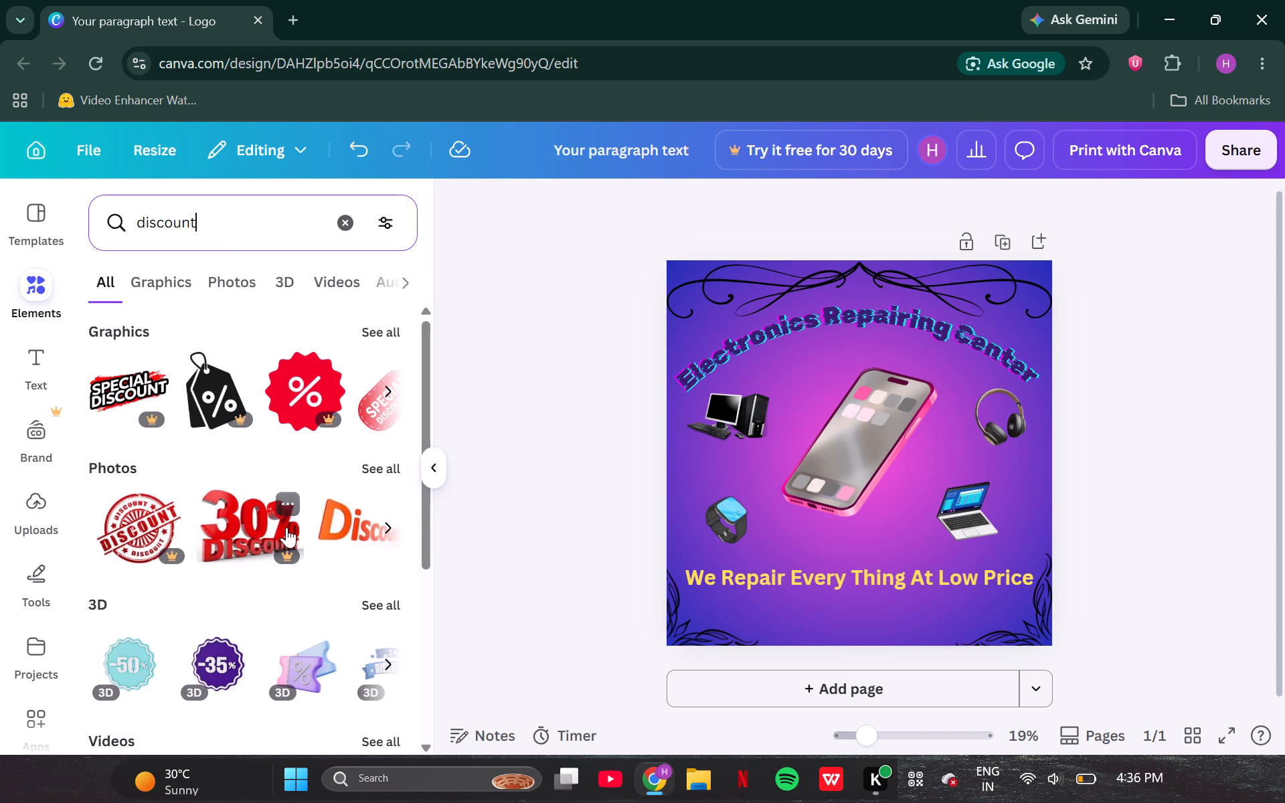
scroll(286, 527, "left", 1)
scroll(301, 440, "left", 2)
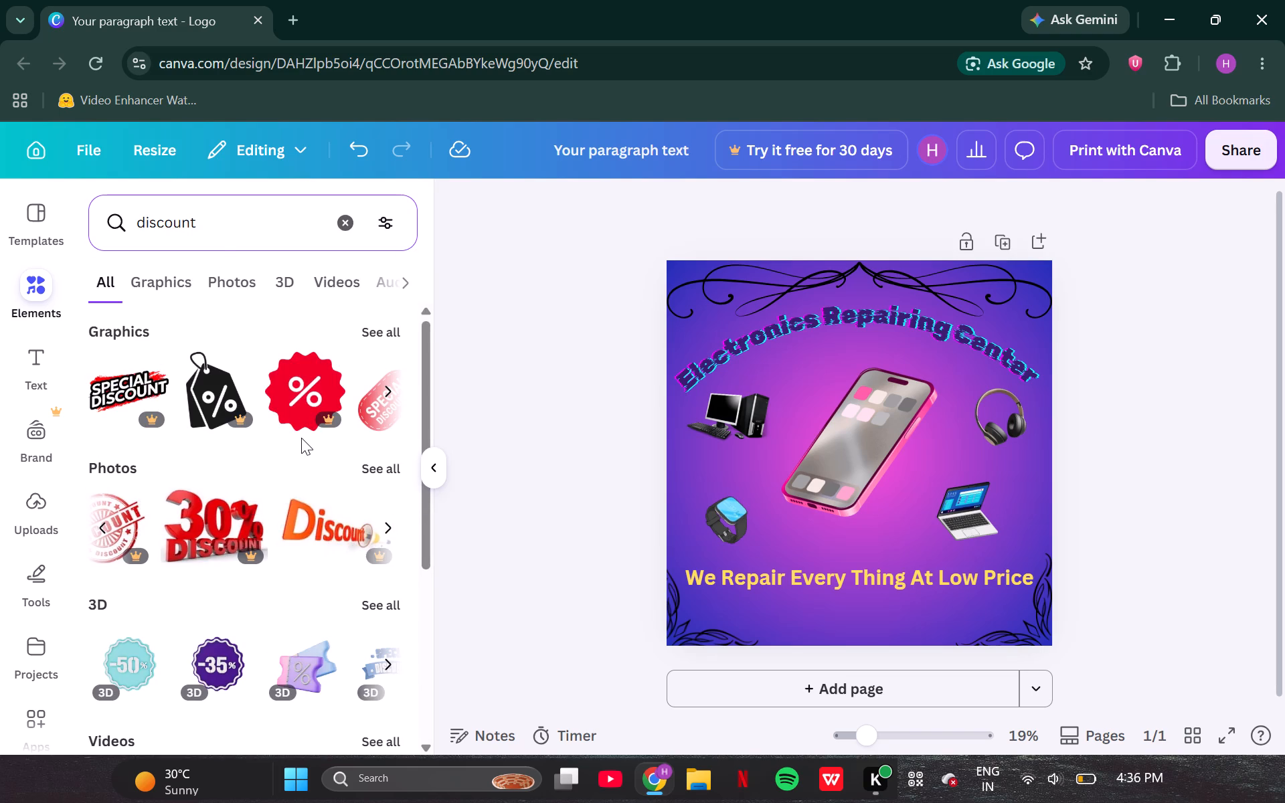
scroll(304, 421, "left", 3)
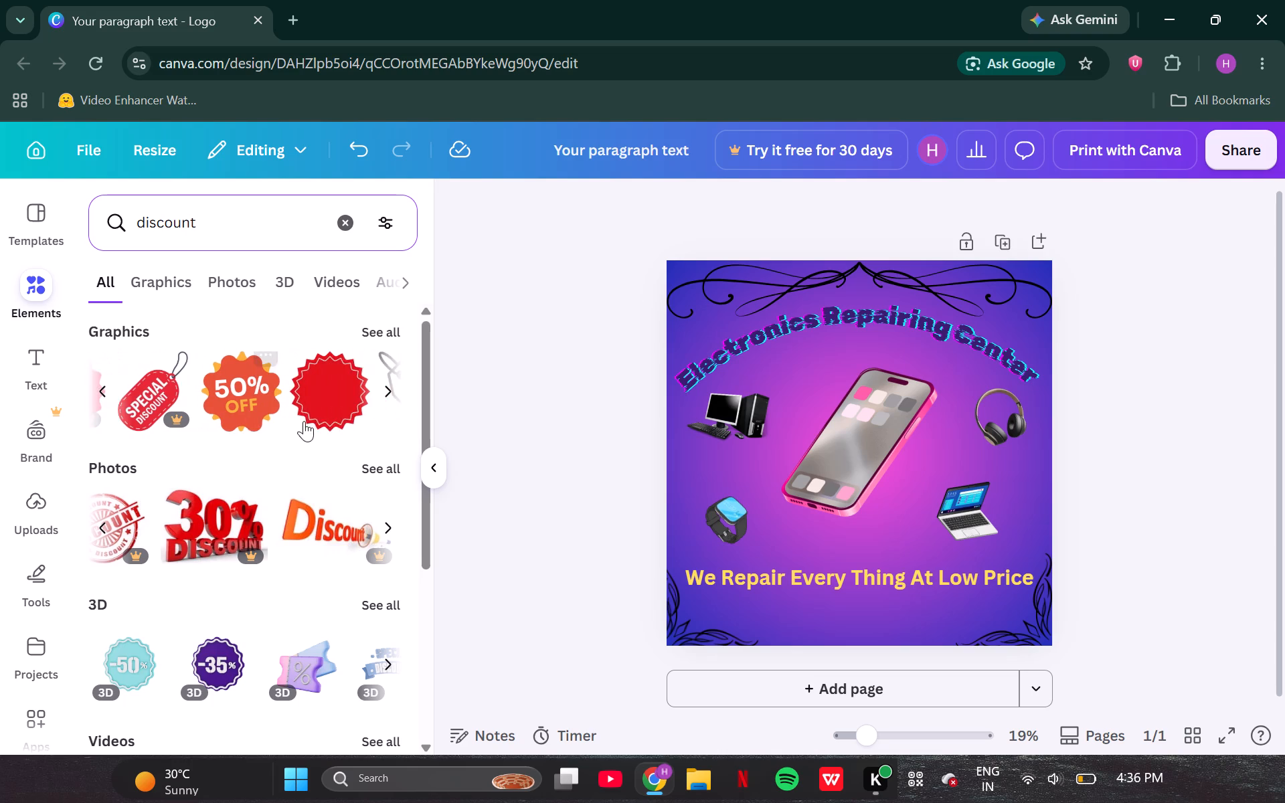
scroll(304, 421, "left", 1)
left_click(210, 416)
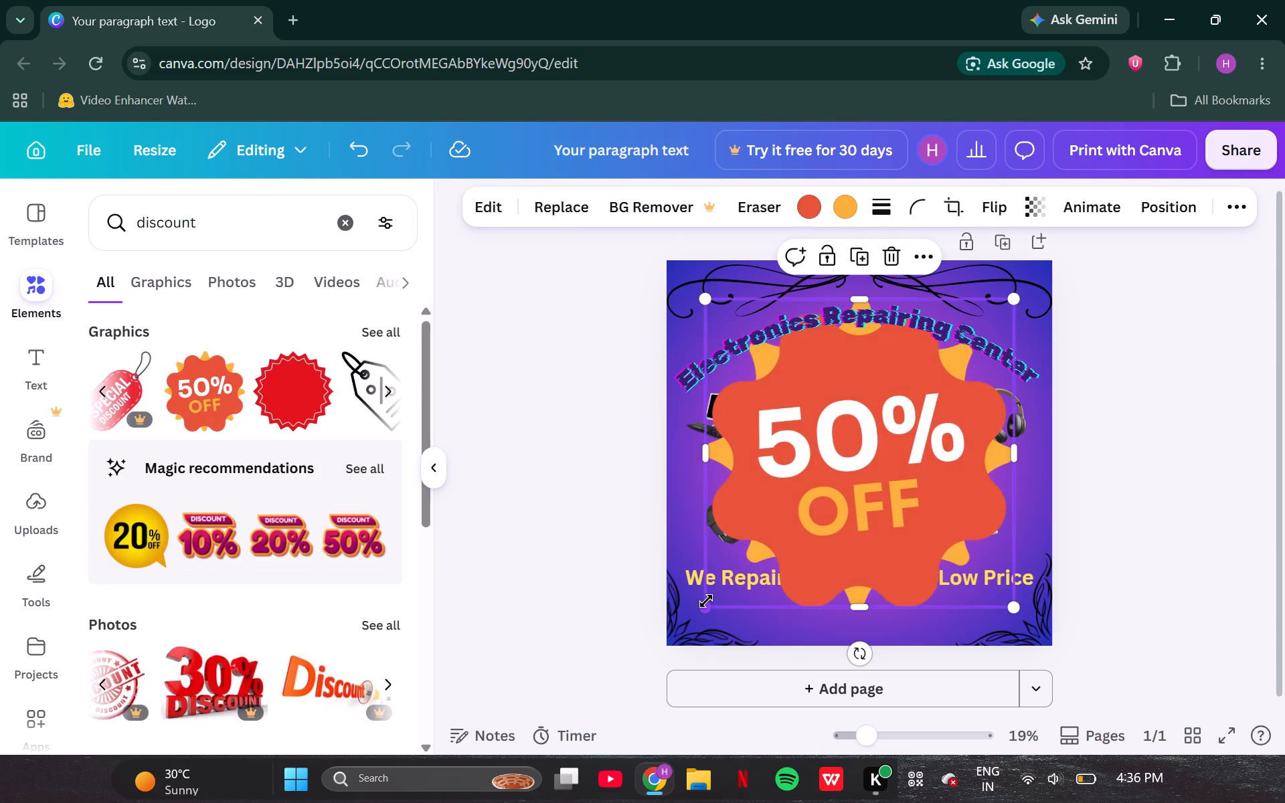
Shrink the 50% OFF badge to a small sticker and place it beneath the curved heading, beside the smartphone's upper left edge.
left_click_drag(706, 602, 846, 486)
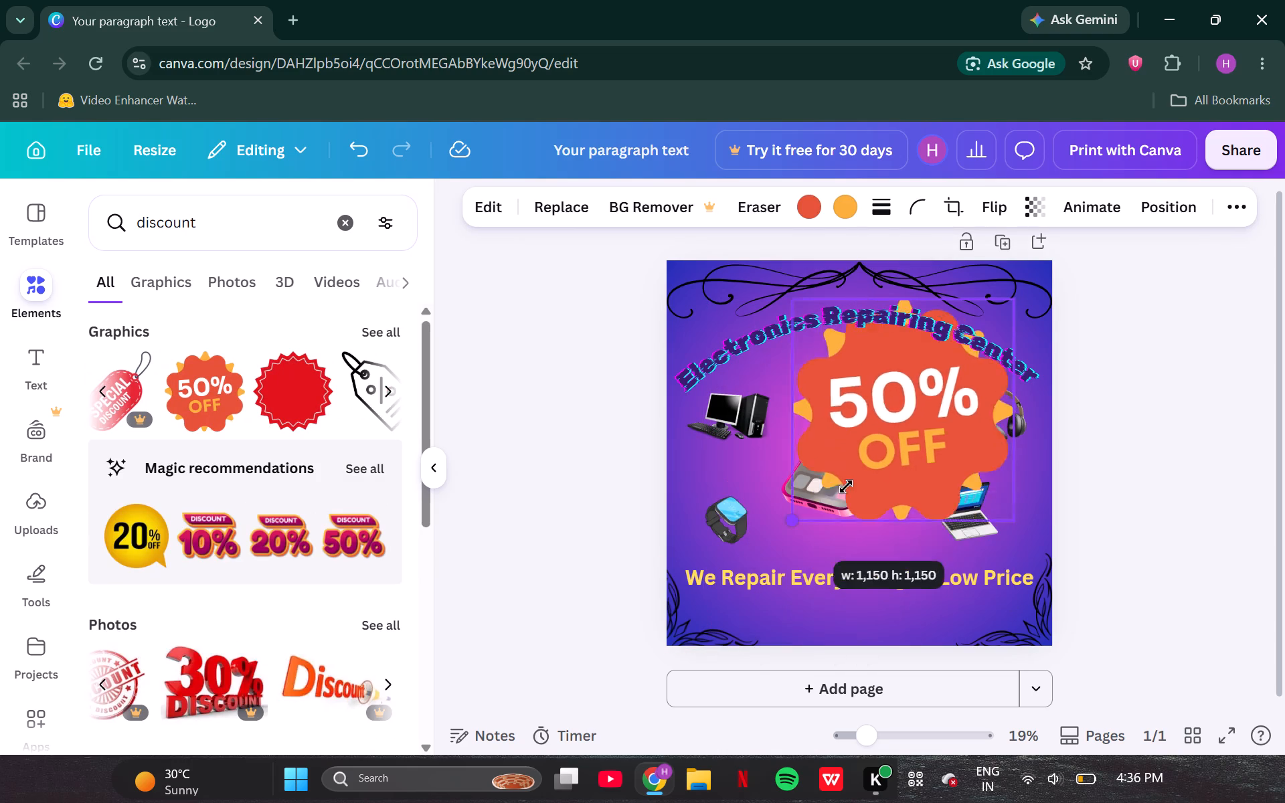
left_click_drag(846, 486, 941, 410)
left_click_drag(963, 372, 954, 378)
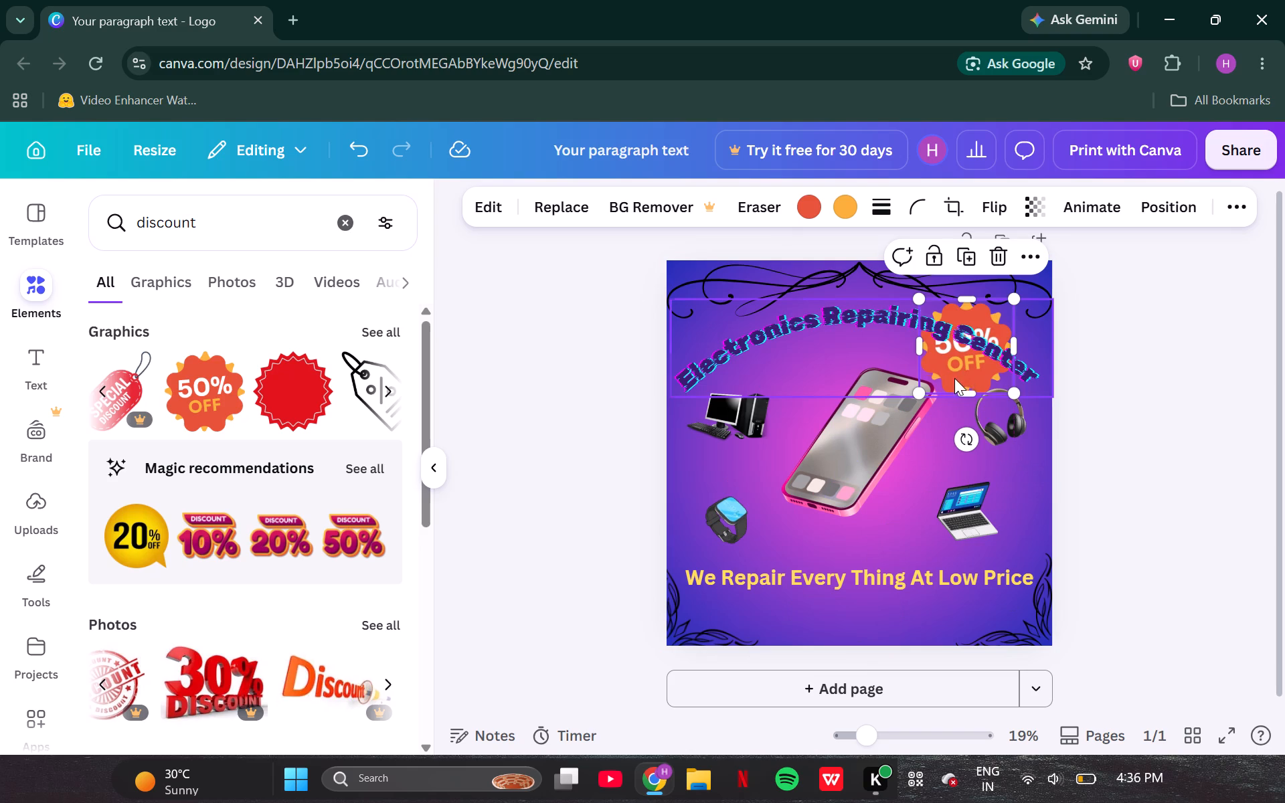
left_click_drag(954, 378, 865, 533)
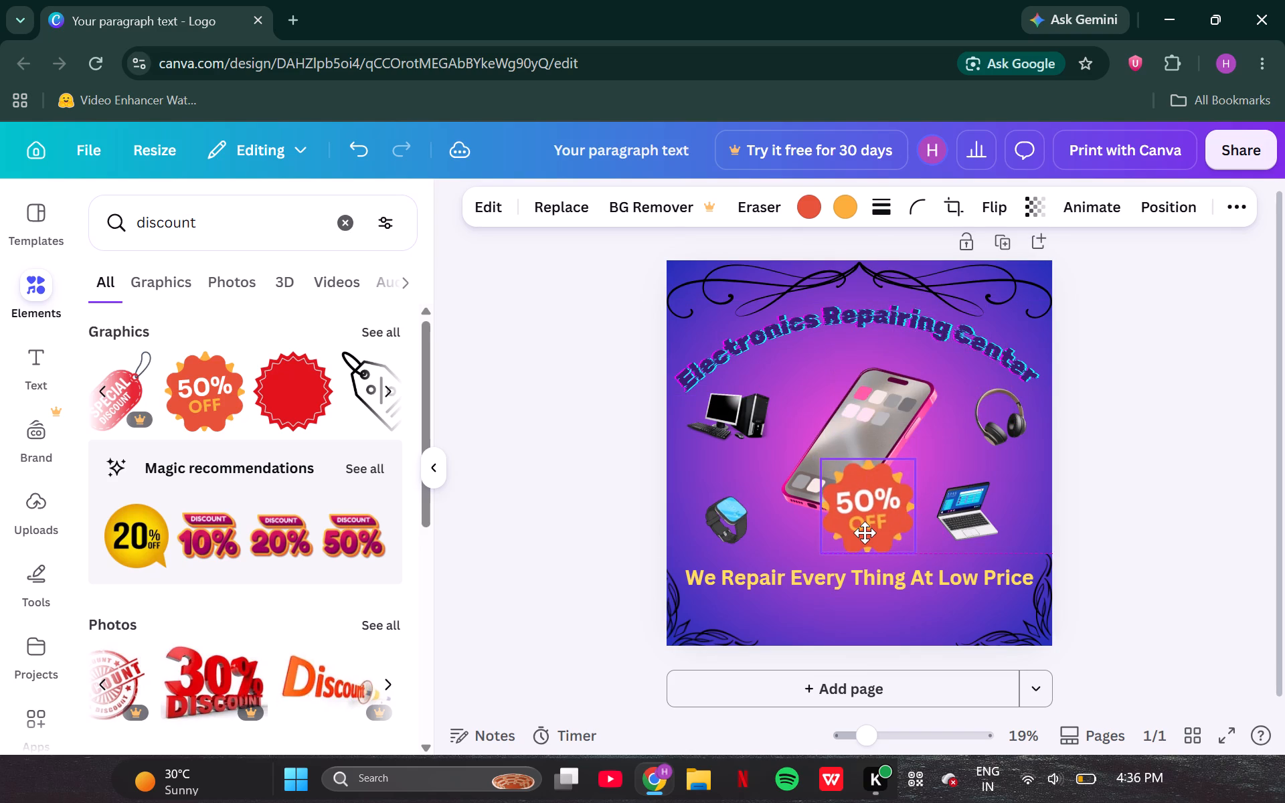
left_click_drag(865, 533, 871, 544)
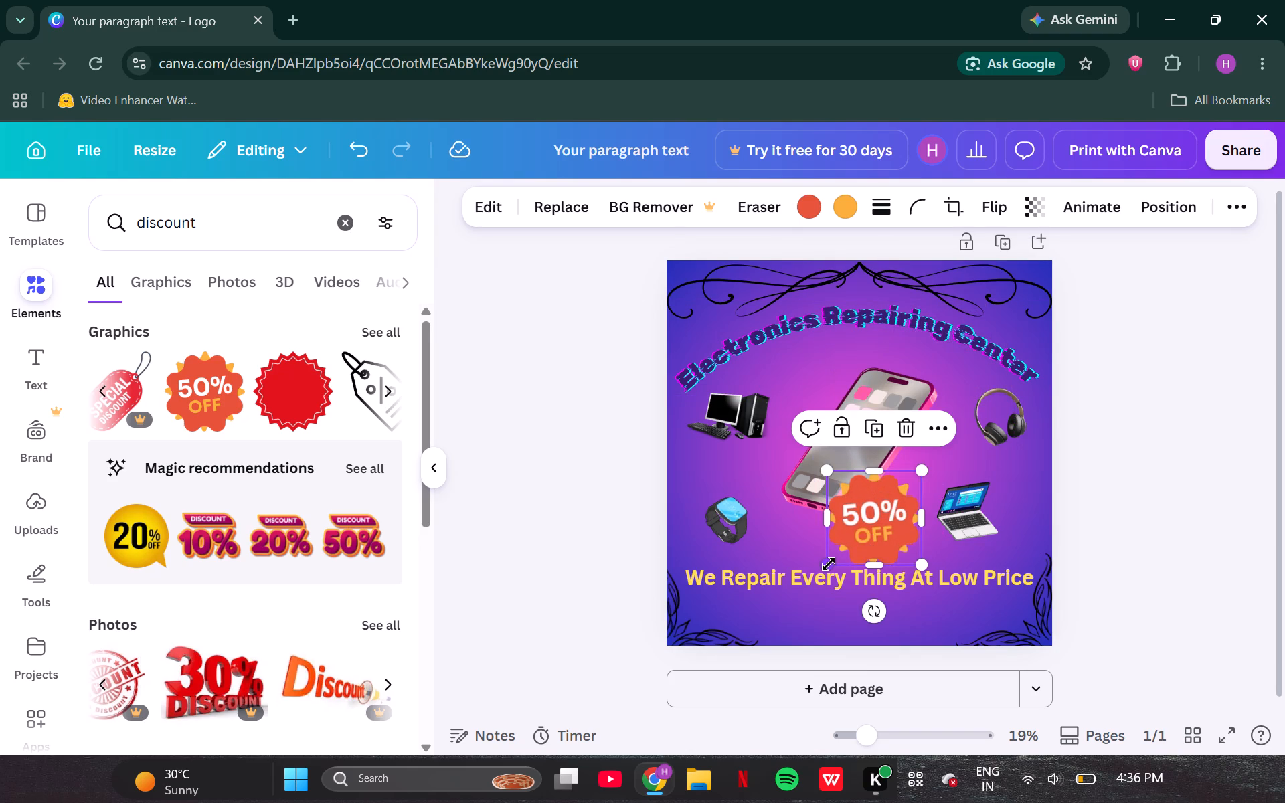
left_click_drag(829, 564, 880, 528)
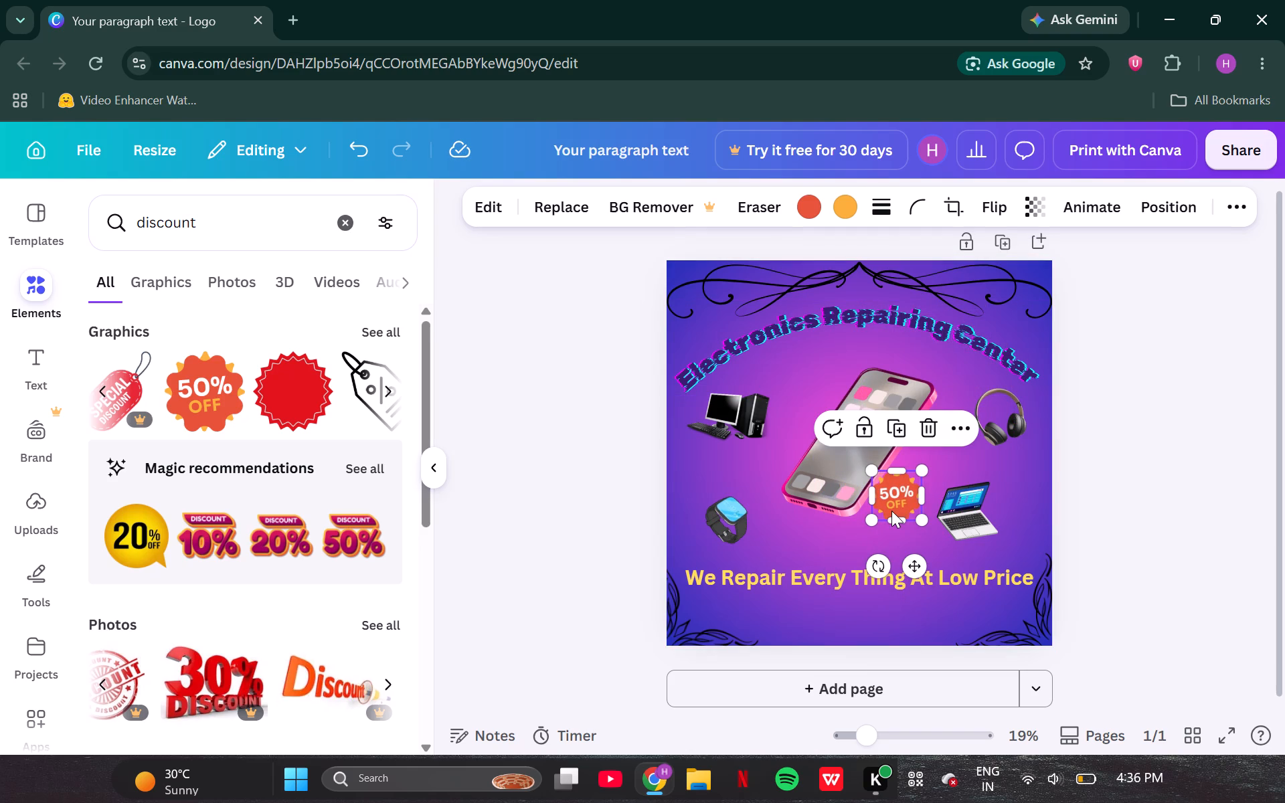
left_click_drag(891, 511, 871, 533)
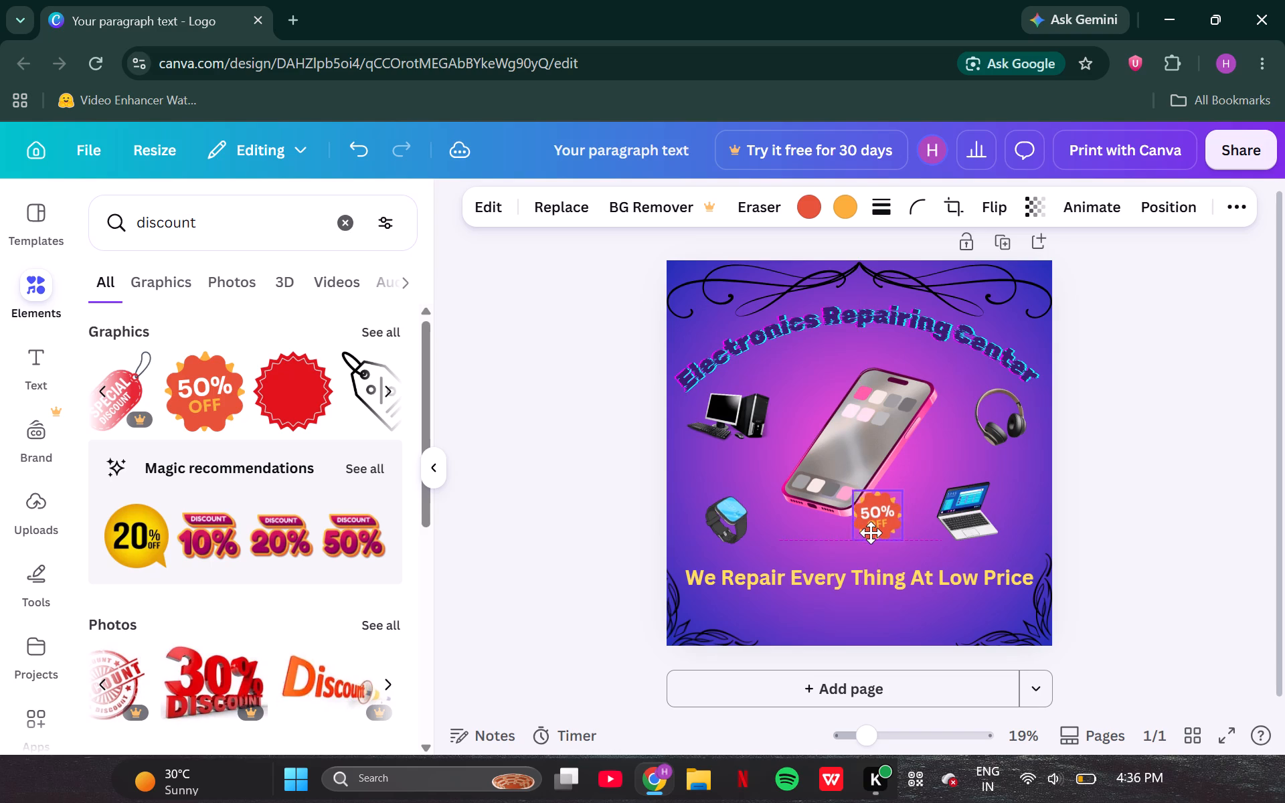
left_click_drag(871, 533, 887, 537)
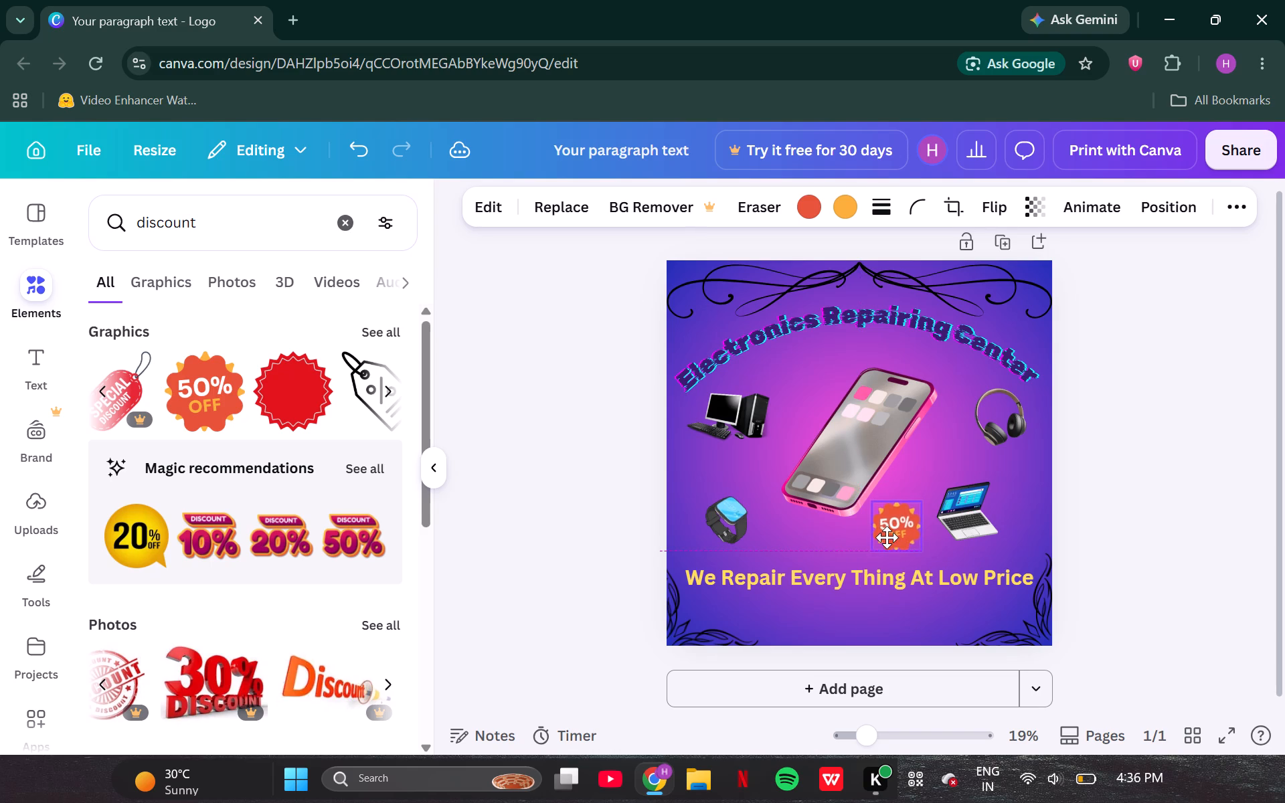
left_click_drag(887, 537, 786, 377)
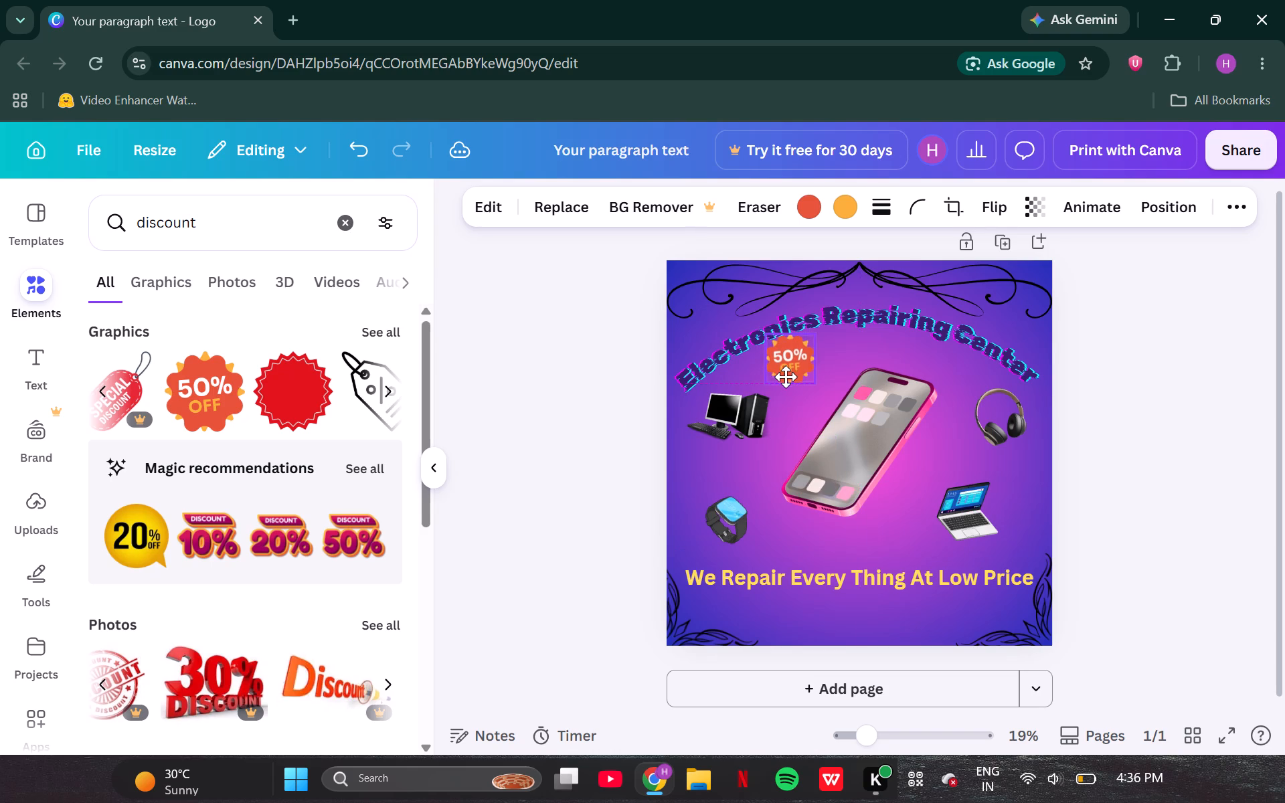
left_click_drag(786, 377, 790, 384)
left_click_drag(793, 363, 819, 367)
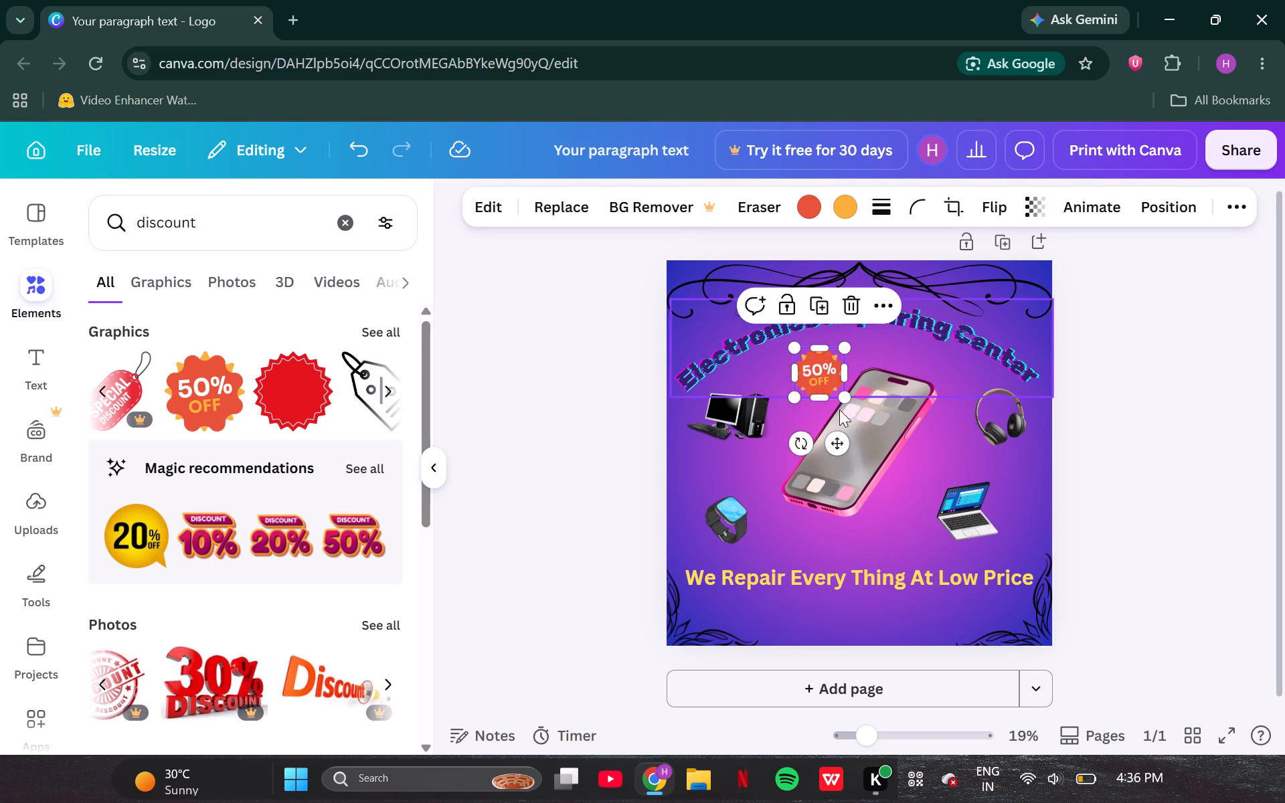
Nudge the 50% OFF badge slightly down and left, between the desktop computer and the smartphone.
left_click_drag(858, 740, 859, 740)
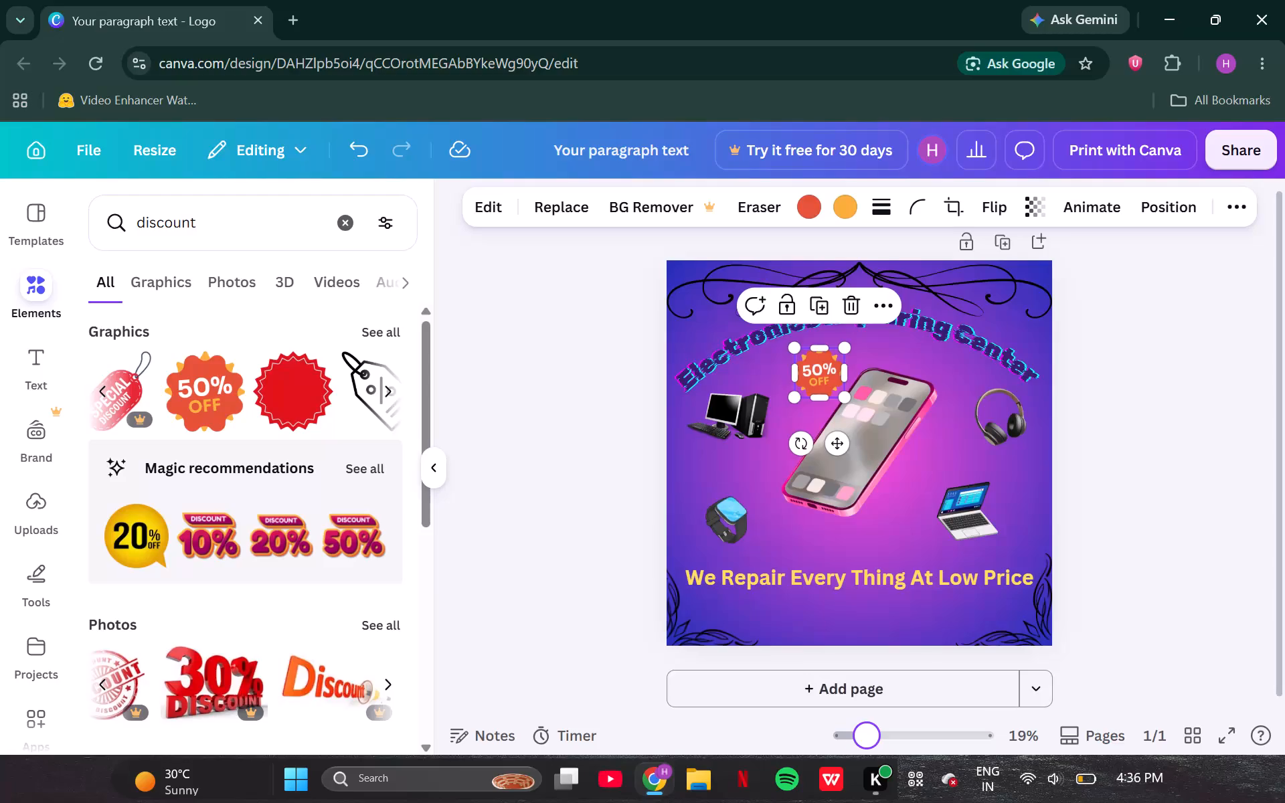
left_click_drag(859, 740, 897, 739)
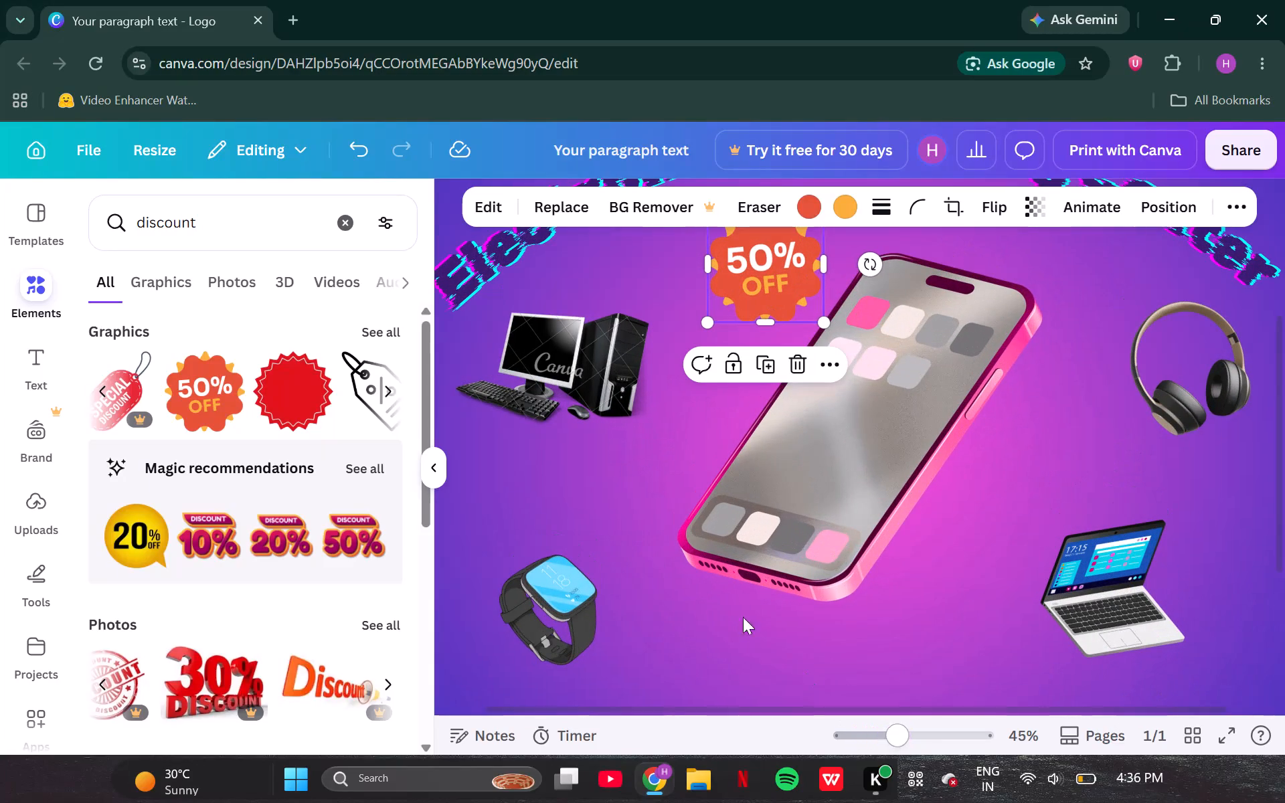
left_click(655, 503)
scroll(685, 412, "up", 1)
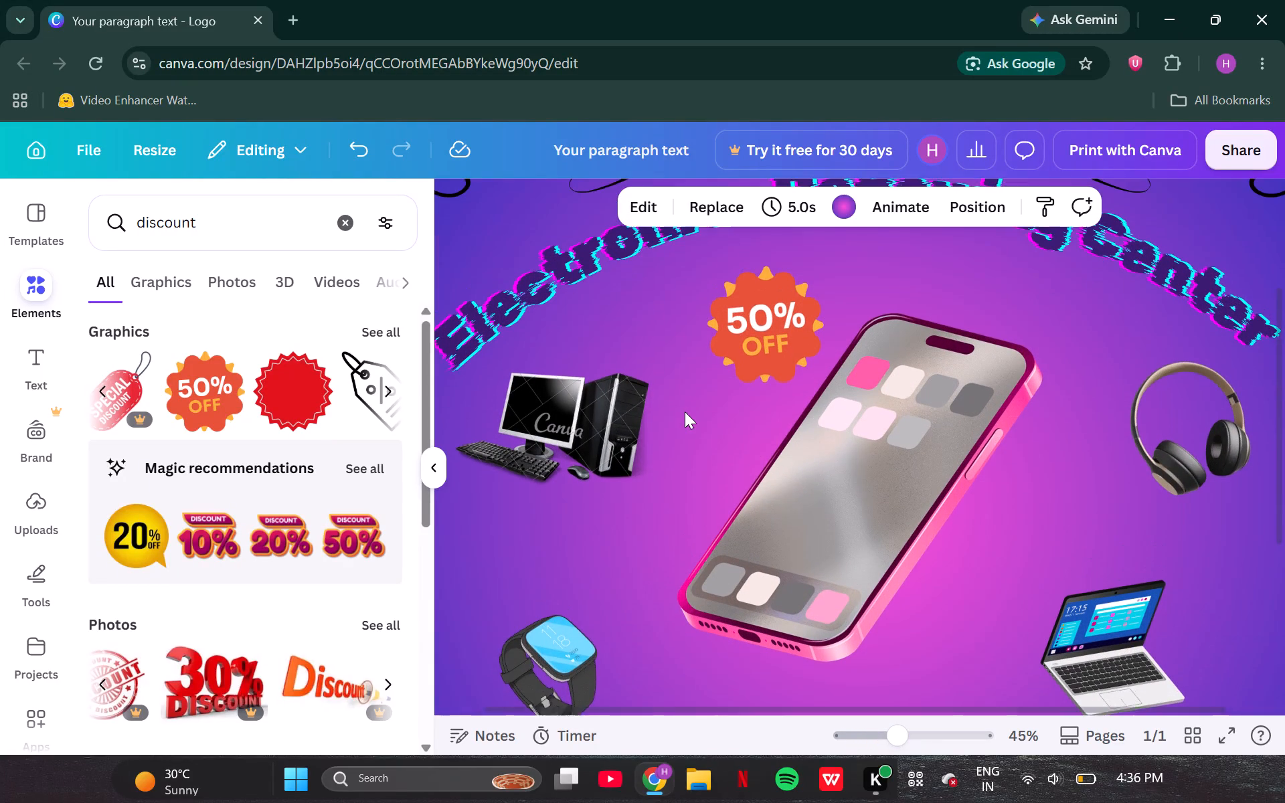
scroll(685, 412, "up", 1)
left_click(806, 355)
left_click(761, 343)
triple_click(761, 343)
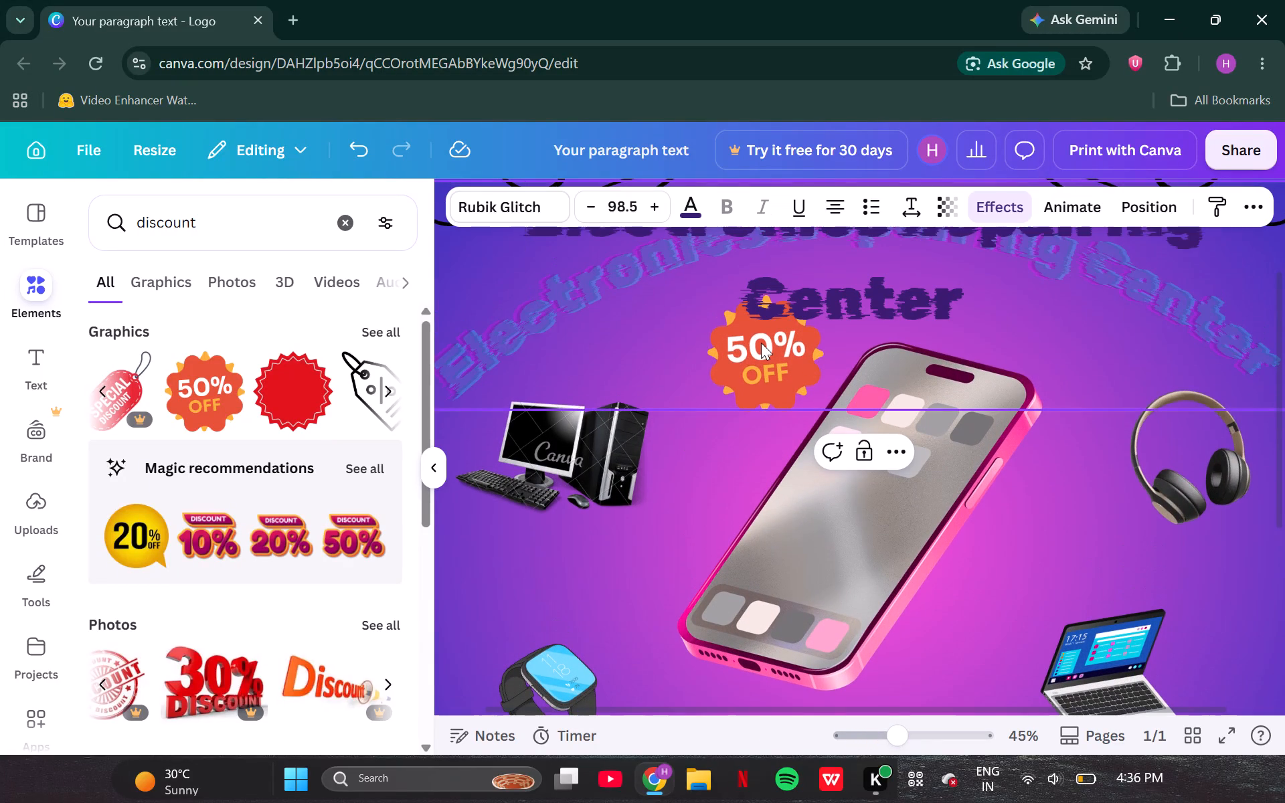
left_click(713, 516)
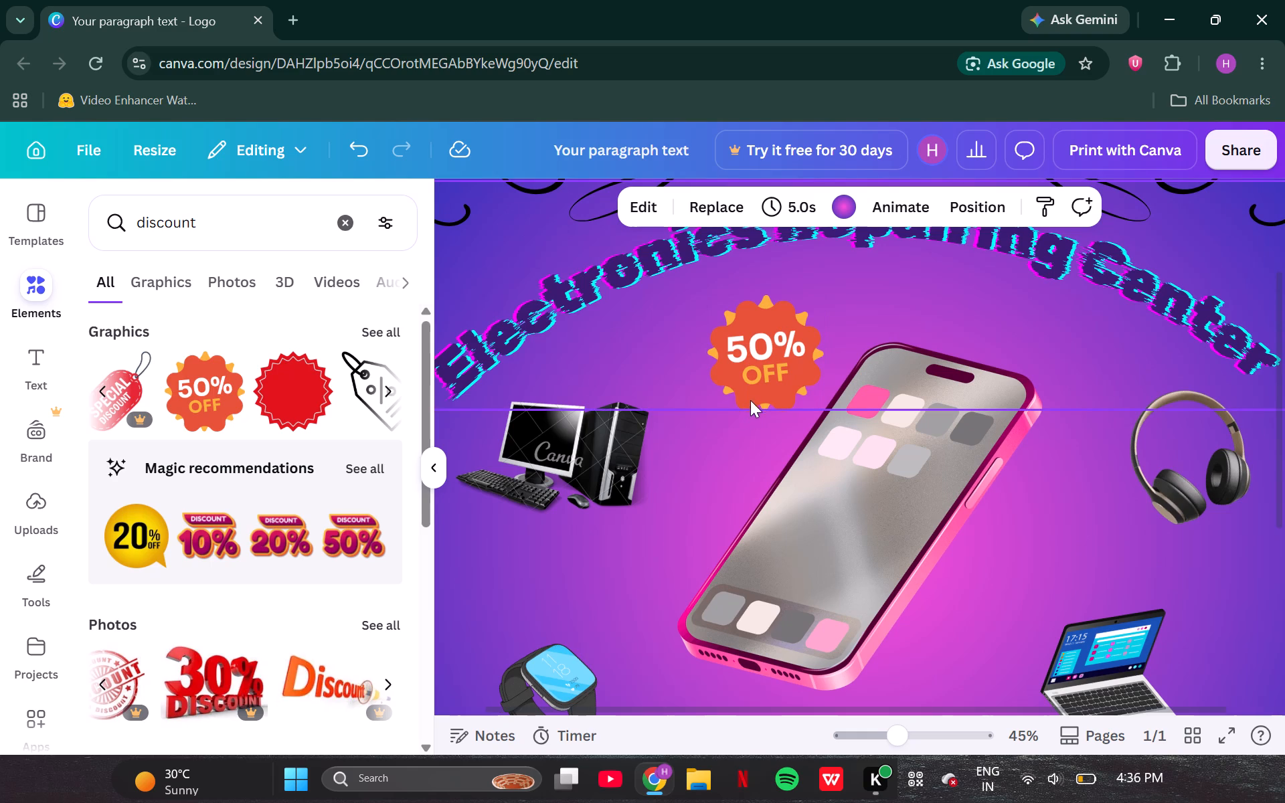
left_click(746, 413)
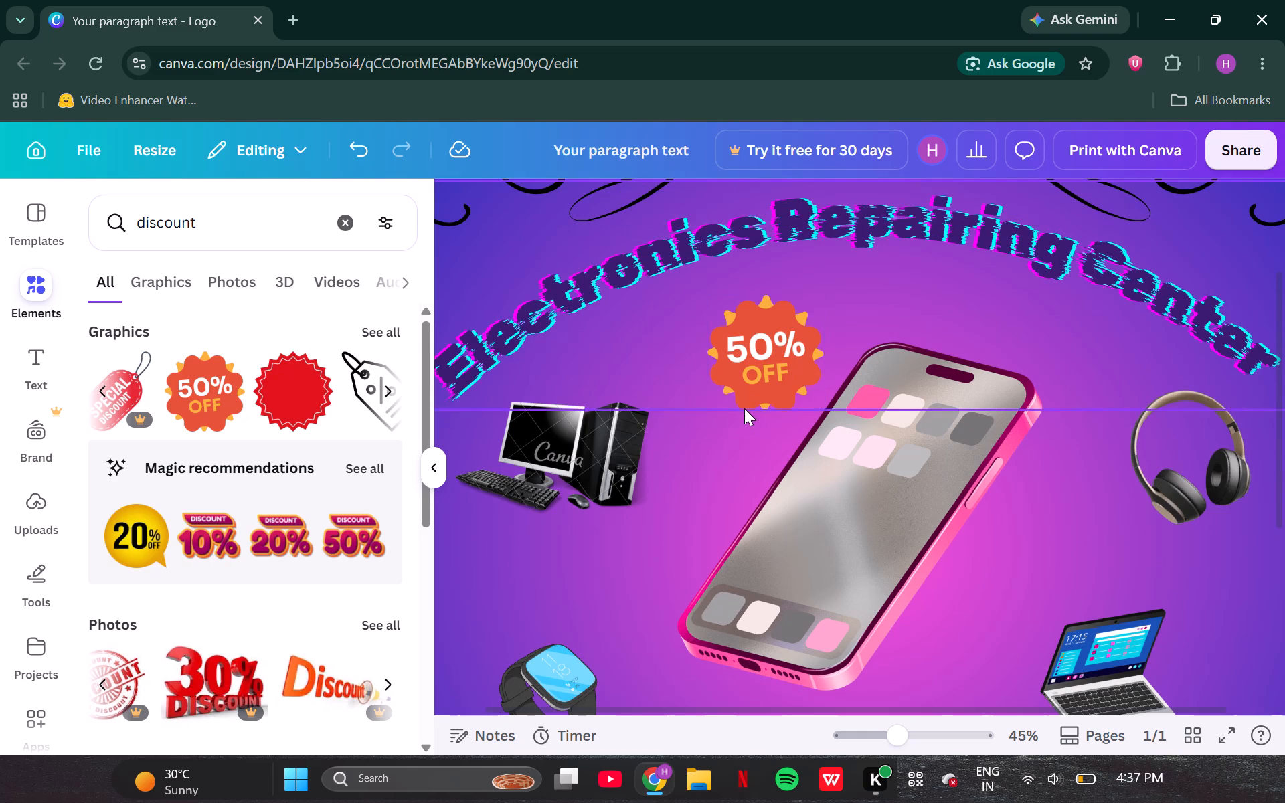
left_click(744, 410)
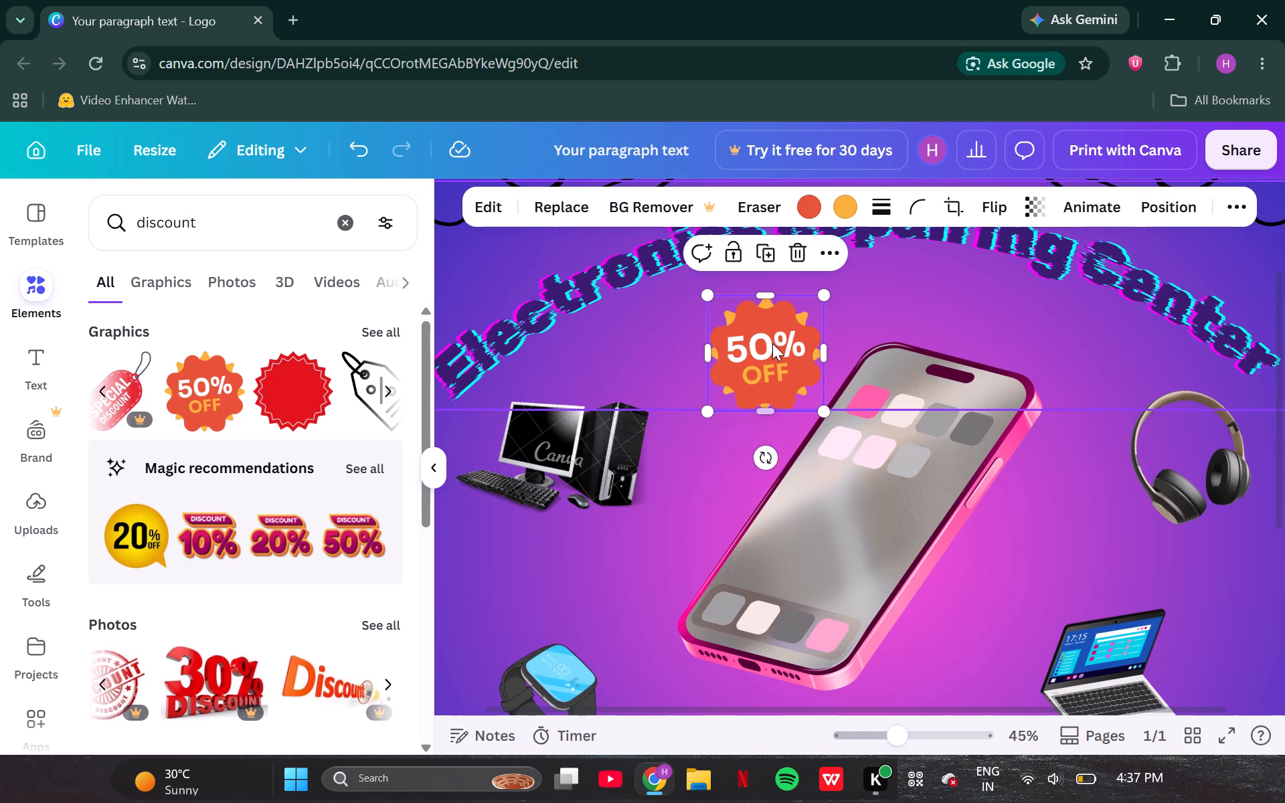
left_click_drag(772, 342, 764, 362)
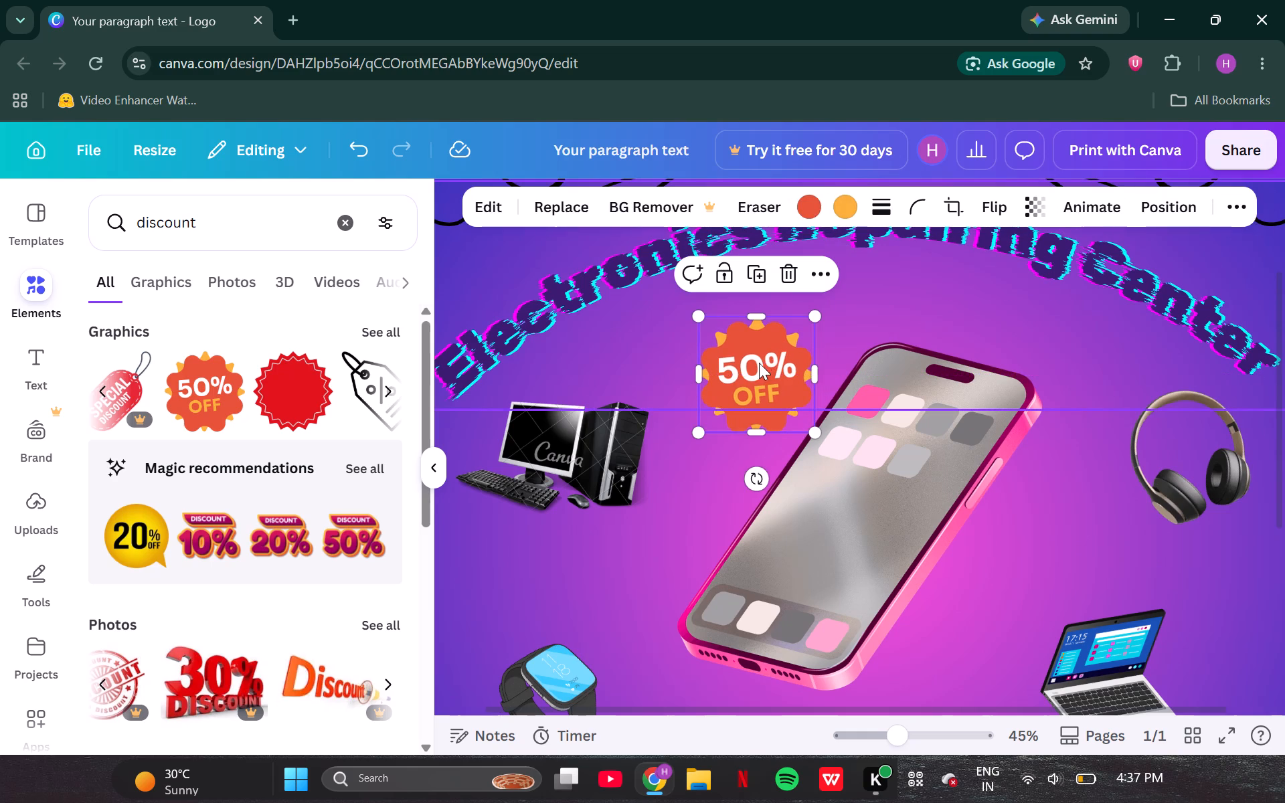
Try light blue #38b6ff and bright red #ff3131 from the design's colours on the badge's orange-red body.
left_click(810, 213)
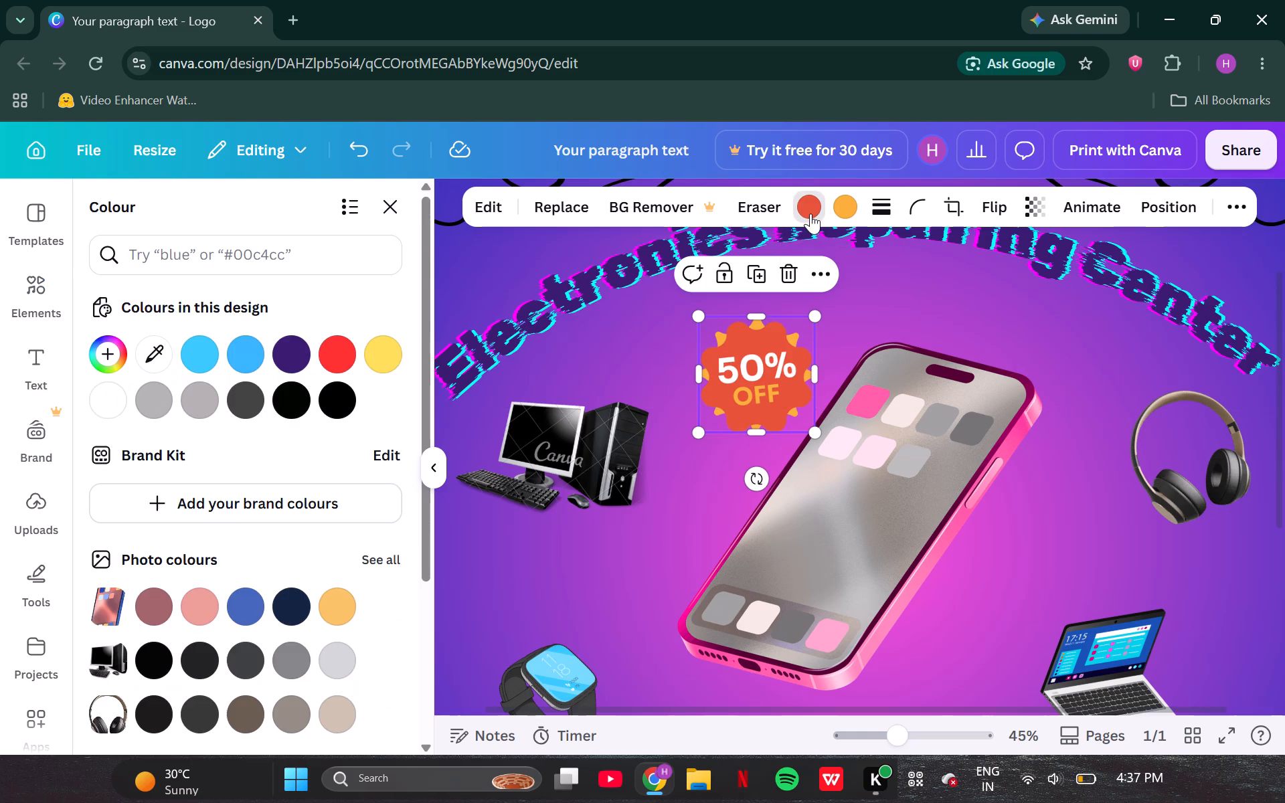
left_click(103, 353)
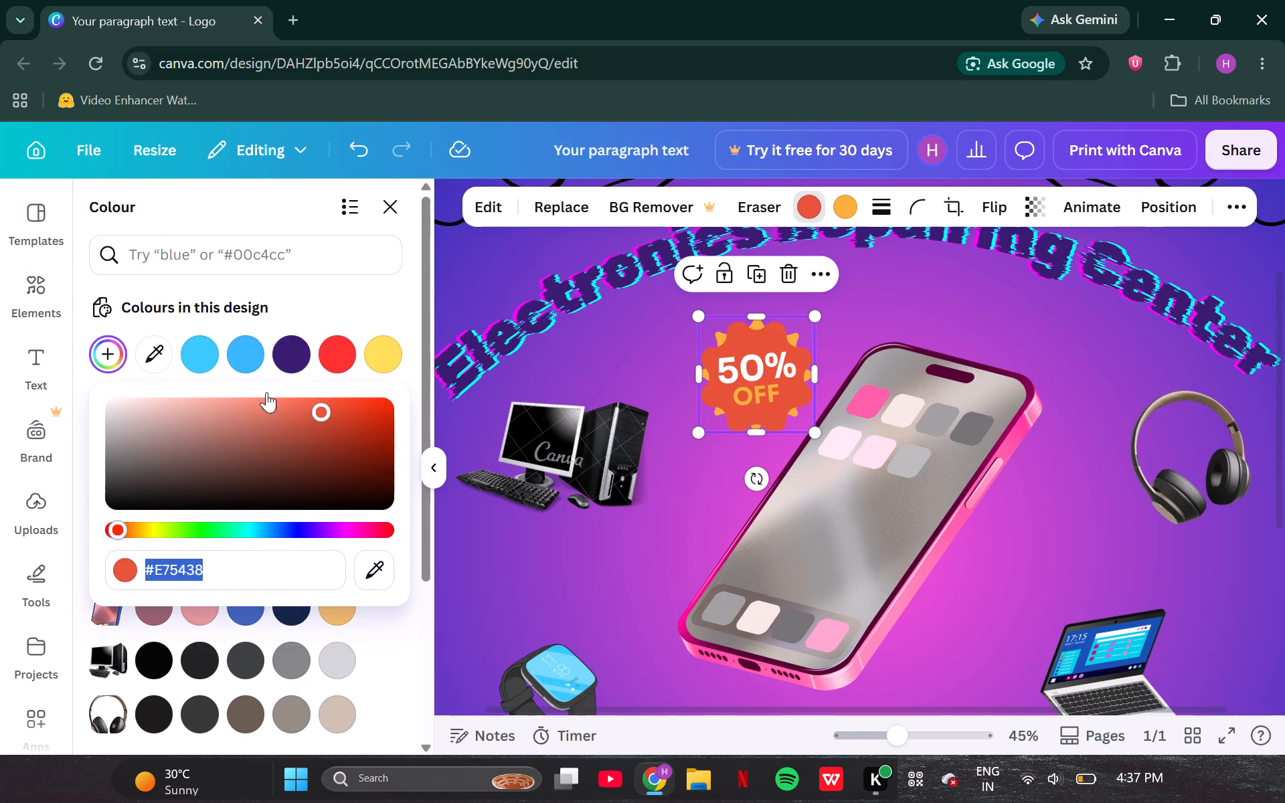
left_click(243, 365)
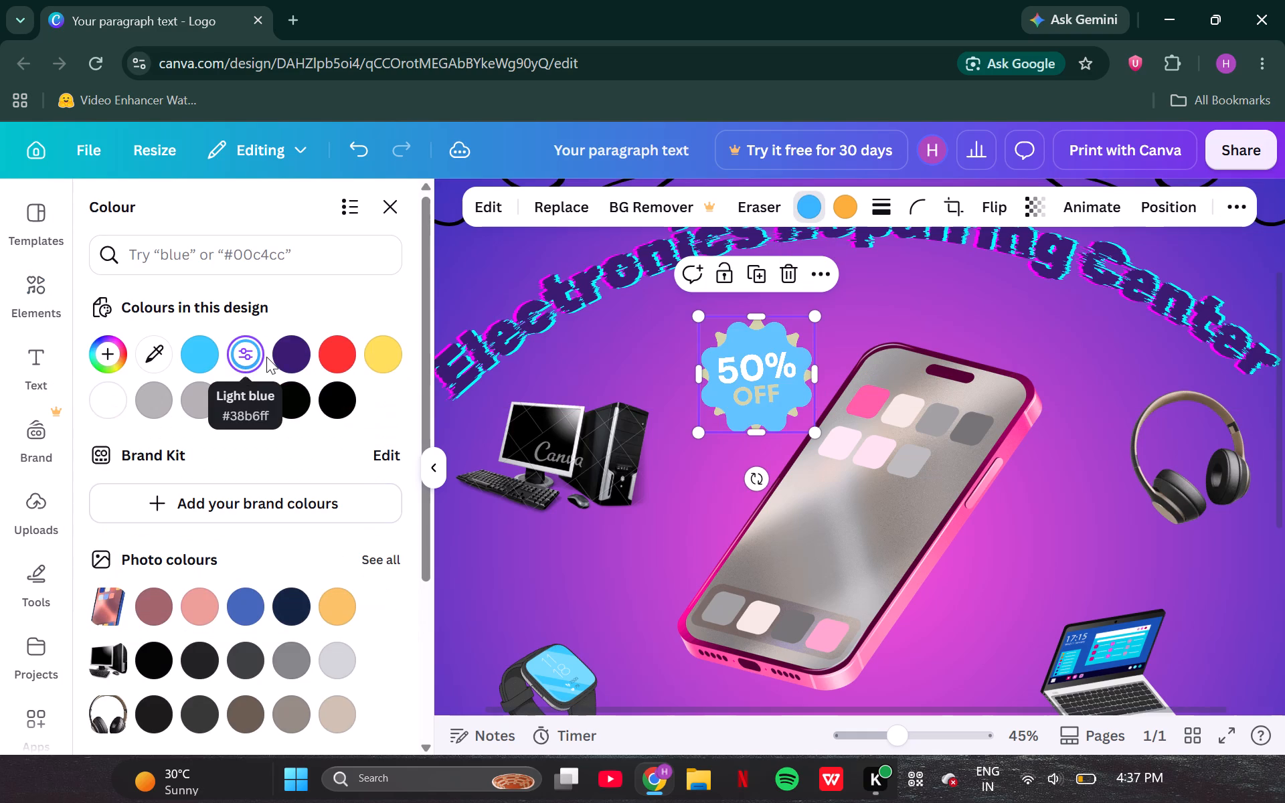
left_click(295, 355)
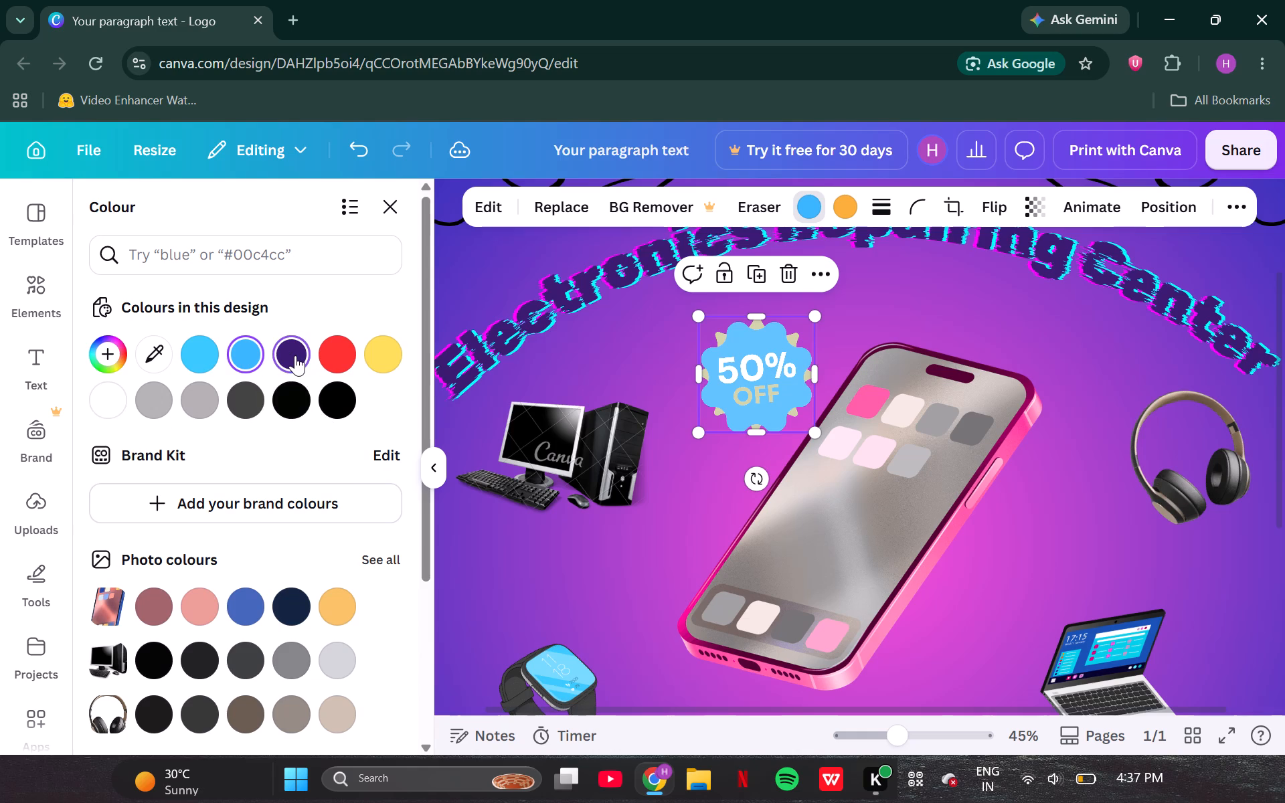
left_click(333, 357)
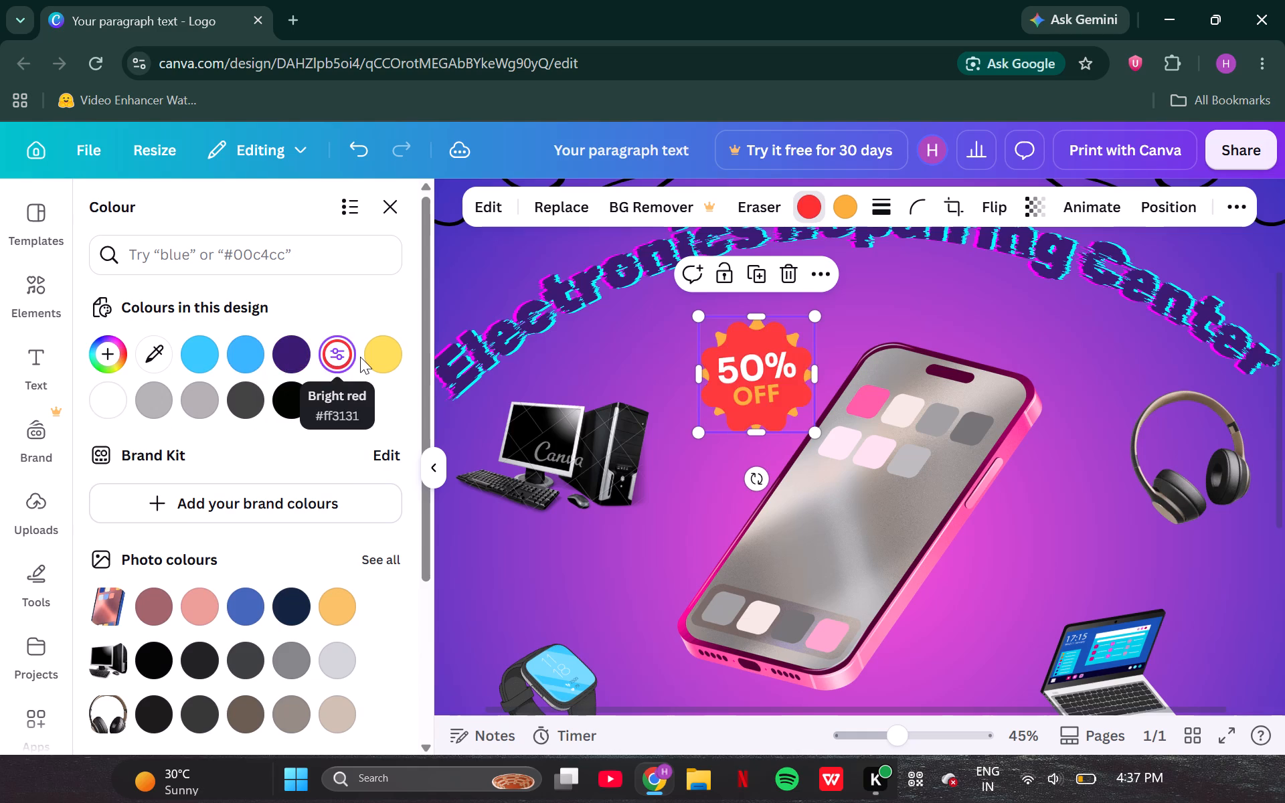
Set the body of the 50% OFF badge to the custom purple #8B2FD3.
left_click(108, 361)
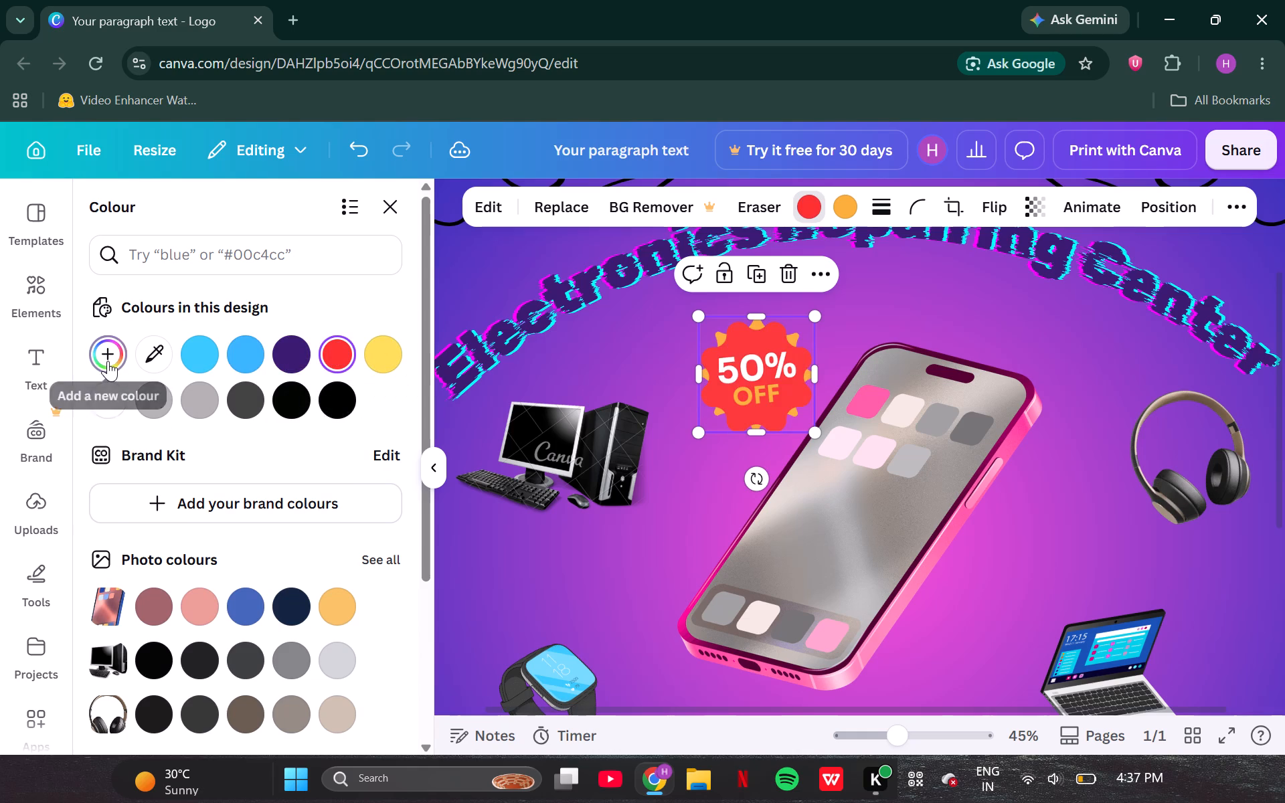
left_click(275, 531)
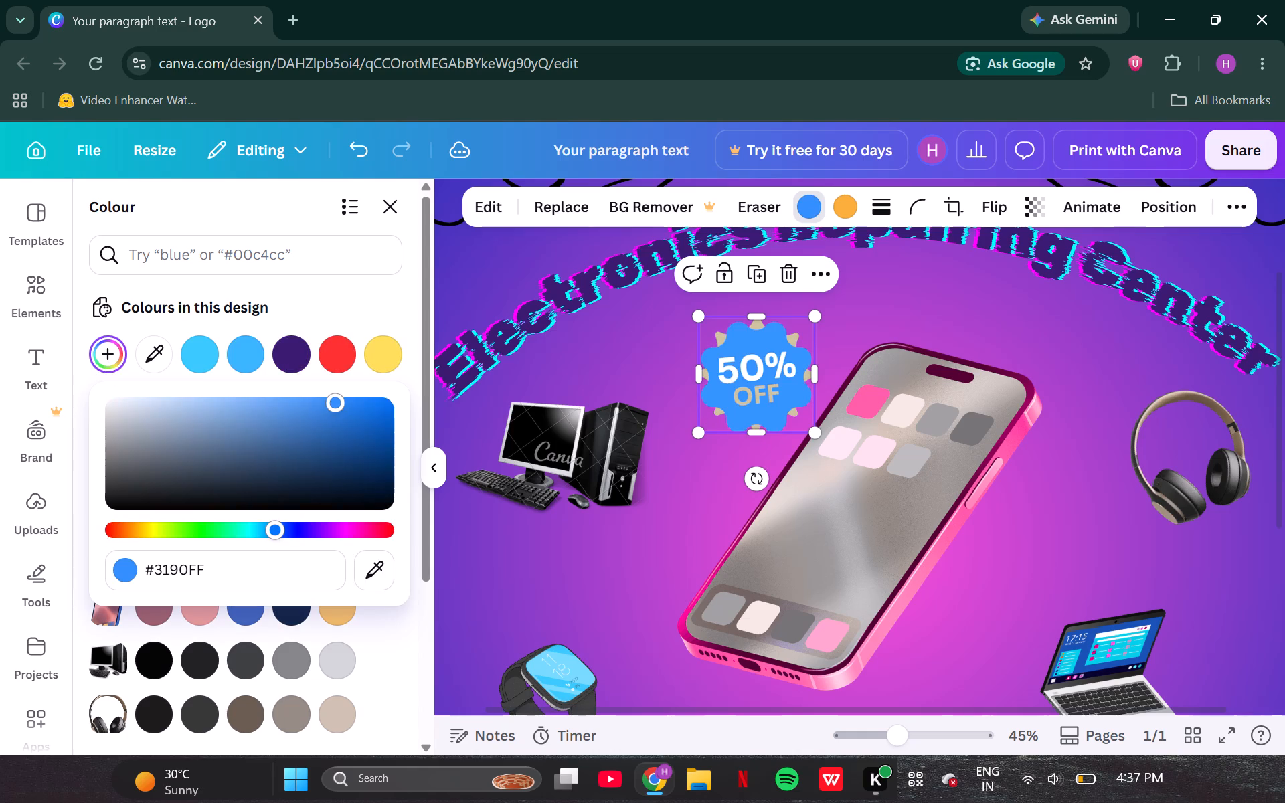
left_click(306, 527)
left_click(323, 527)
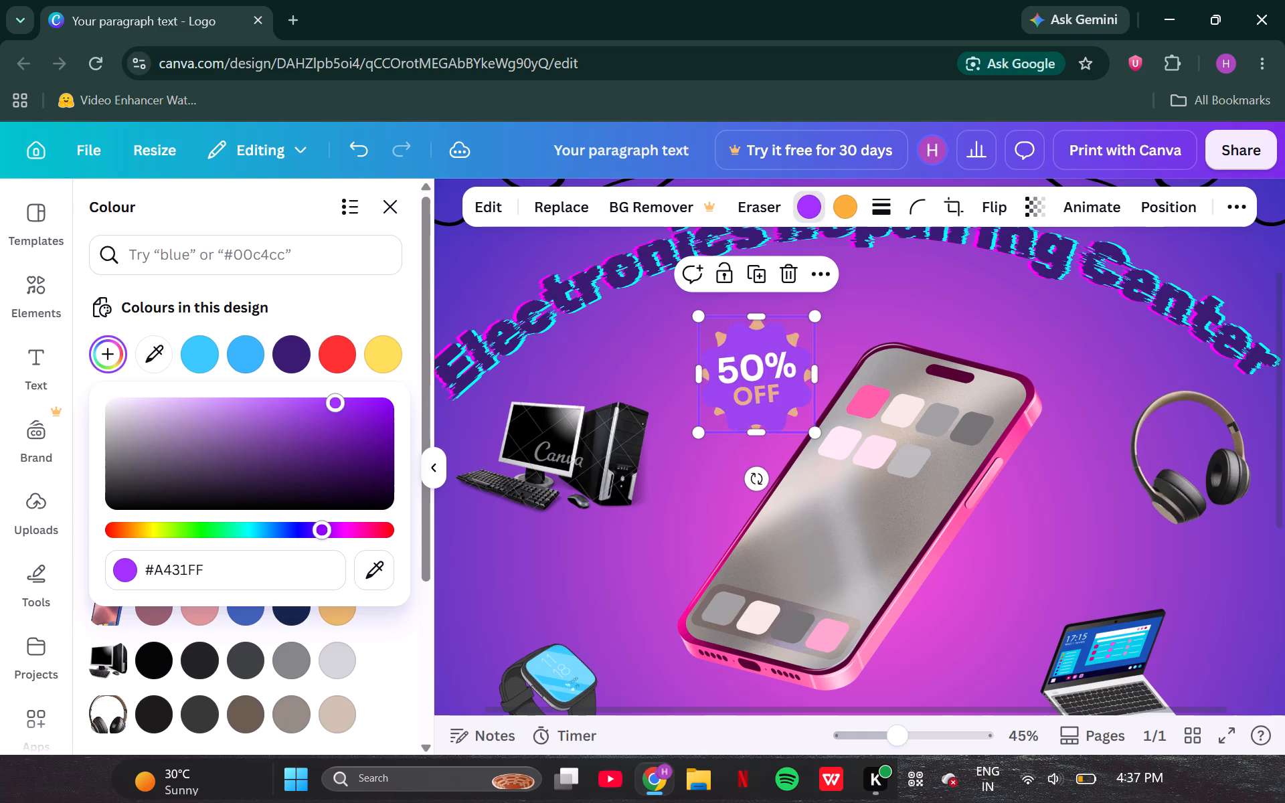
left_click_drag(338, 405, 337, 415)
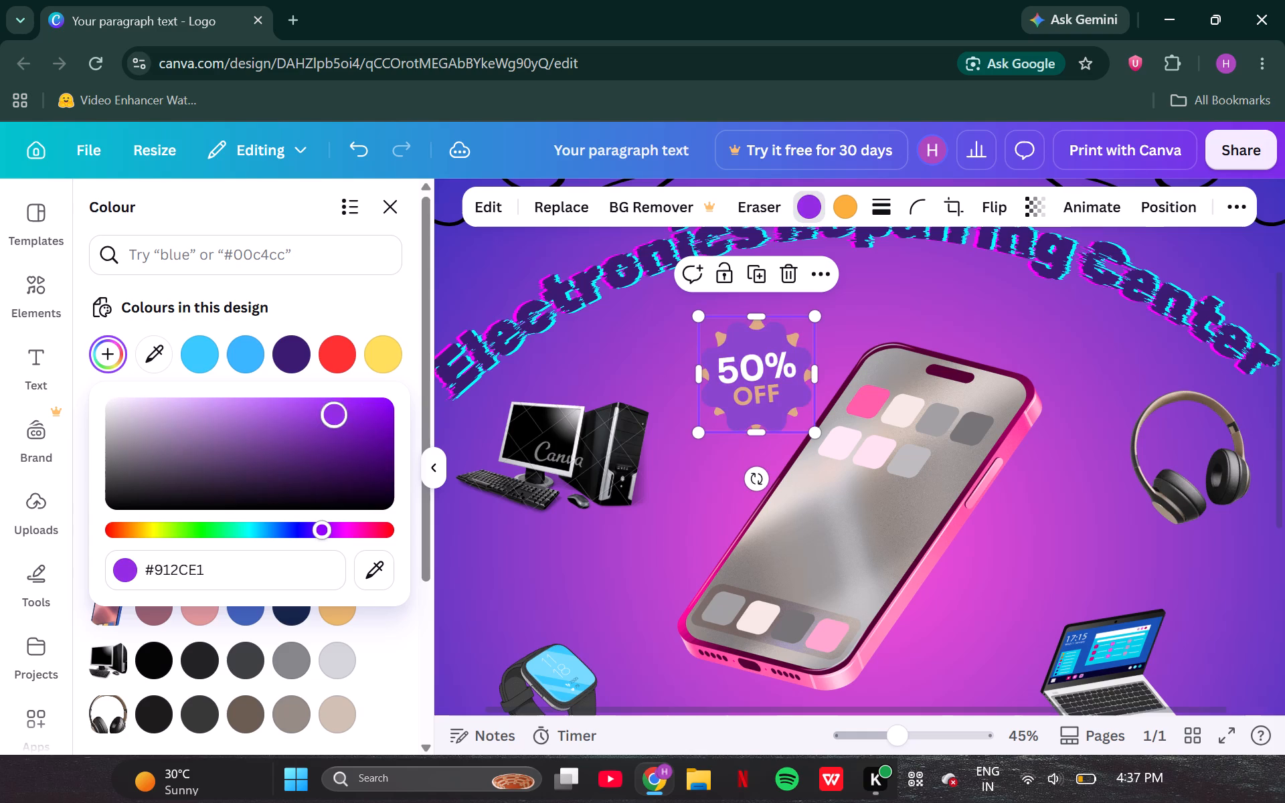
left_click_drag(337, 415, 329, 417)
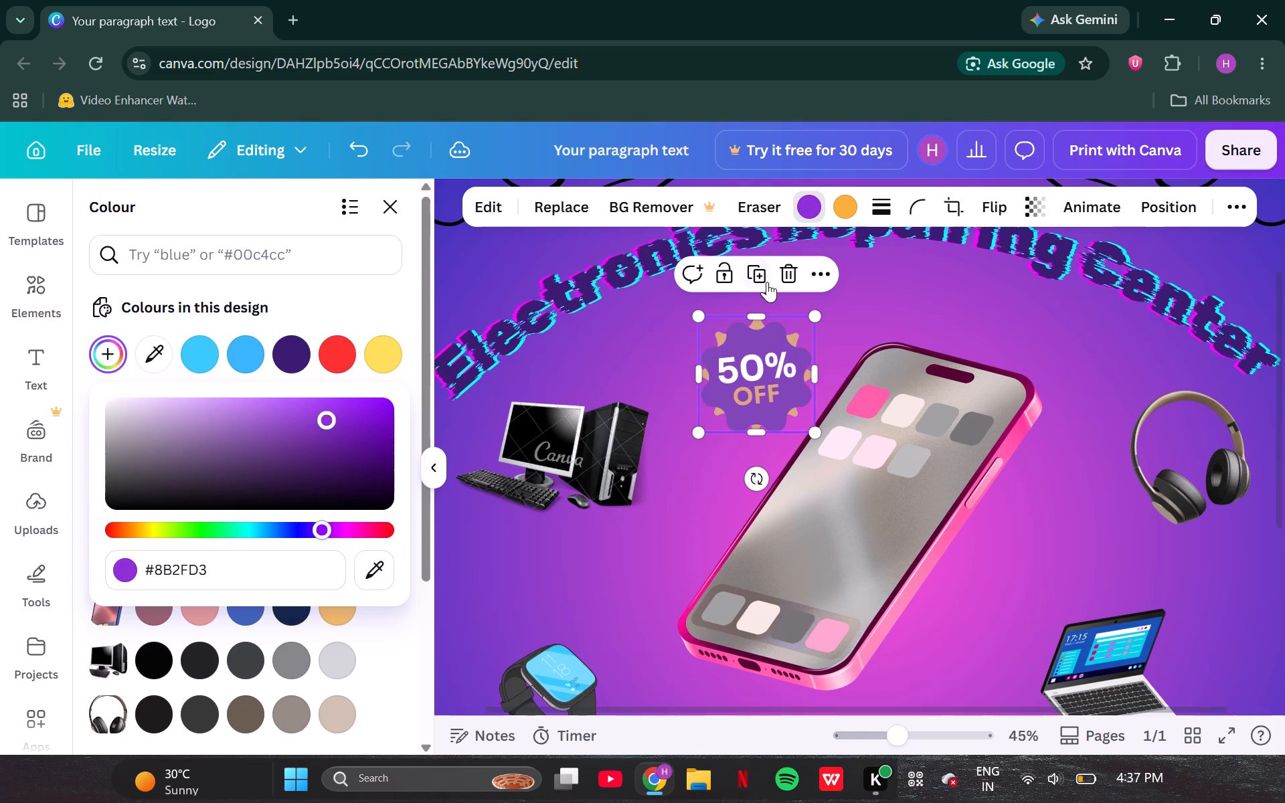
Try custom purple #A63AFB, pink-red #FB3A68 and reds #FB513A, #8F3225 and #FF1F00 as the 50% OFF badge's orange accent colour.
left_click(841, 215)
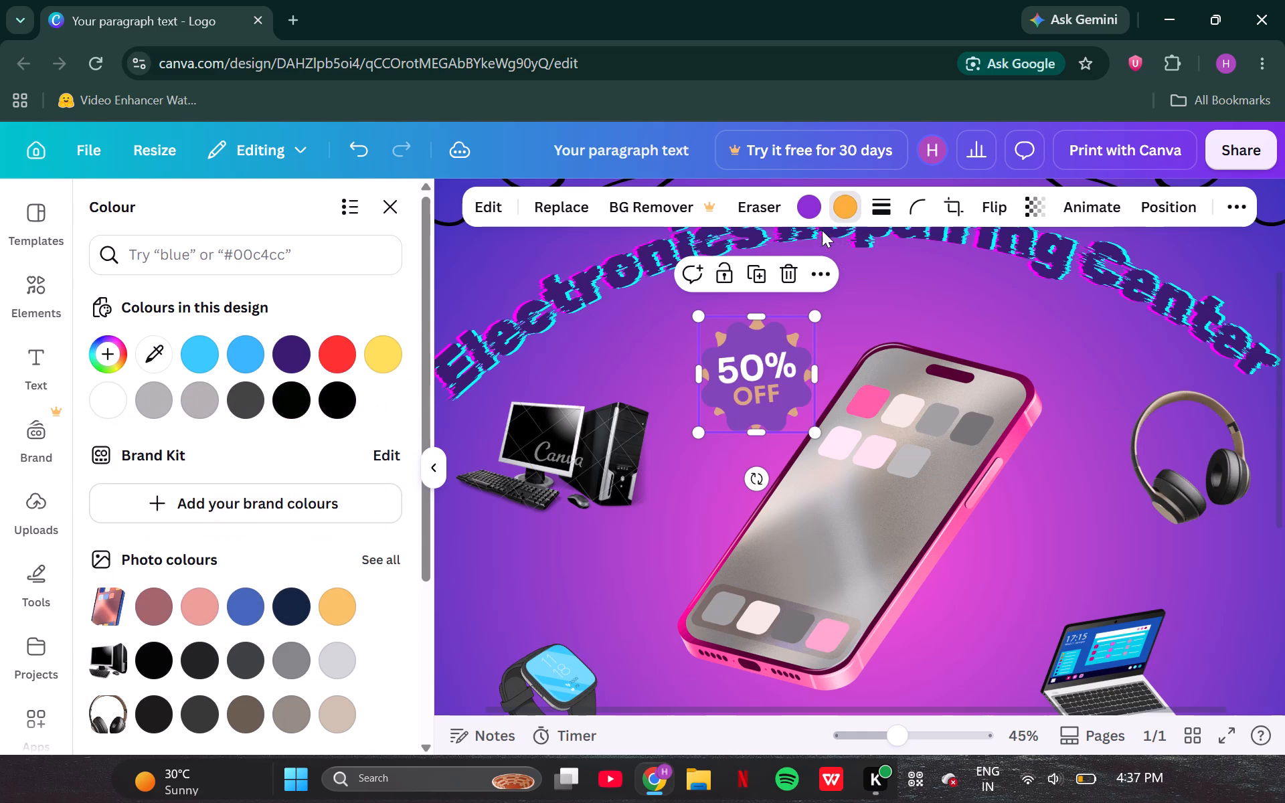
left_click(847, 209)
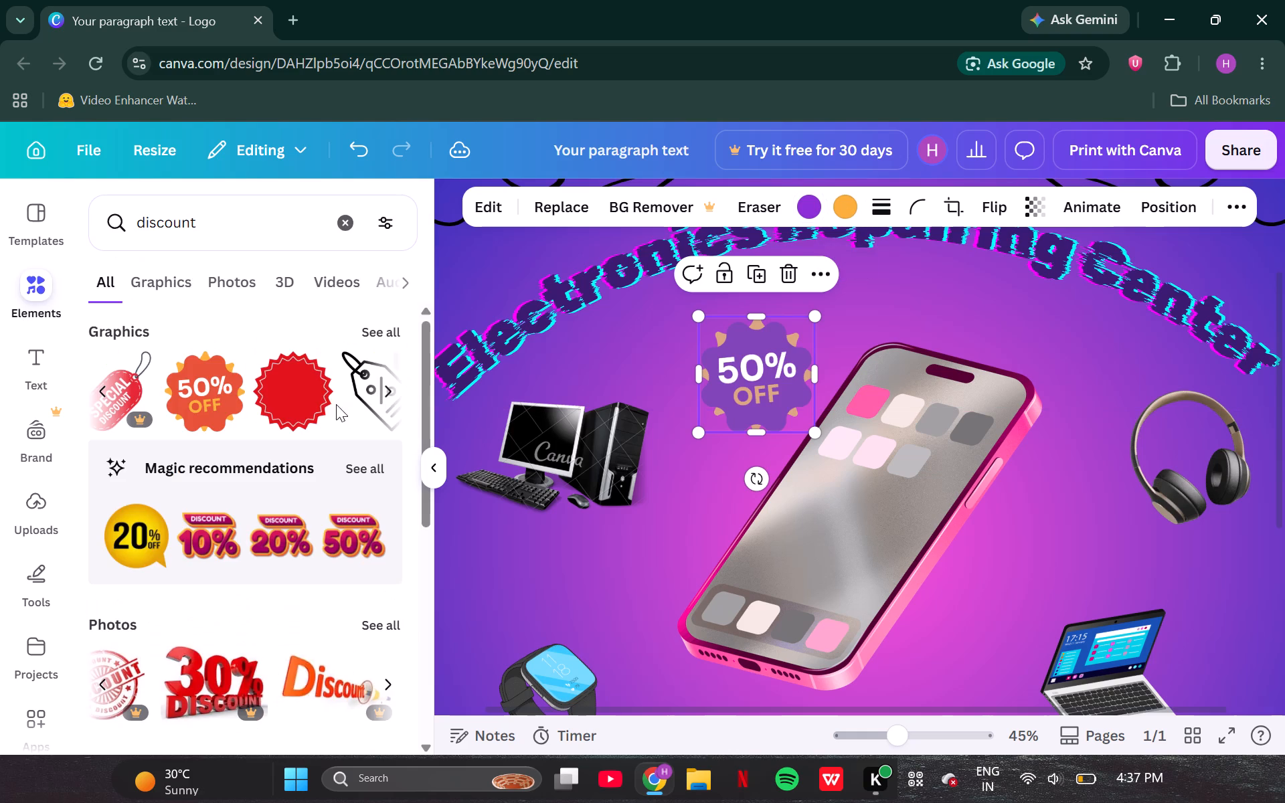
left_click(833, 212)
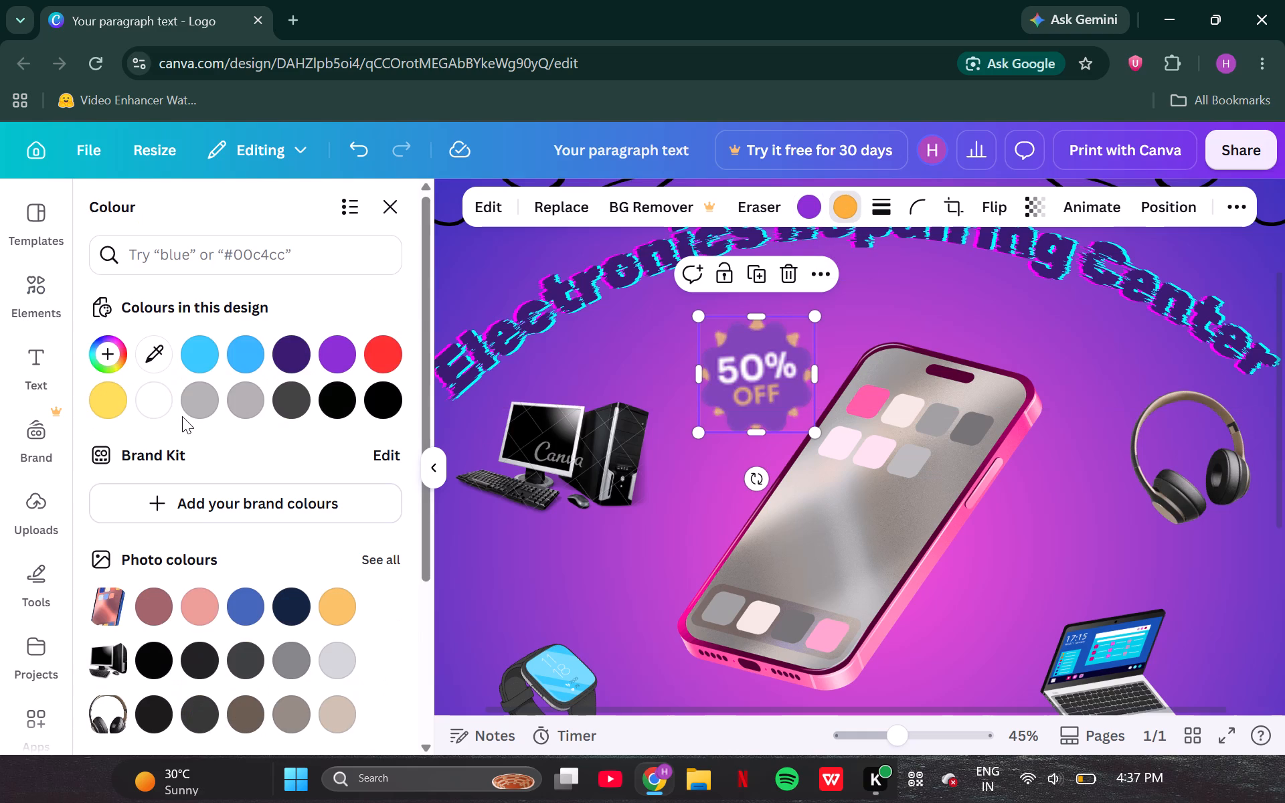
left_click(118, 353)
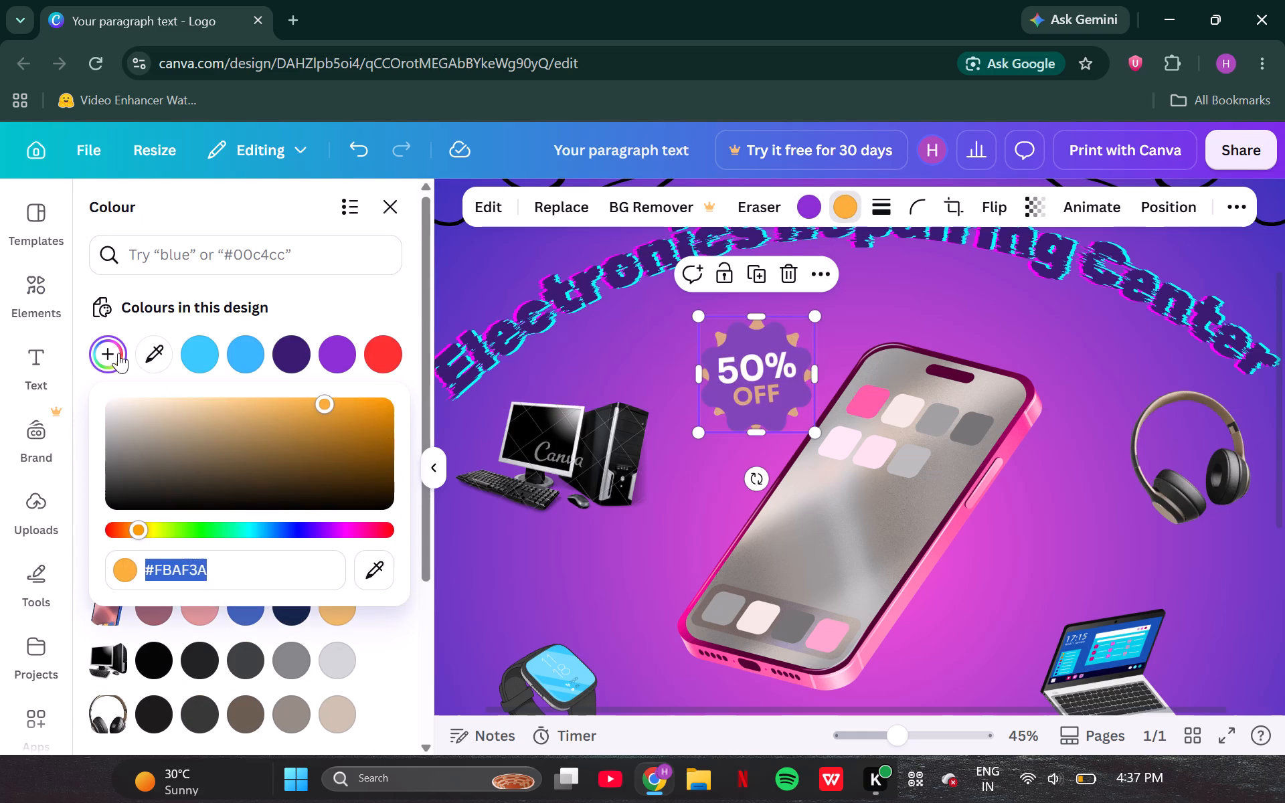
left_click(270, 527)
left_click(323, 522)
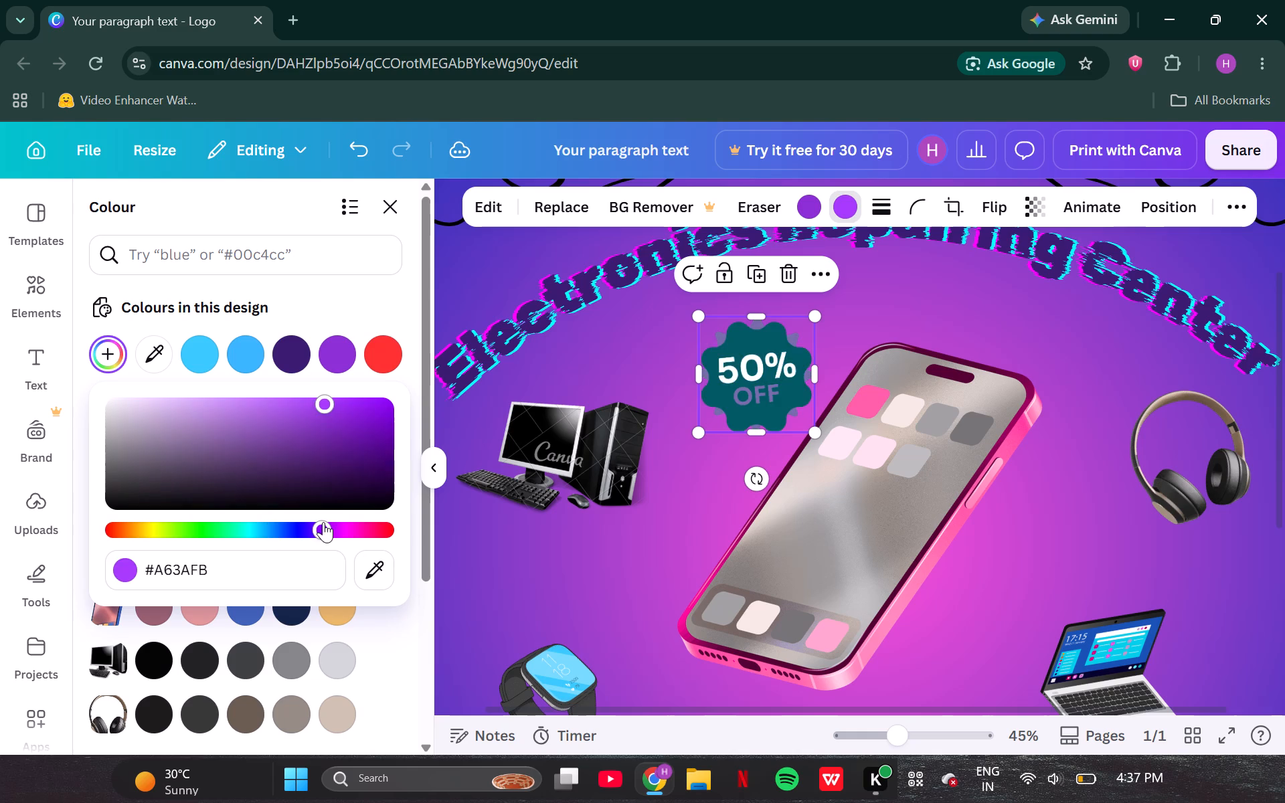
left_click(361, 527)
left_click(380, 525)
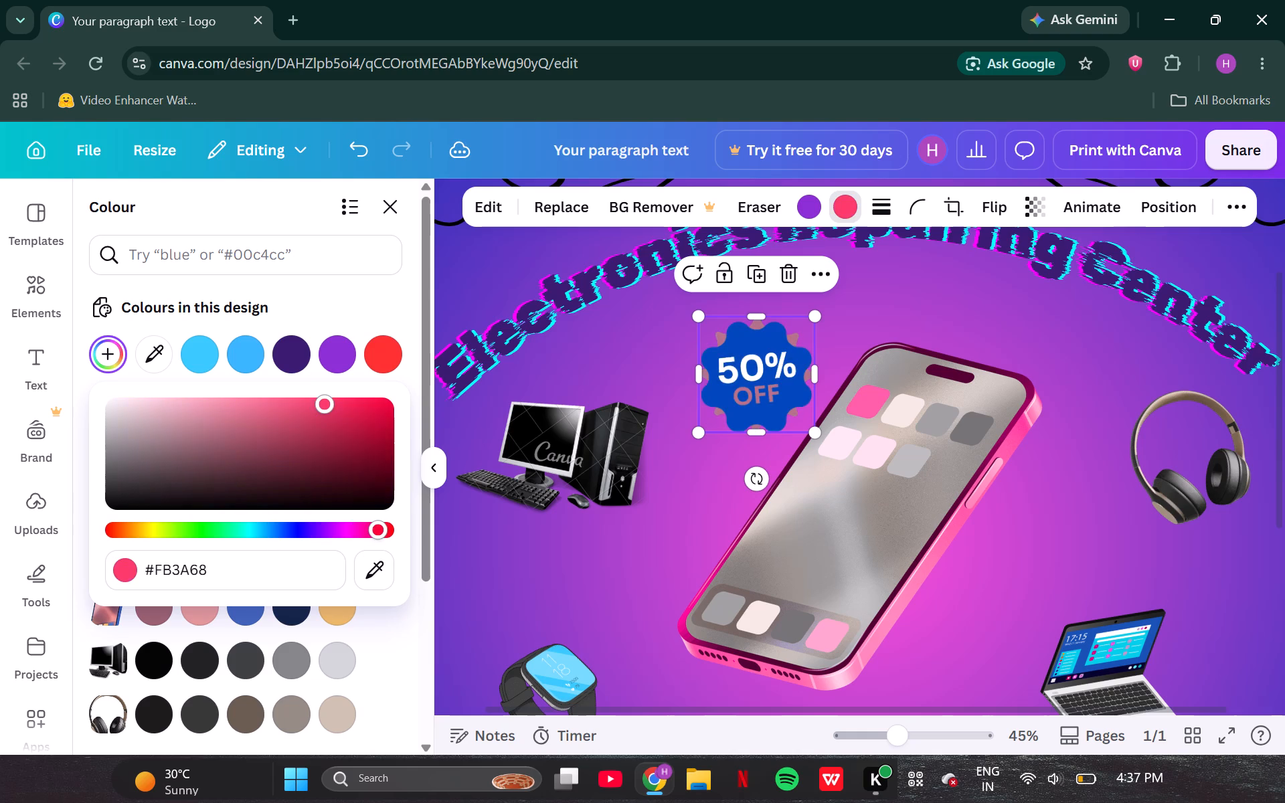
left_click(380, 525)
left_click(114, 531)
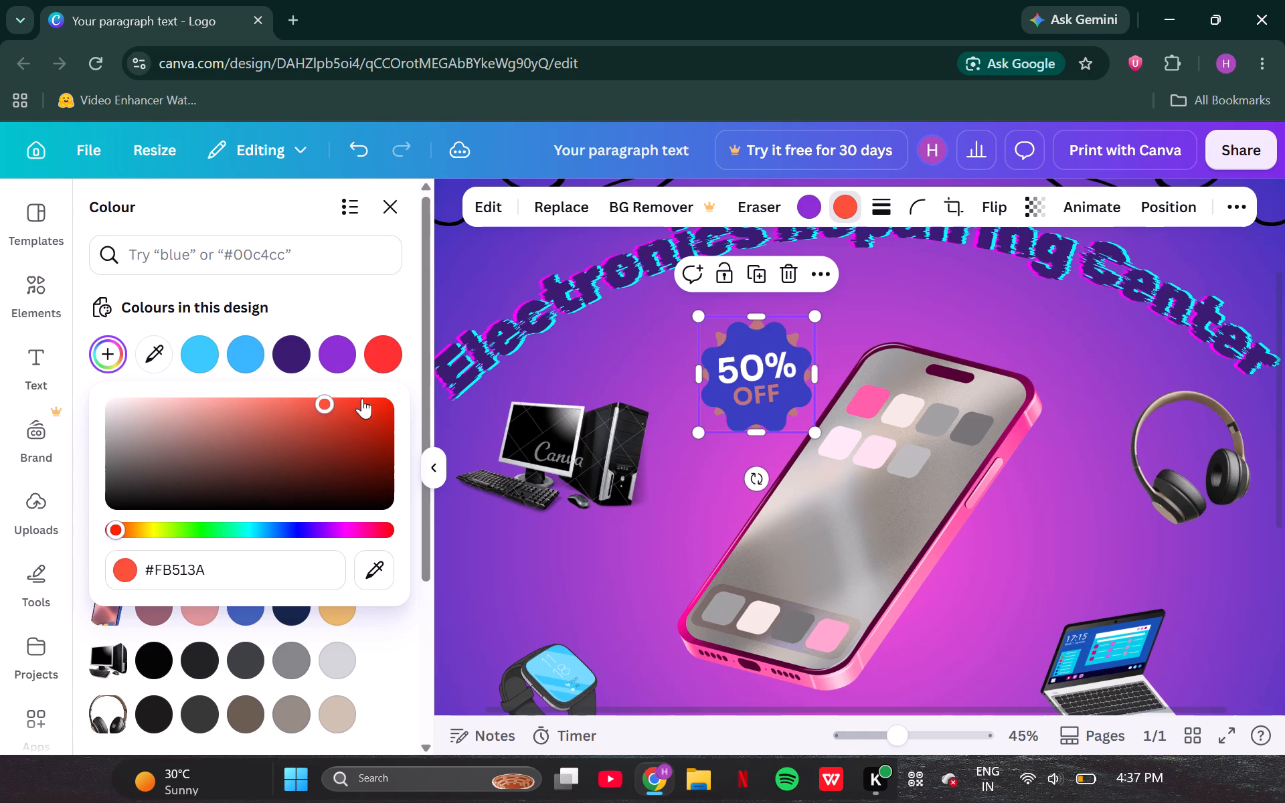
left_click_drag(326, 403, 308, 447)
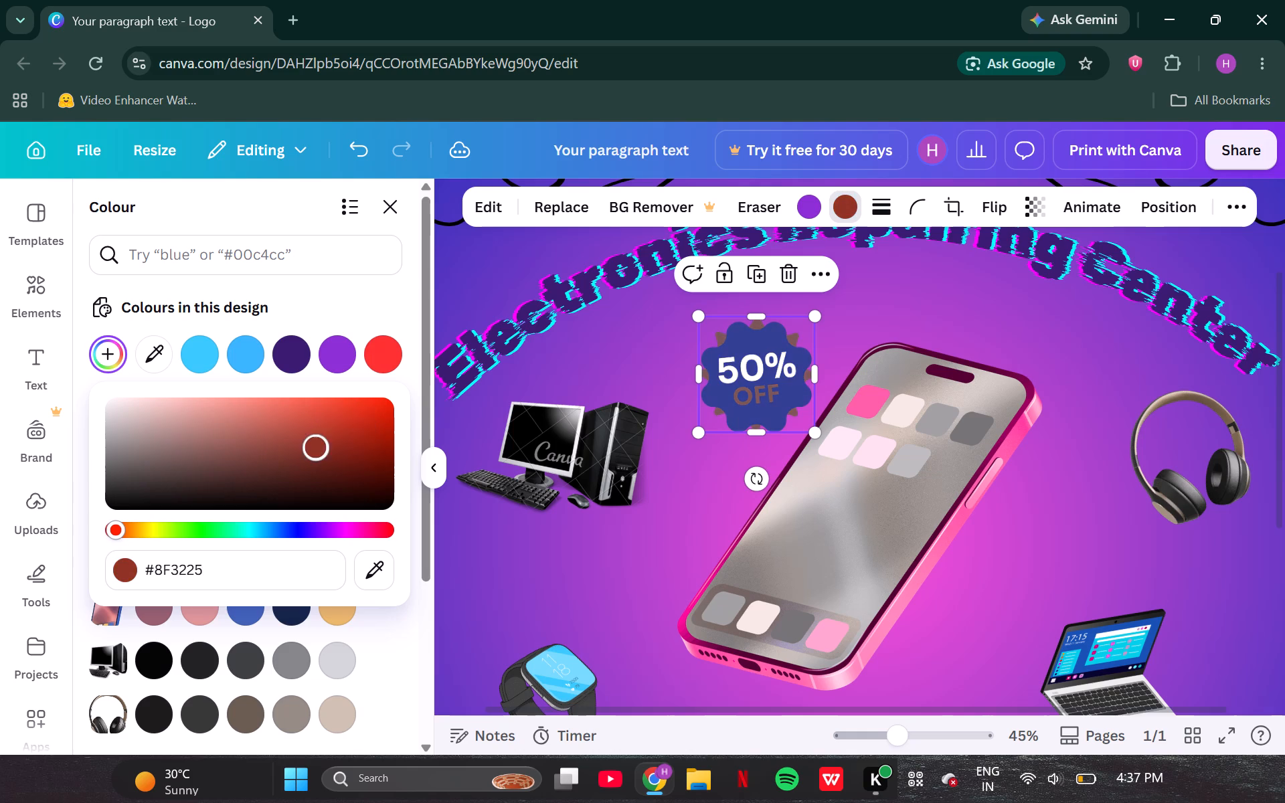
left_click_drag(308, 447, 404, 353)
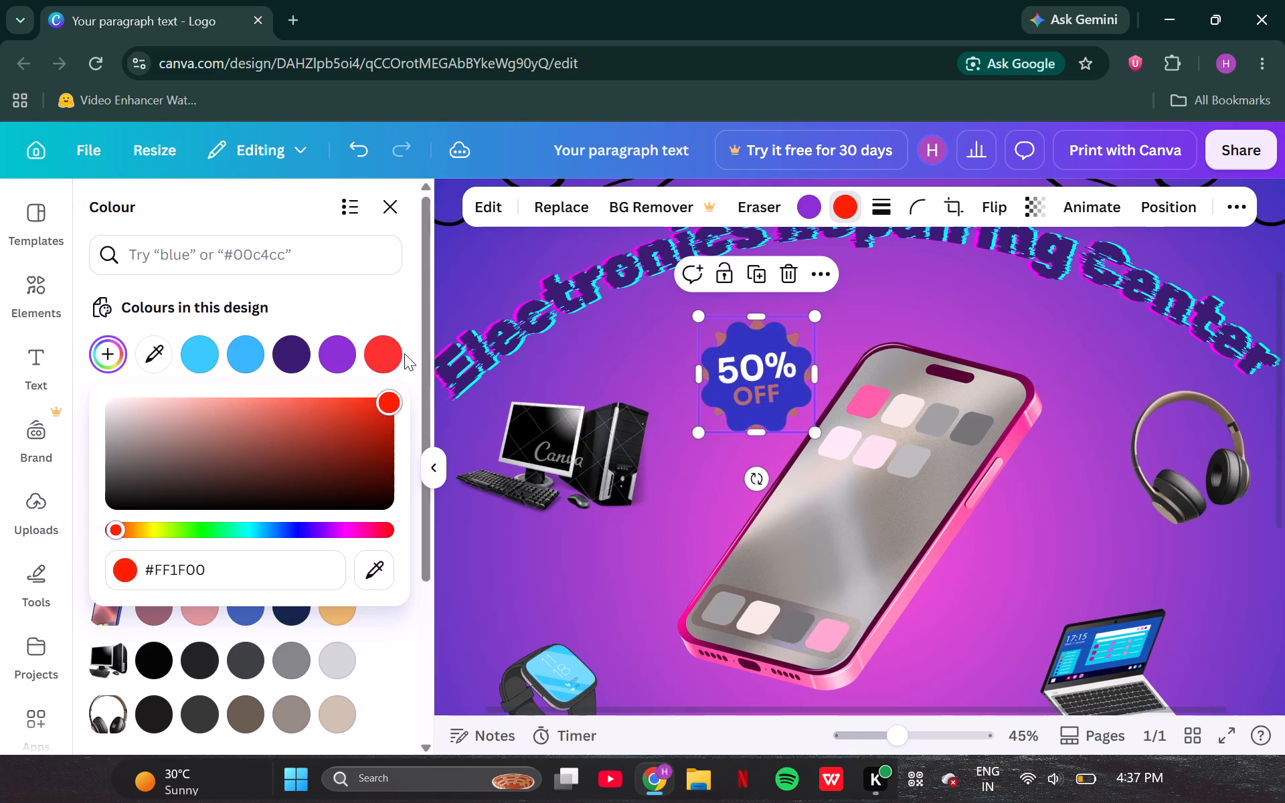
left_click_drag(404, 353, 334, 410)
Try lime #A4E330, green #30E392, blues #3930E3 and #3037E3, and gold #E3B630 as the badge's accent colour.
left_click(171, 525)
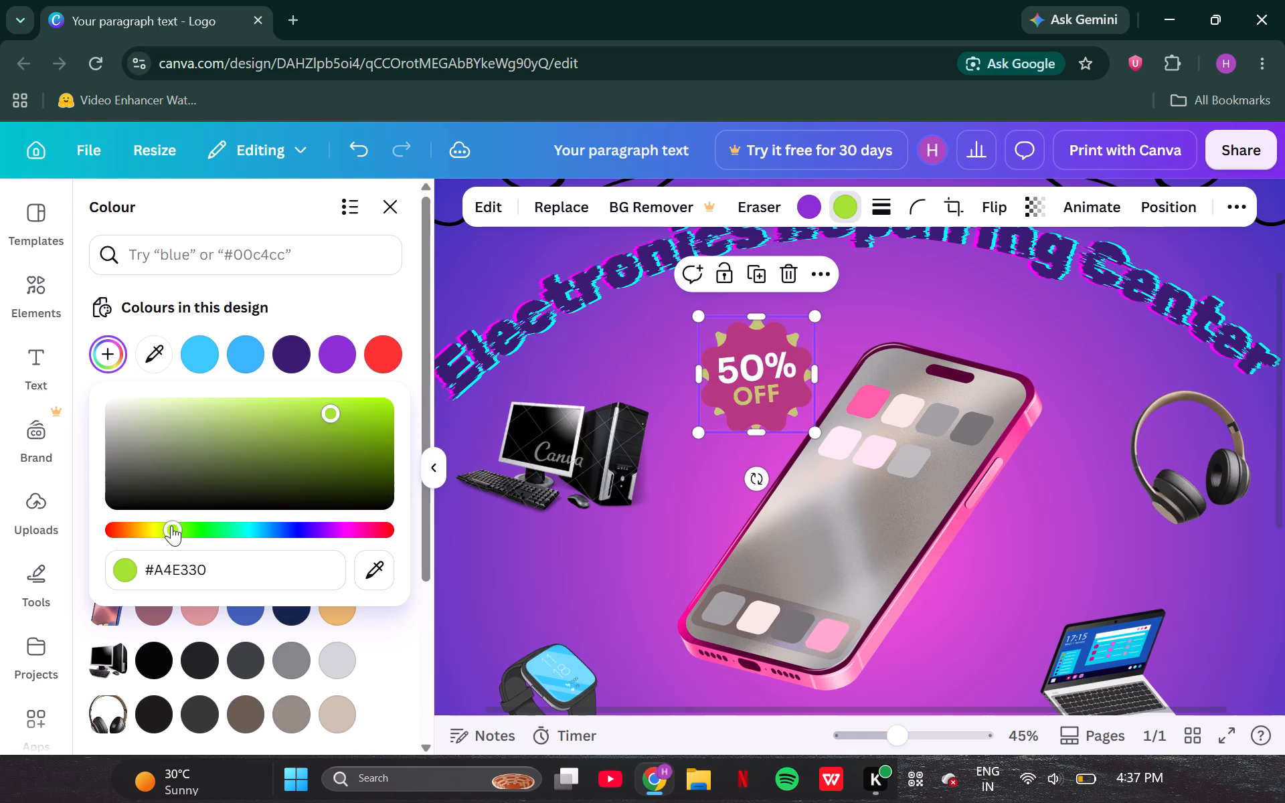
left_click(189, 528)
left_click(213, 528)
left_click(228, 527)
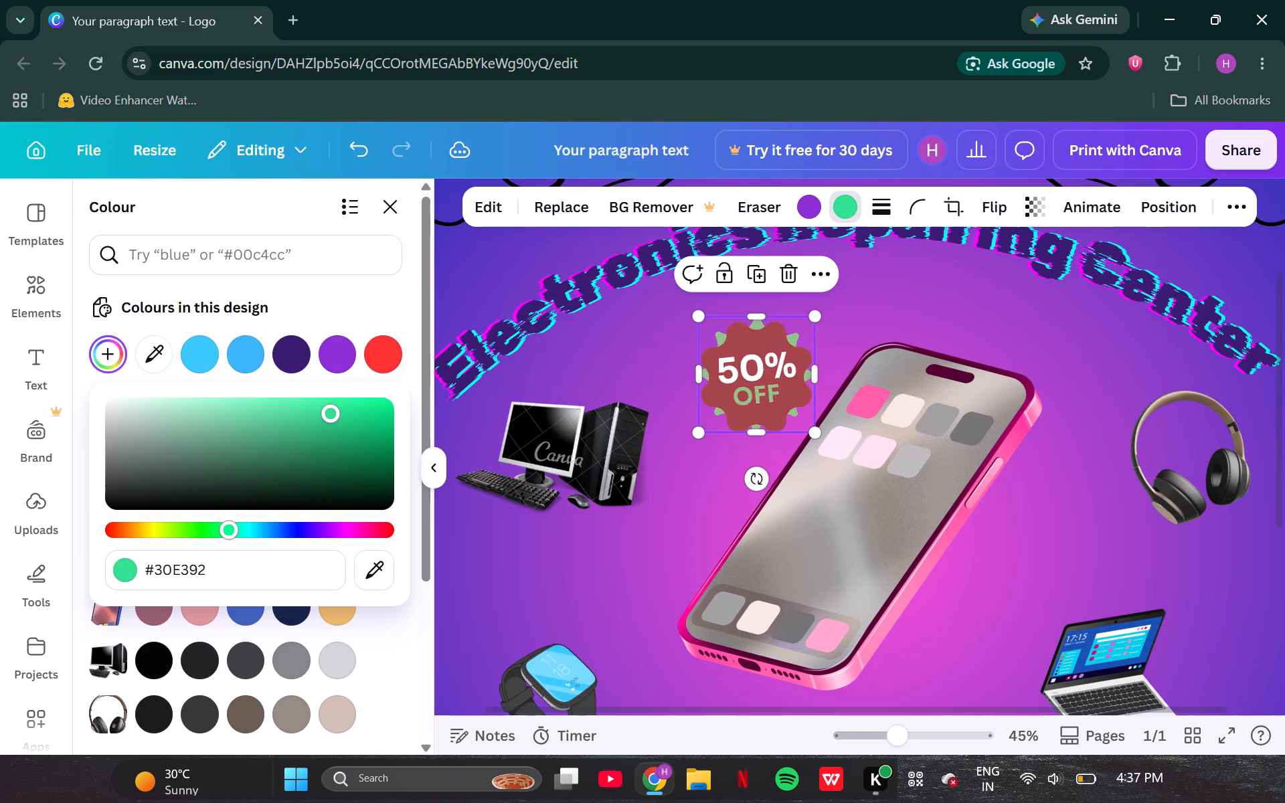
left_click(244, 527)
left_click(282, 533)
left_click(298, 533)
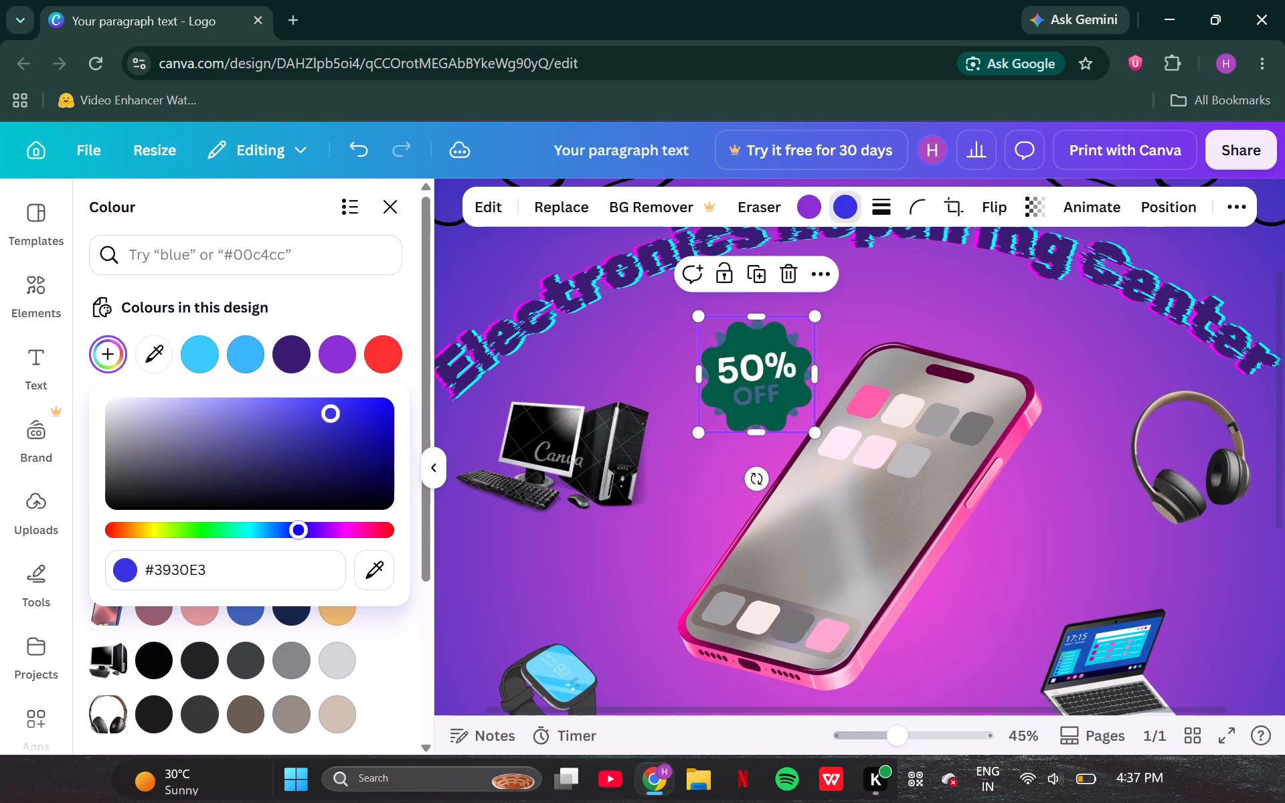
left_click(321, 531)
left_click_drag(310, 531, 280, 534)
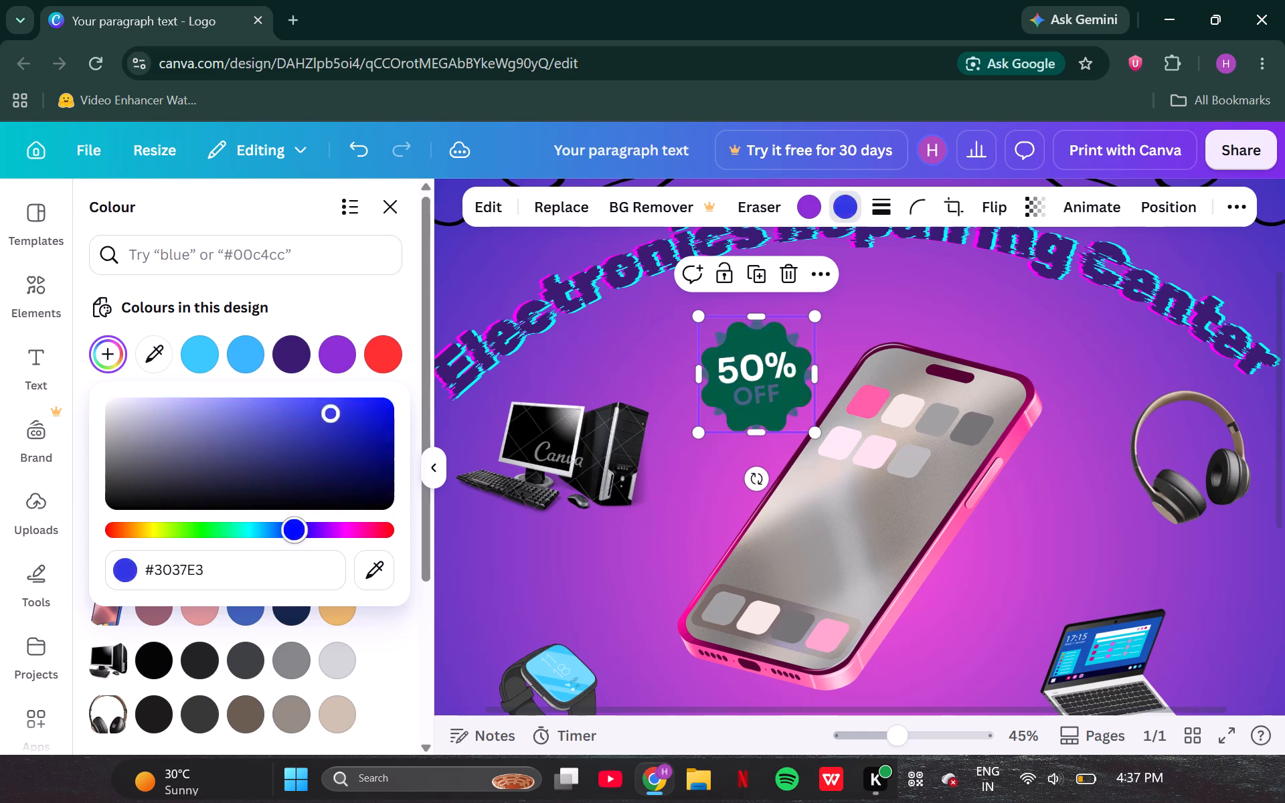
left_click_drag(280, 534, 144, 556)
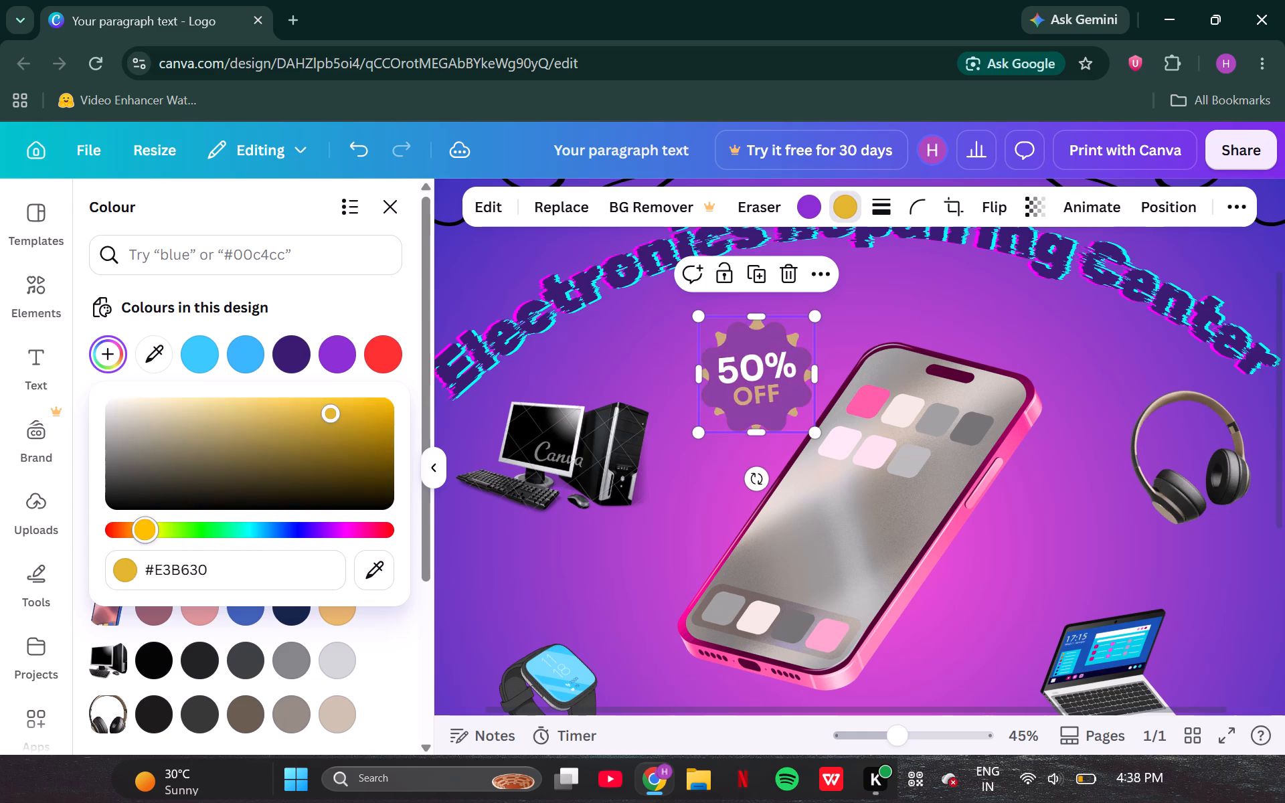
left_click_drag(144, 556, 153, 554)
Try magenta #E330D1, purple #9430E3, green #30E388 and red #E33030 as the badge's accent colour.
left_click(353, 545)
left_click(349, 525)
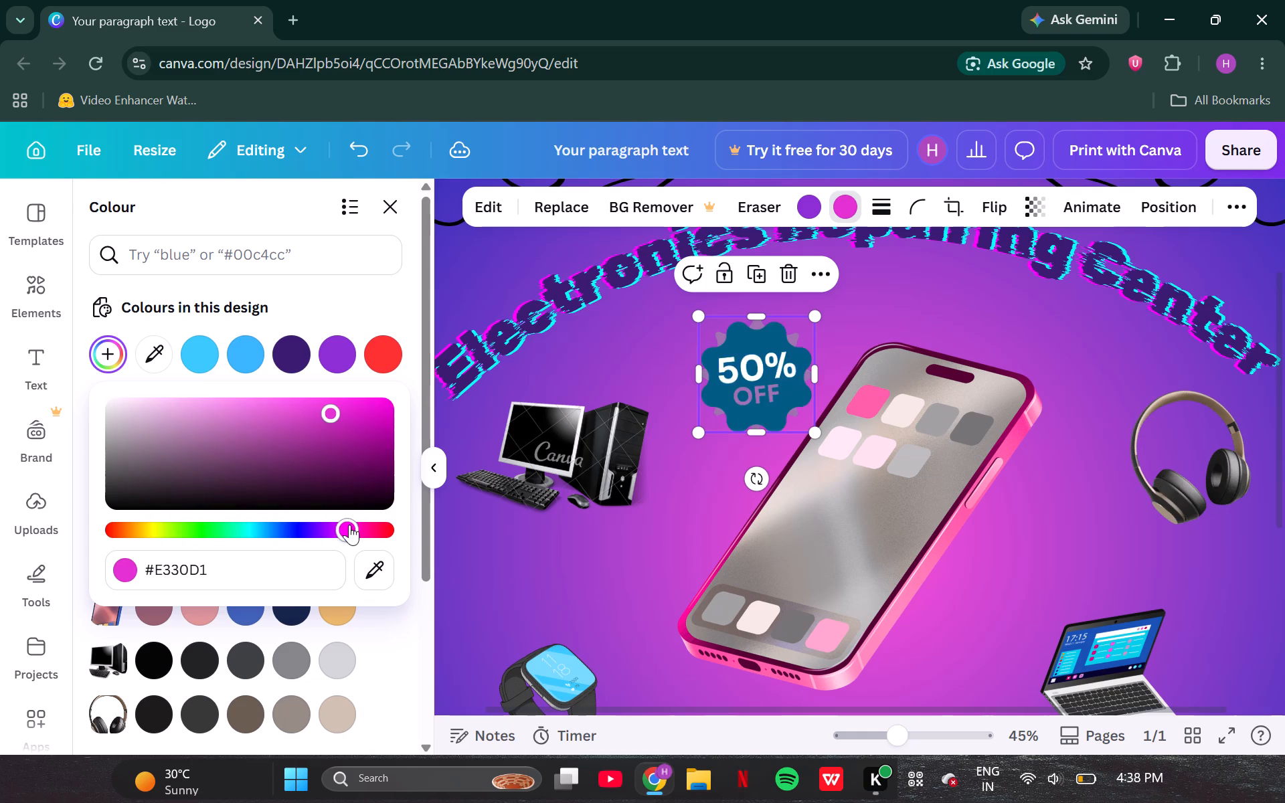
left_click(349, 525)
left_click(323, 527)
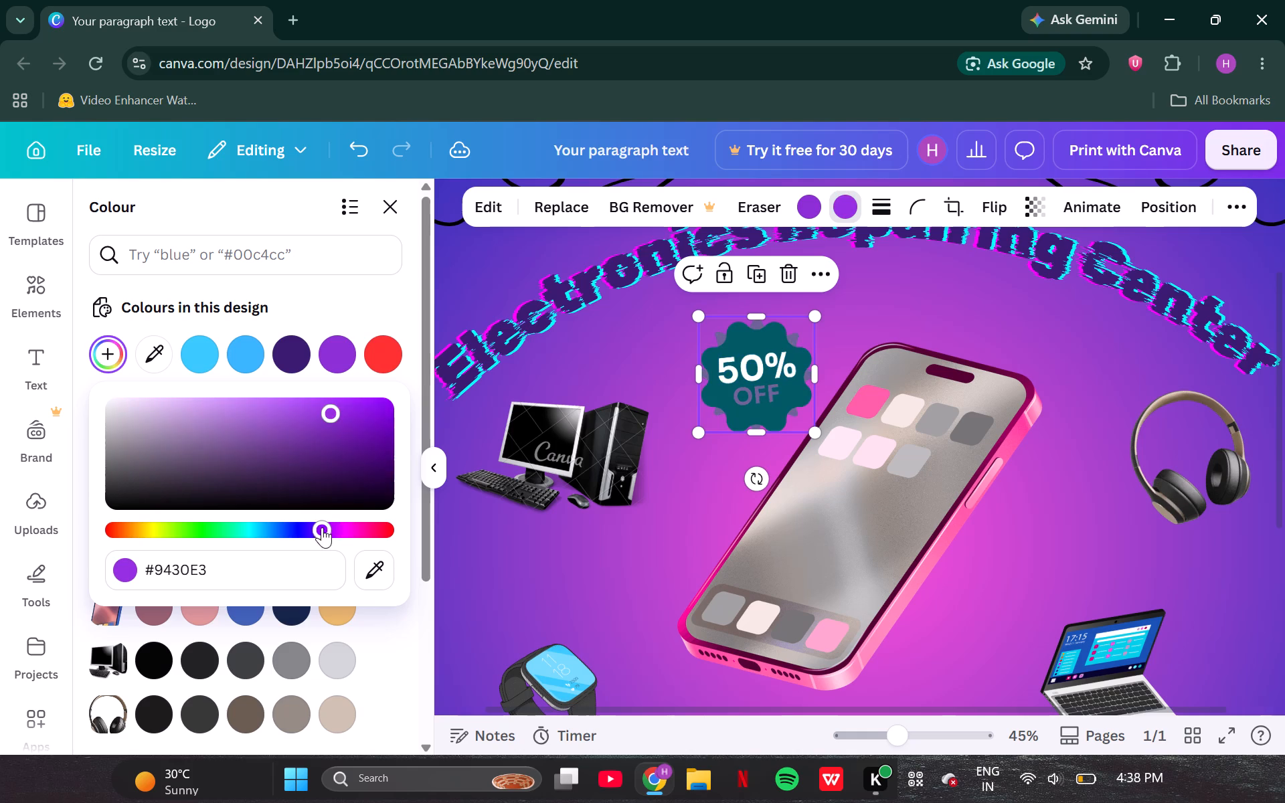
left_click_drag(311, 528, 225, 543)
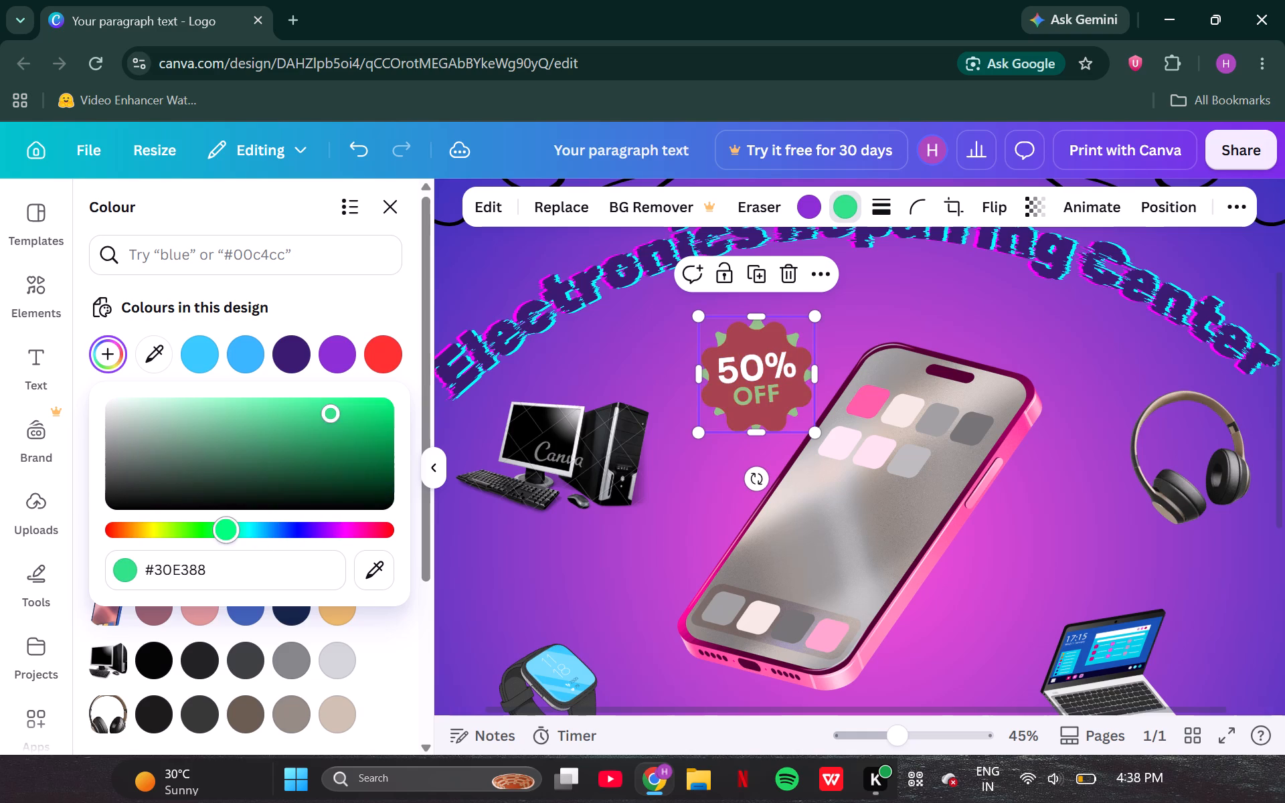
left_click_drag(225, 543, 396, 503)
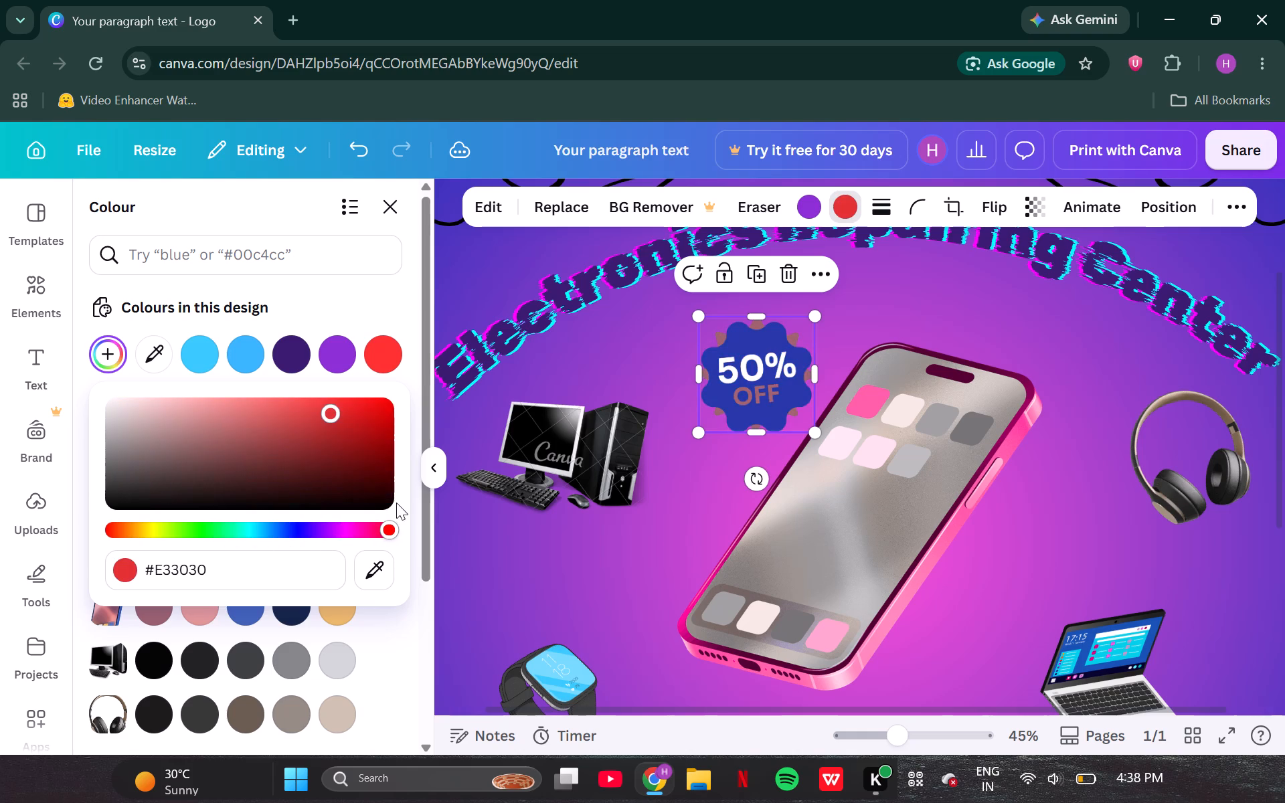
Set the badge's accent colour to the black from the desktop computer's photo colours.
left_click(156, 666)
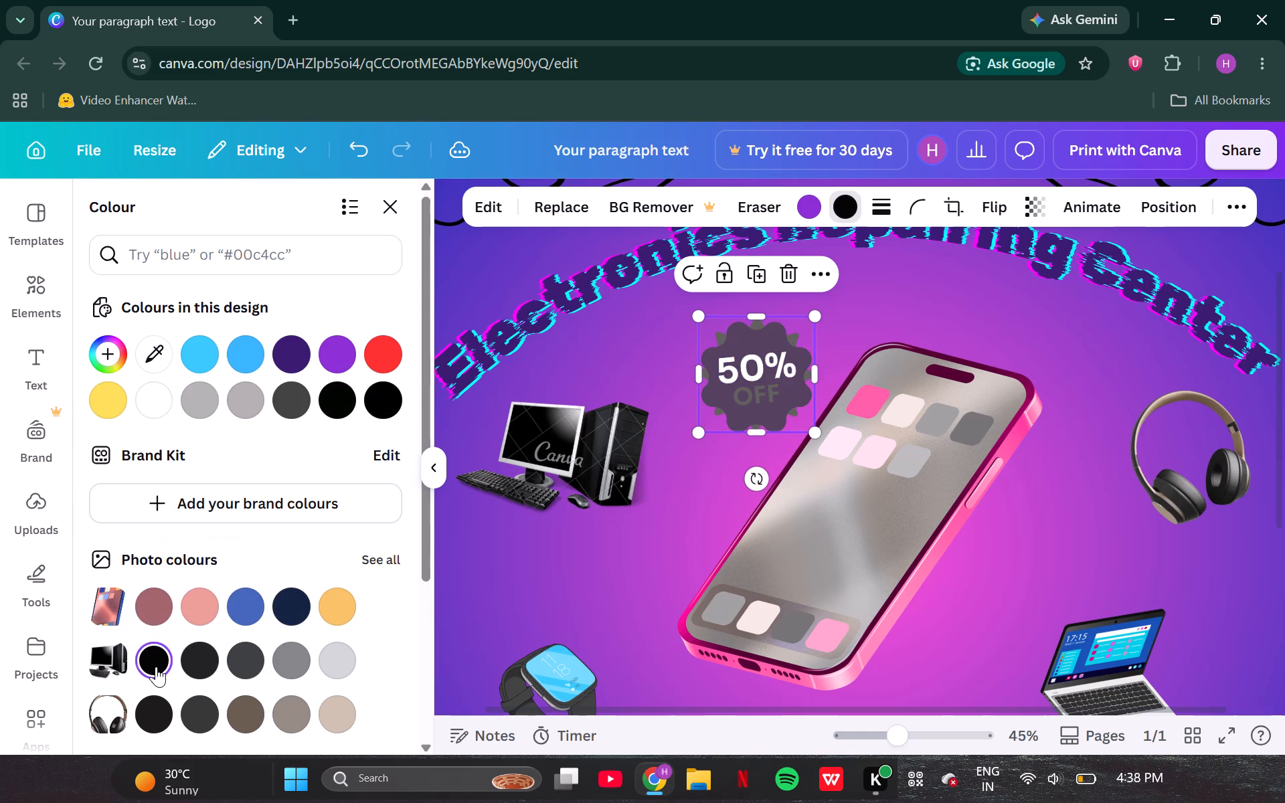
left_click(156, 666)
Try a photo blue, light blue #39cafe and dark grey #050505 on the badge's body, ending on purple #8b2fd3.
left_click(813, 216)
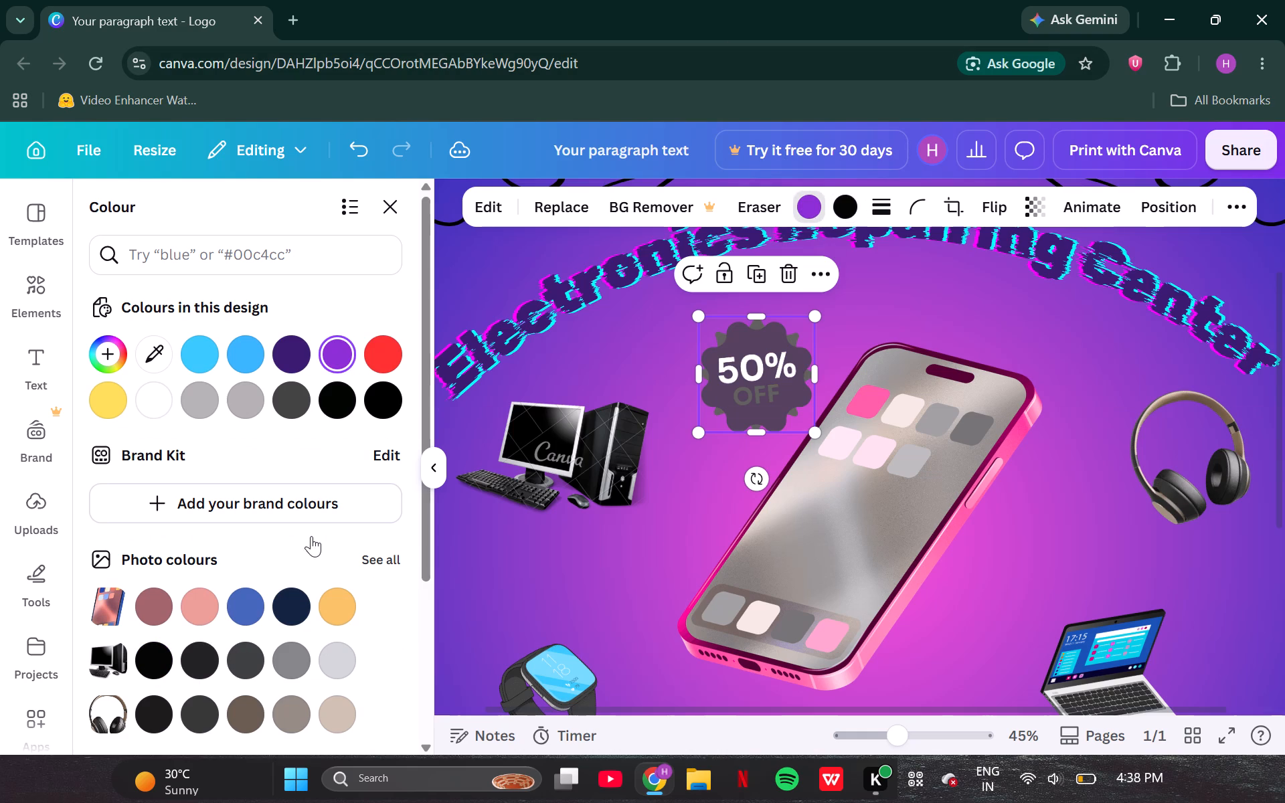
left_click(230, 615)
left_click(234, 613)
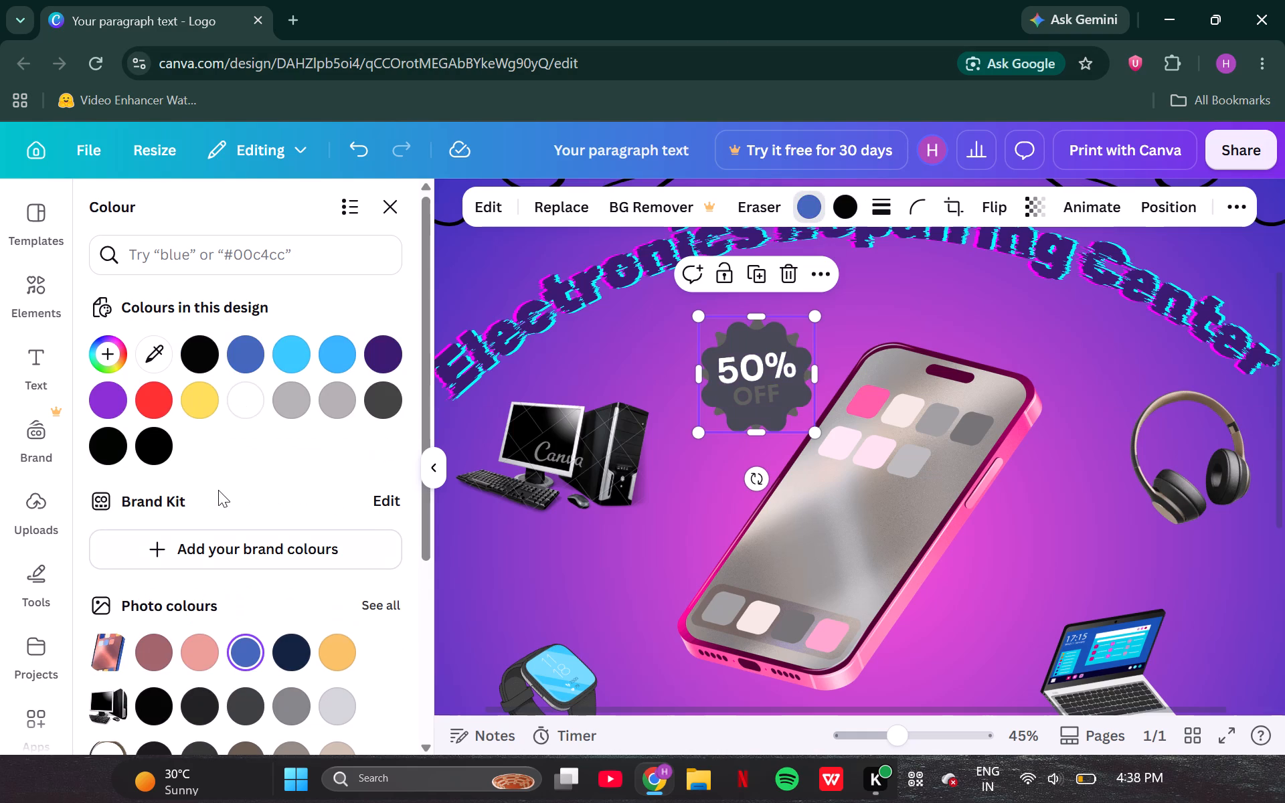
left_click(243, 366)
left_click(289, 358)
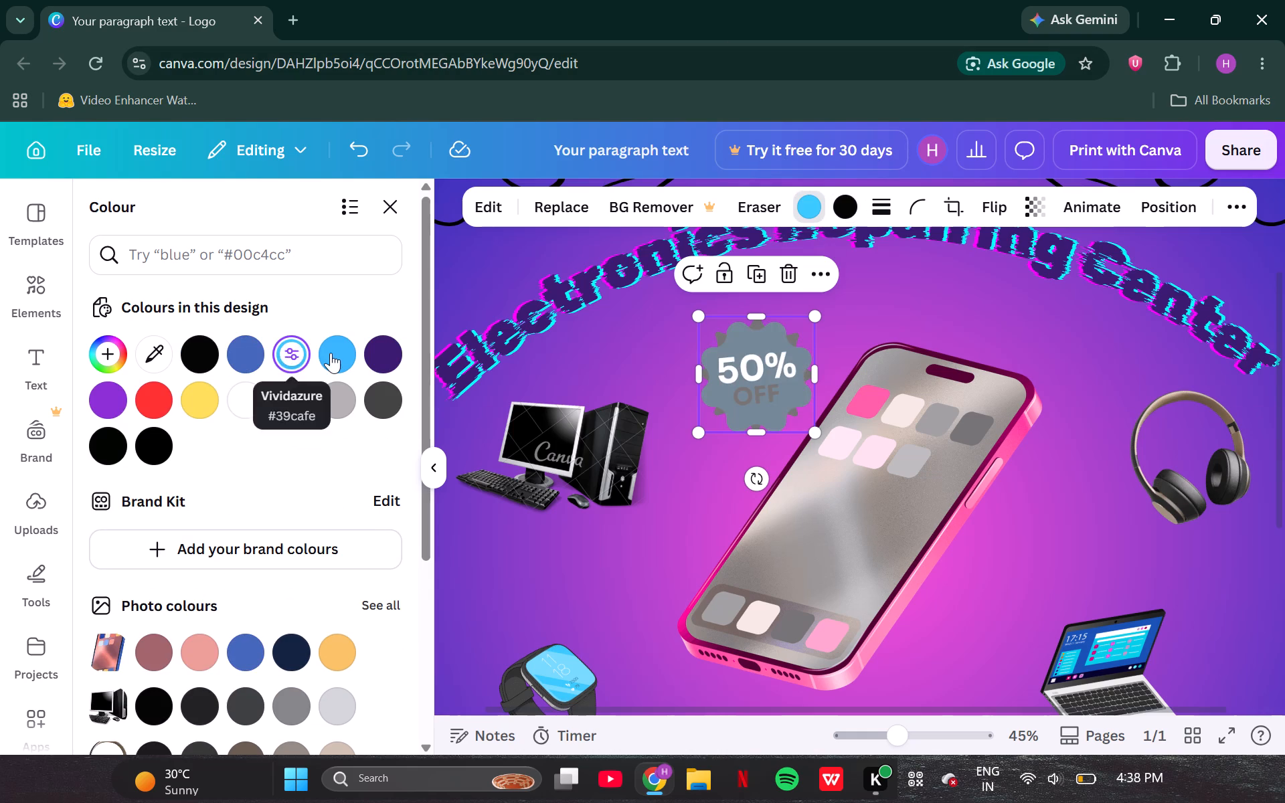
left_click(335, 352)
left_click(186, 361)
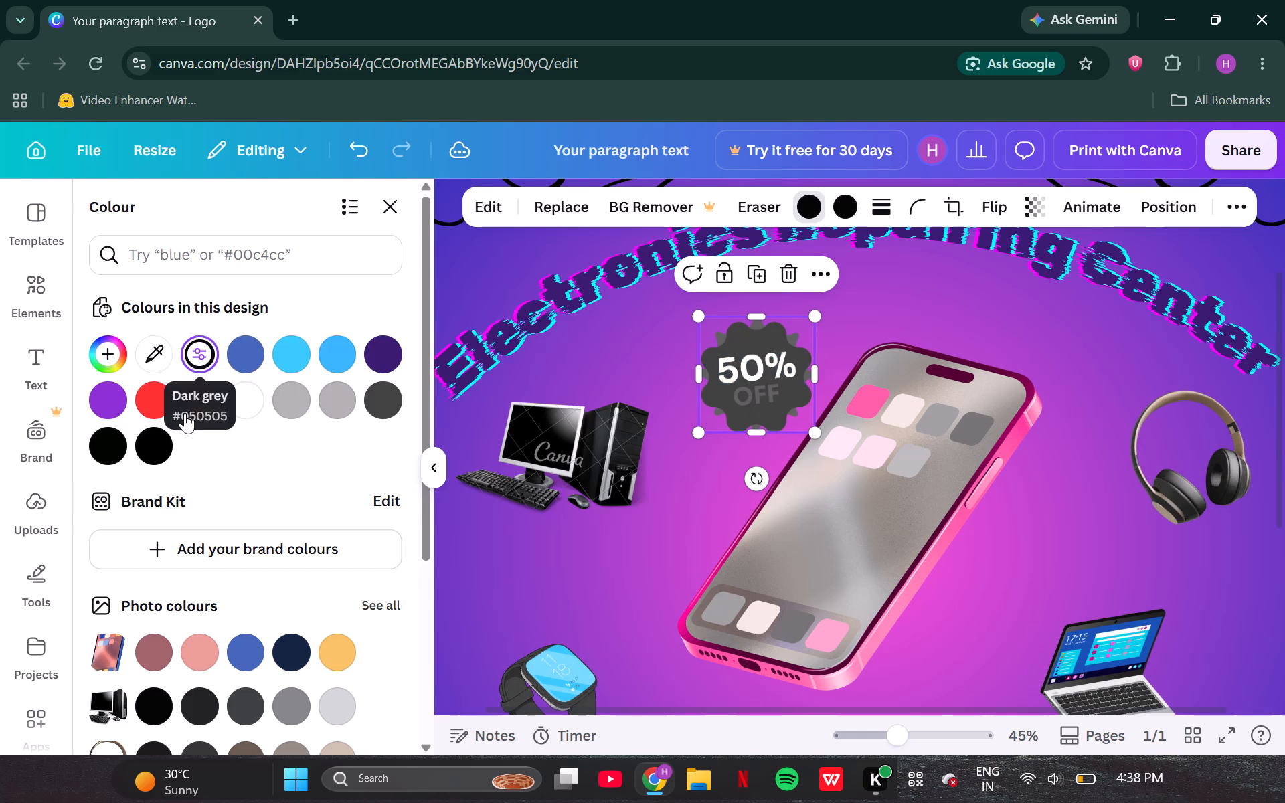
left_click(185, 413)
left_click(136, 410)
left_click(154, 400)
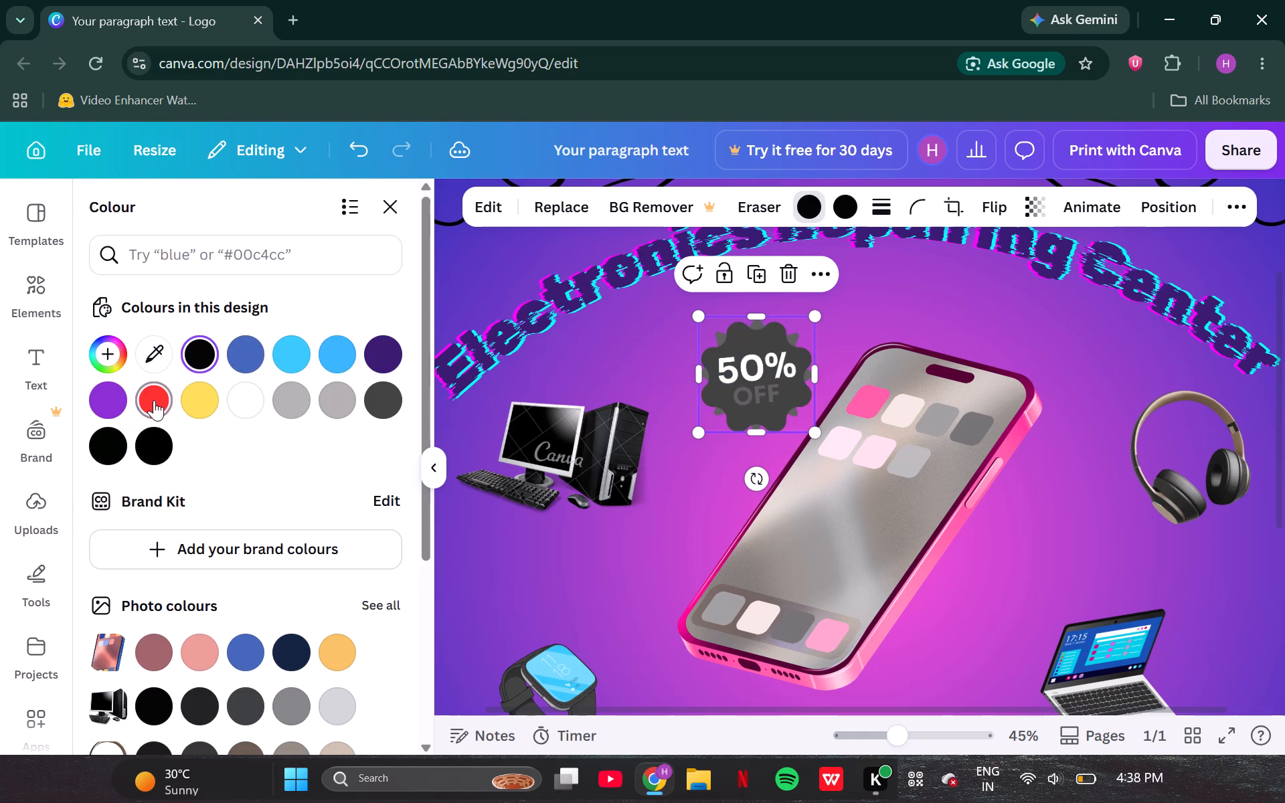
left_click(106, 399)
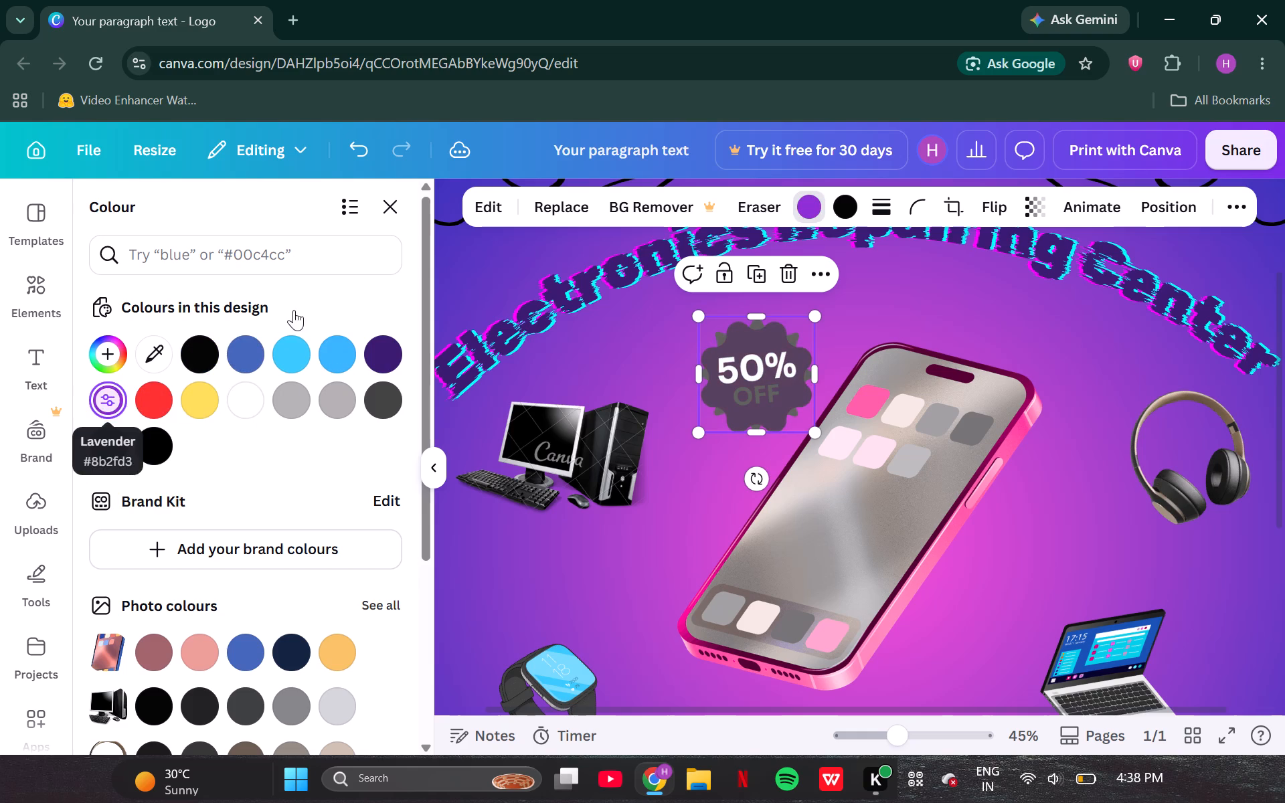
Try light blue #38b6ff as the badge's accent colour, ending on the medium blue among the design's colours.
left_click(844, 203)
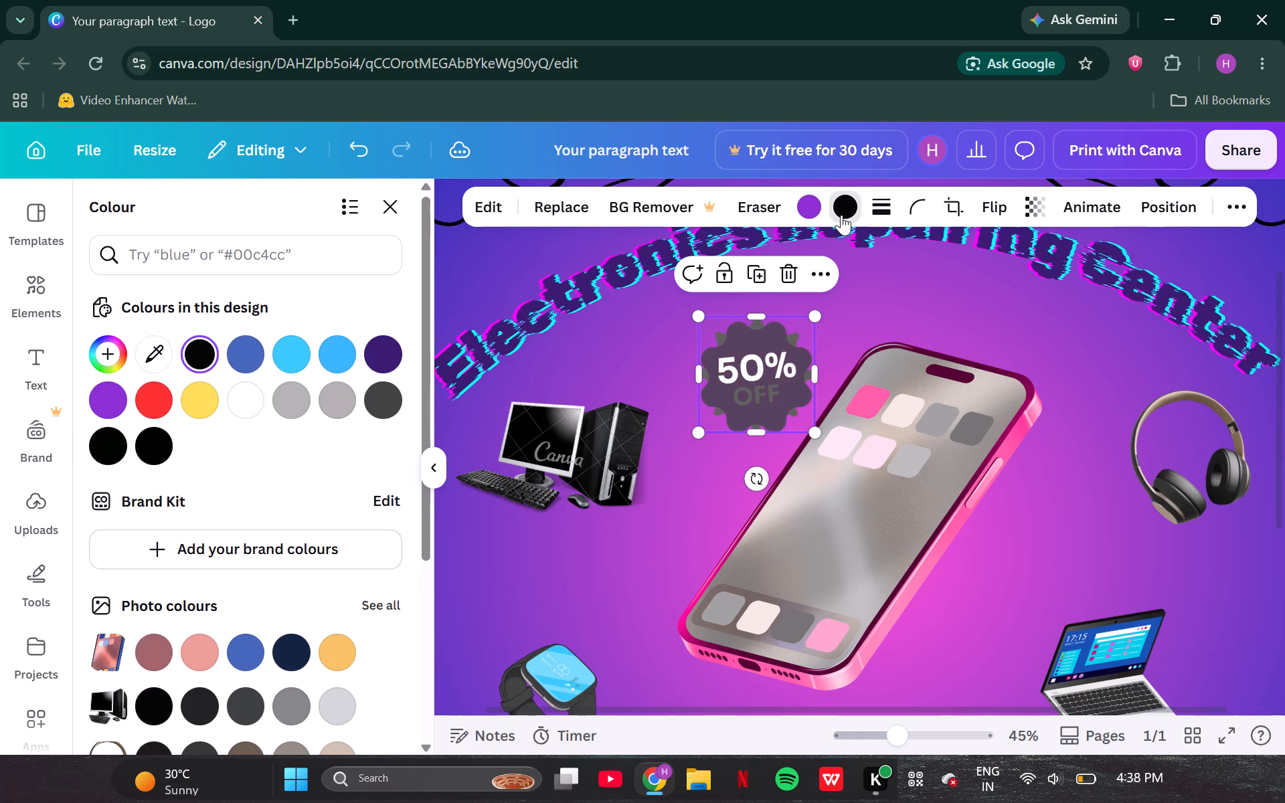
left_click(841, 215)
left_click(844, 214)
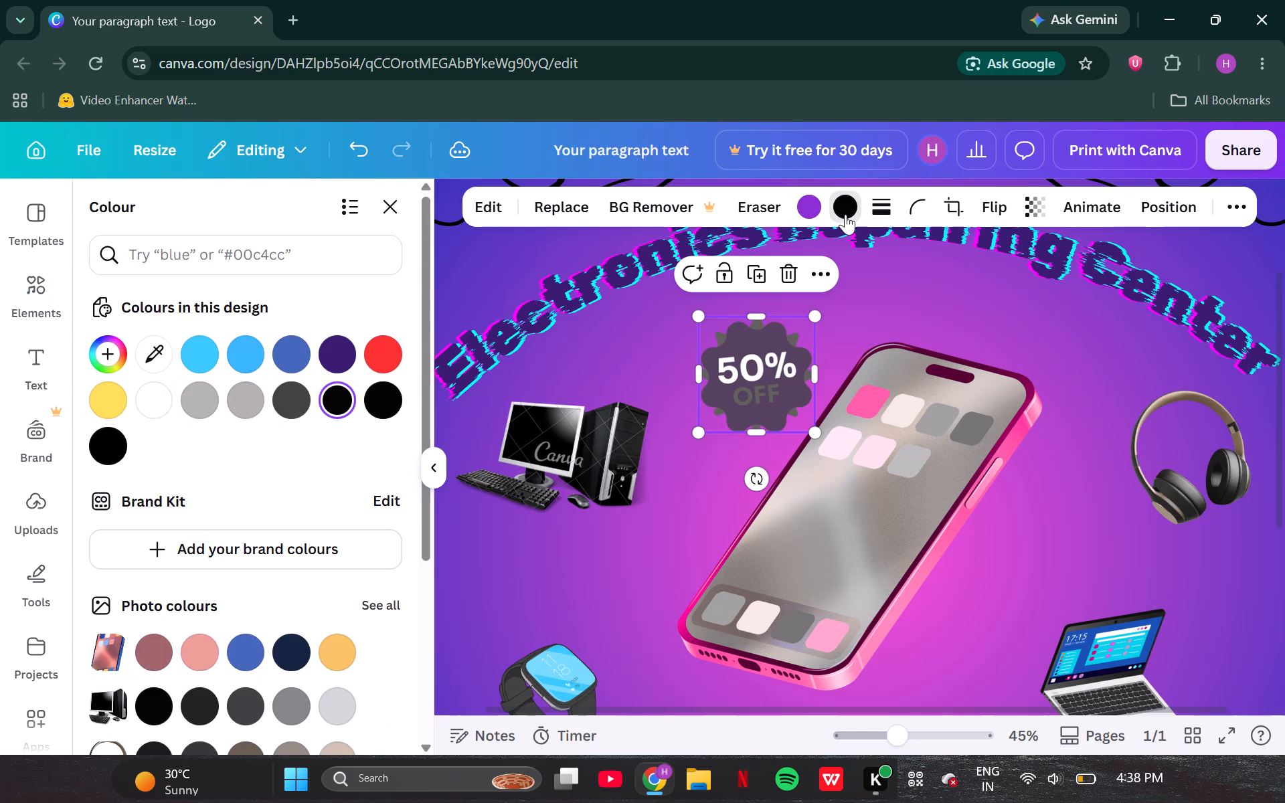
left_click(255, 361)
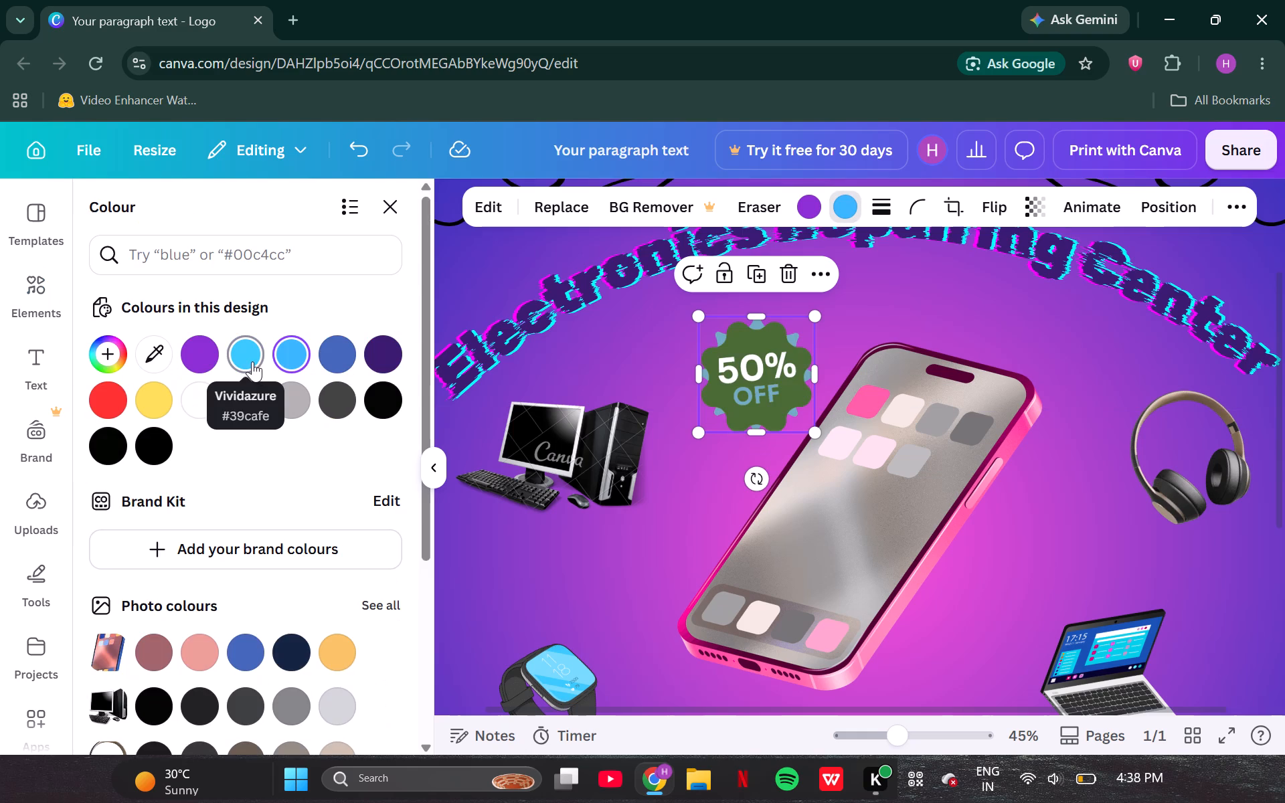
left_click(196, 357)
left_click(319, 353)
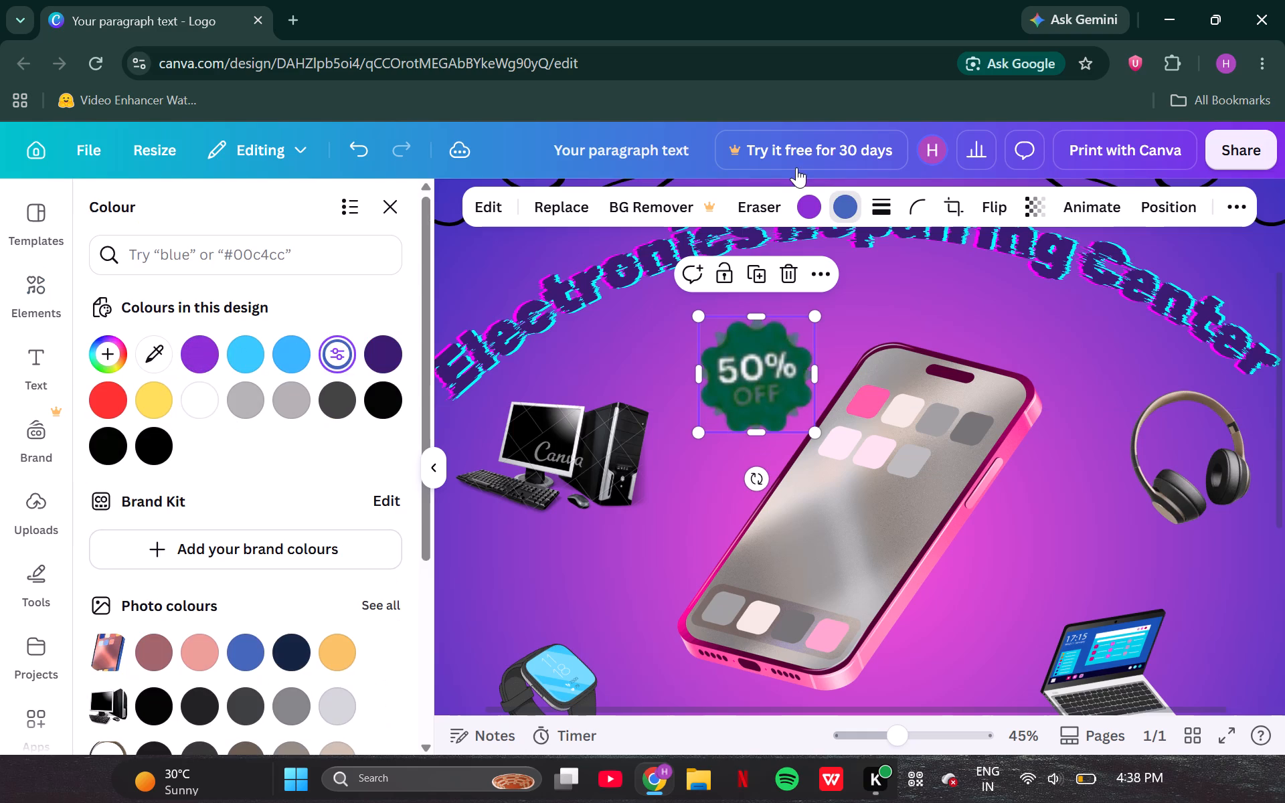
Set the body of the 50% OFF badge to light grey #b3b1b2 from the design's colours.
left_click(806, 207)
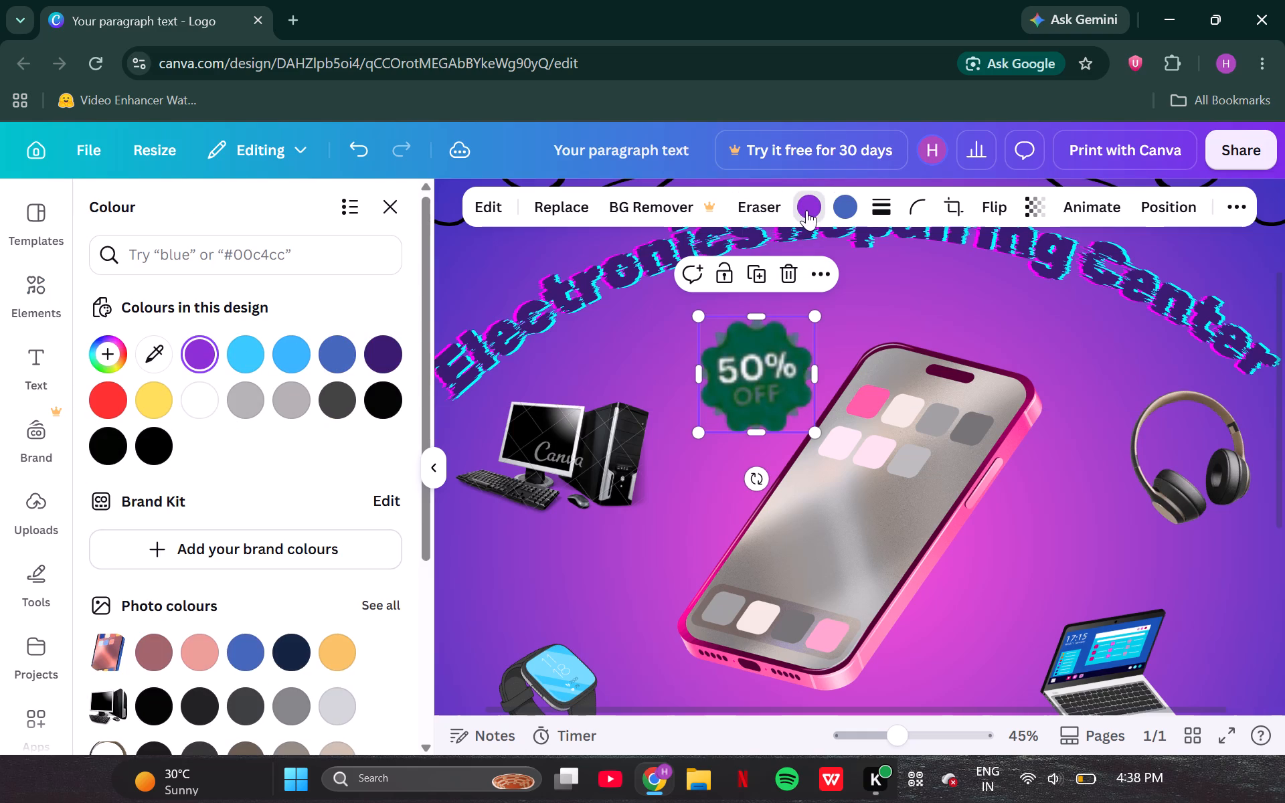
left_click(806, 211)
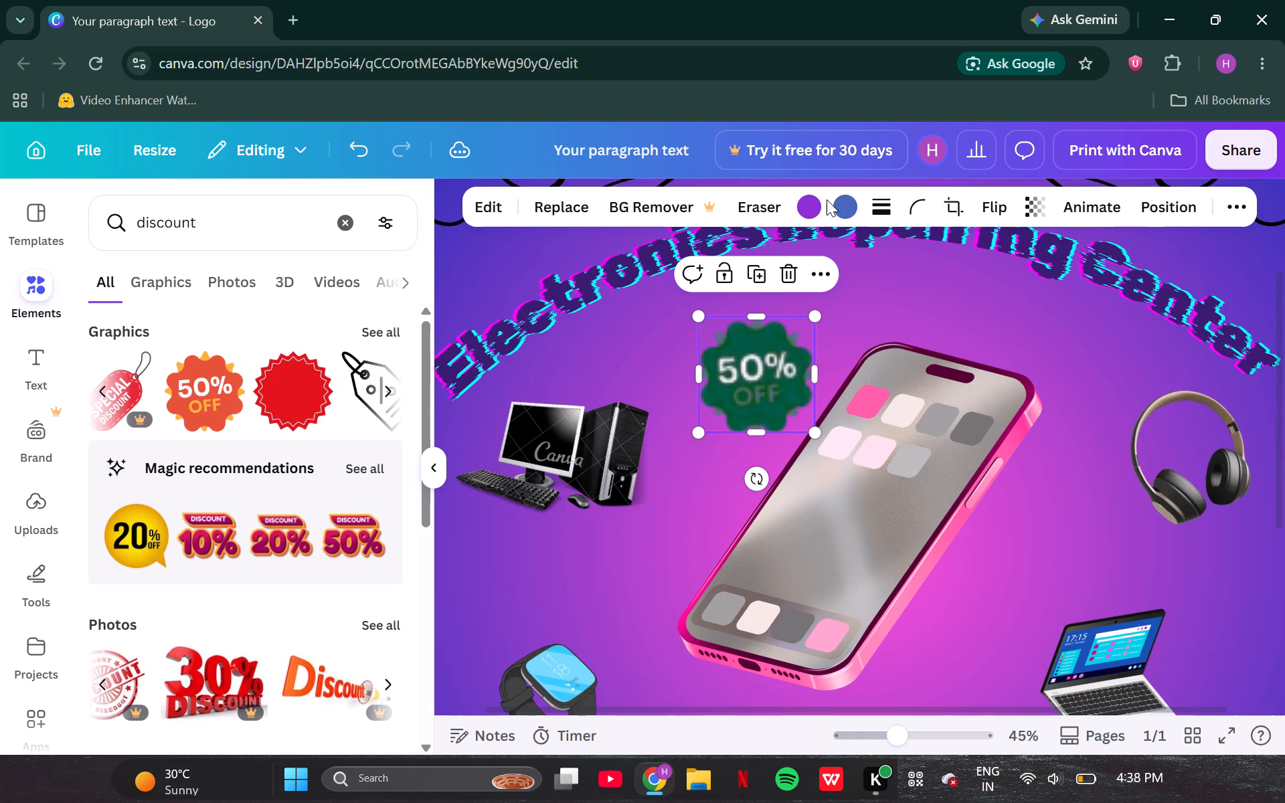
left_click(825, 199)
left_click(806, 209)
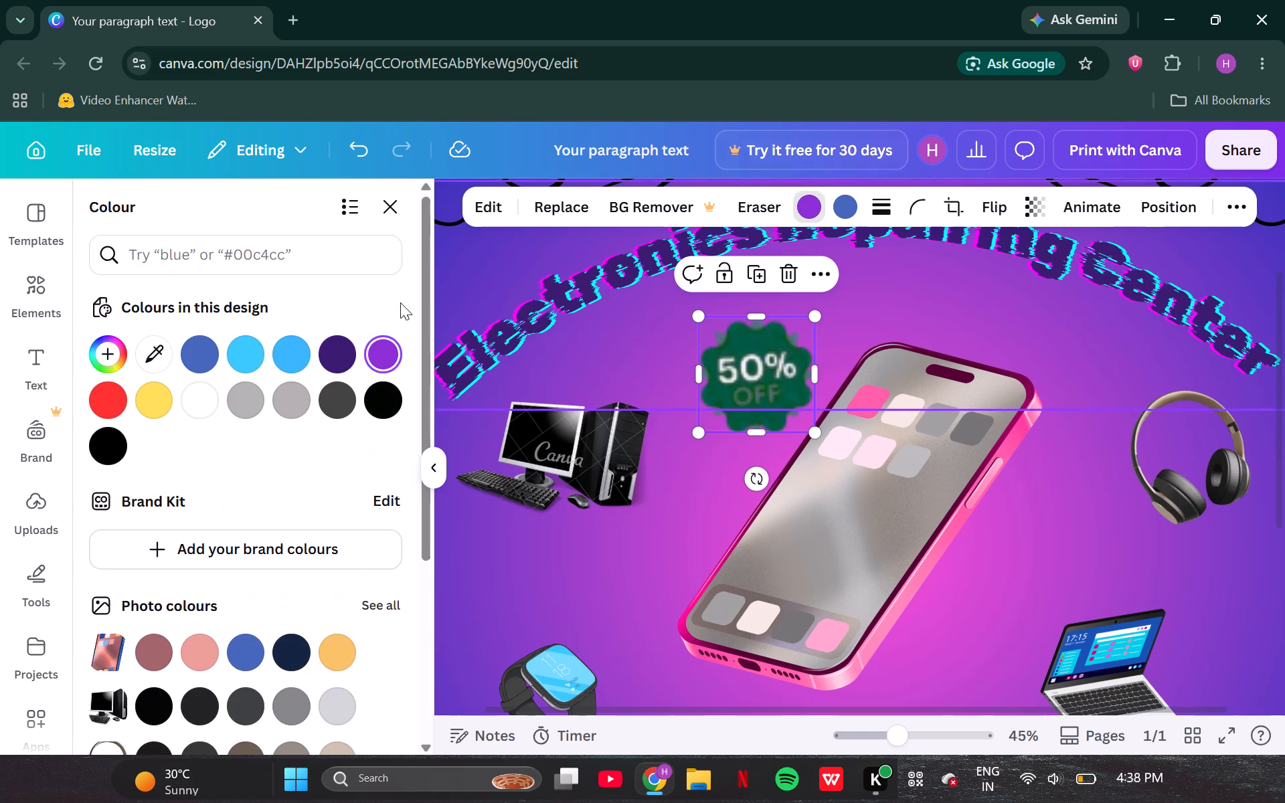
left_click(280, 411)
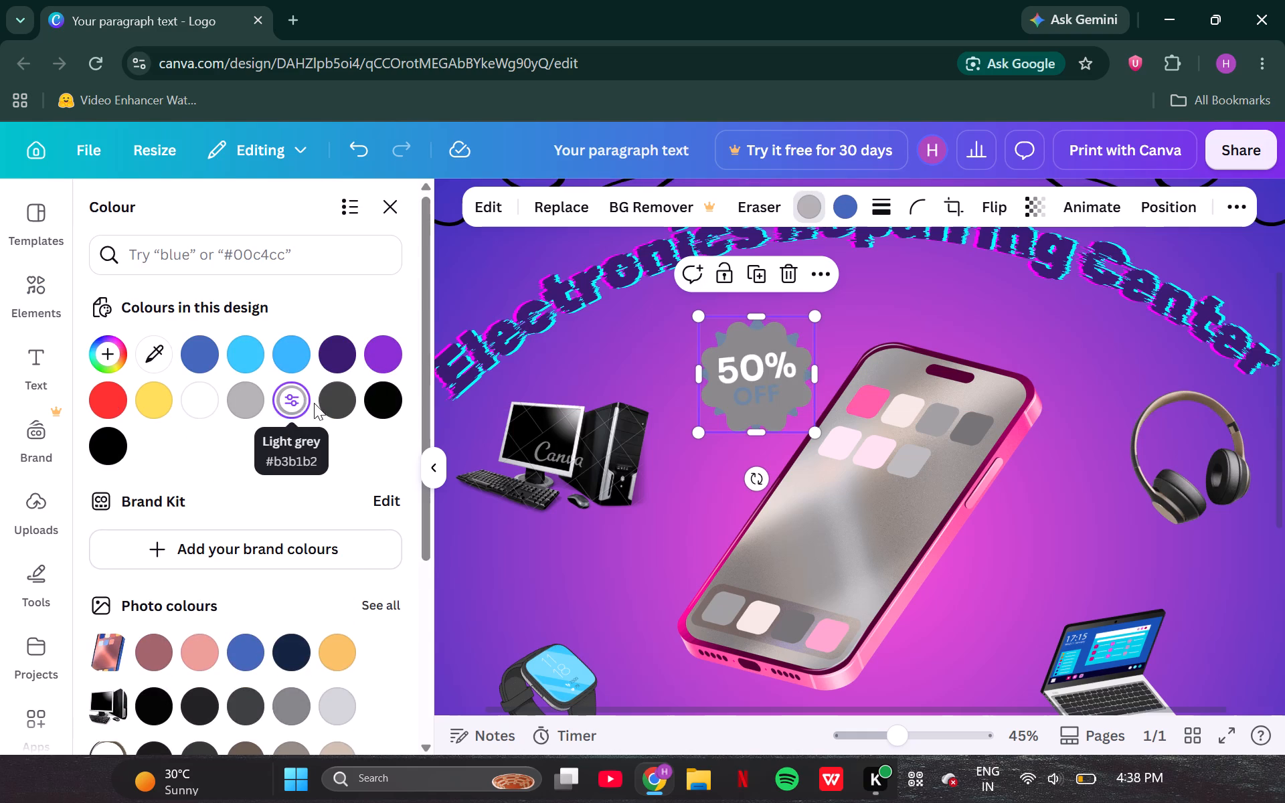
Try dark grey and dark purple #3b1b72 on the body of the 50% OFF badge, ending on yellow from the design's colours.
left_click(329, 401)
left_click(347, 352)
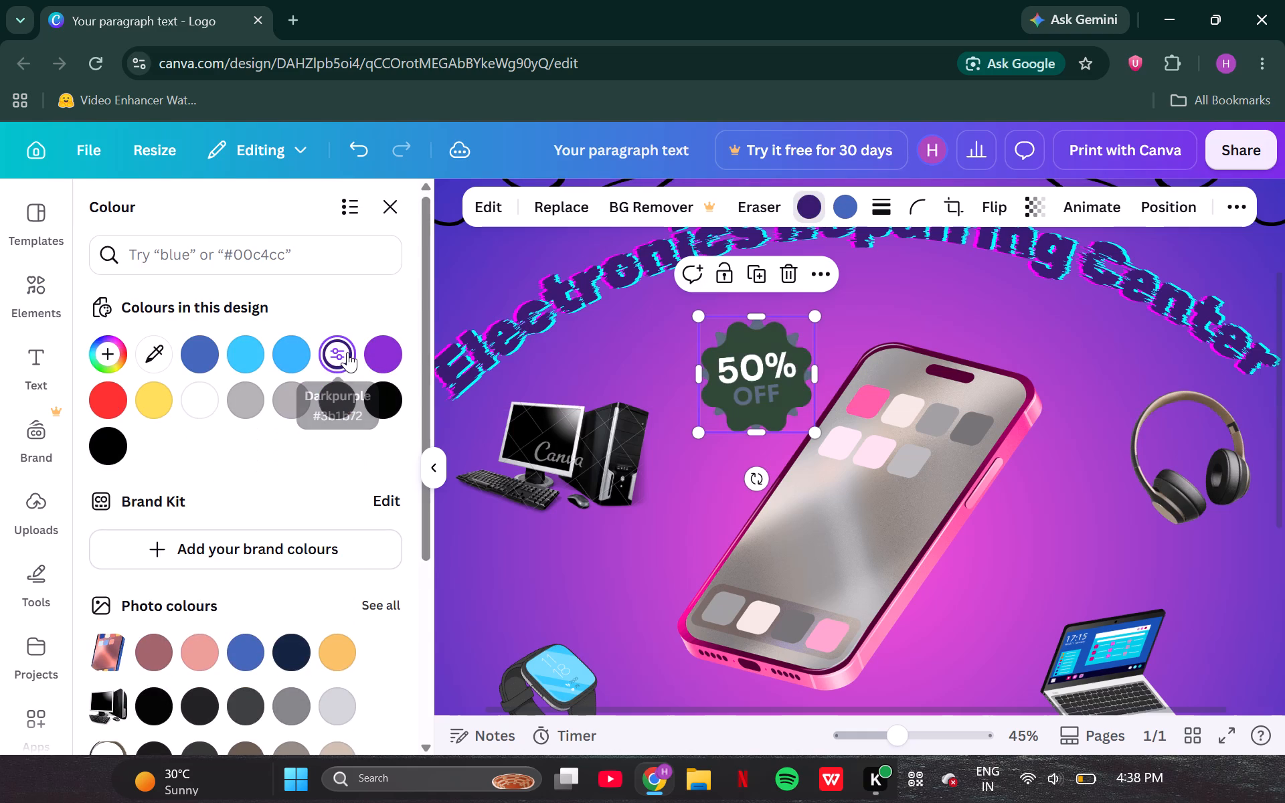
left_click(166, 391)
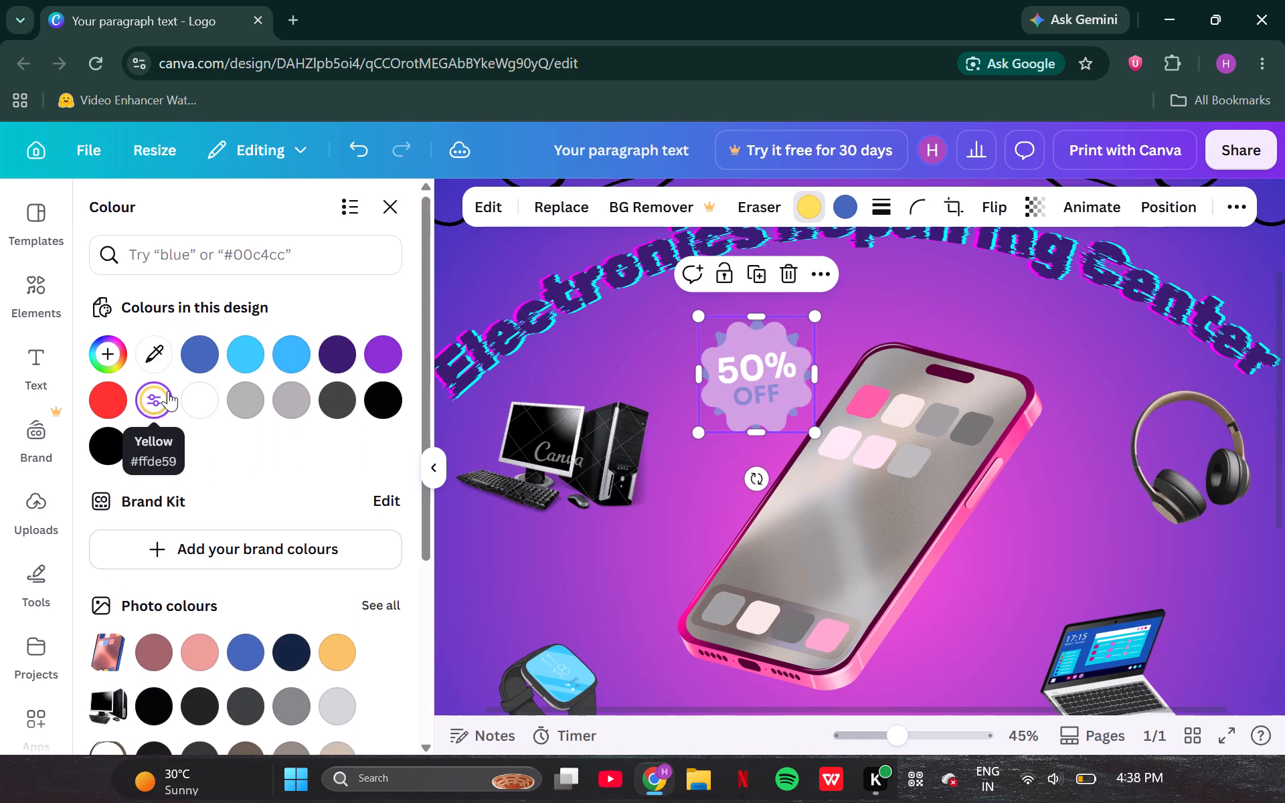
left_click(614, 359)
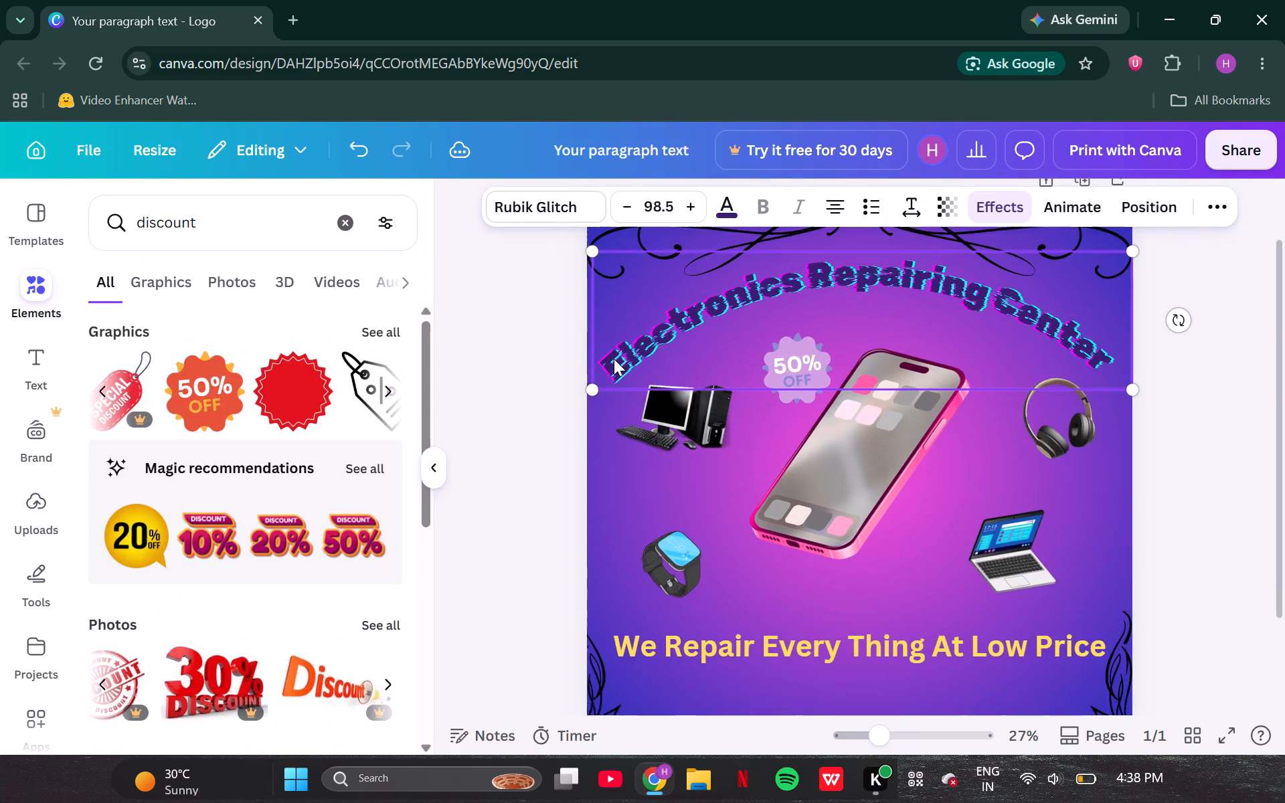
left_click(1190, 480)
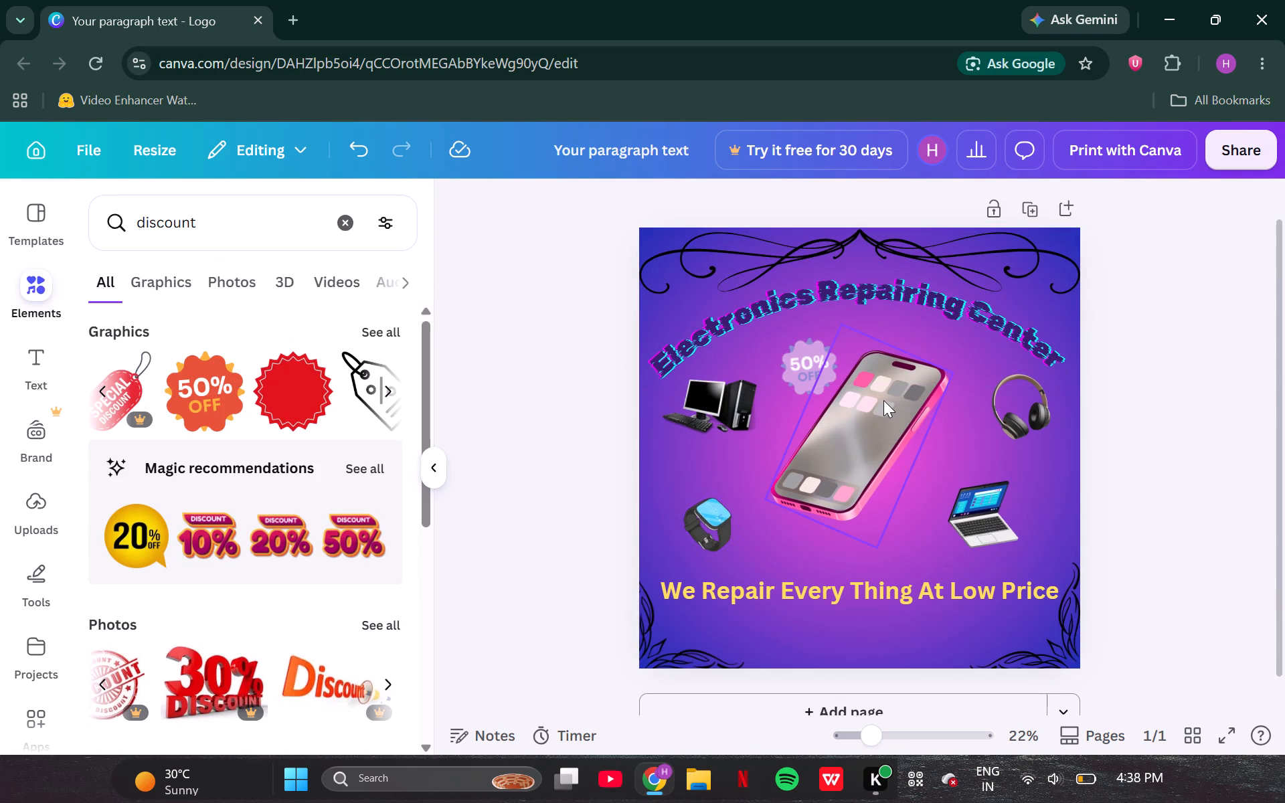
scroll(883, 400, "down", 1)
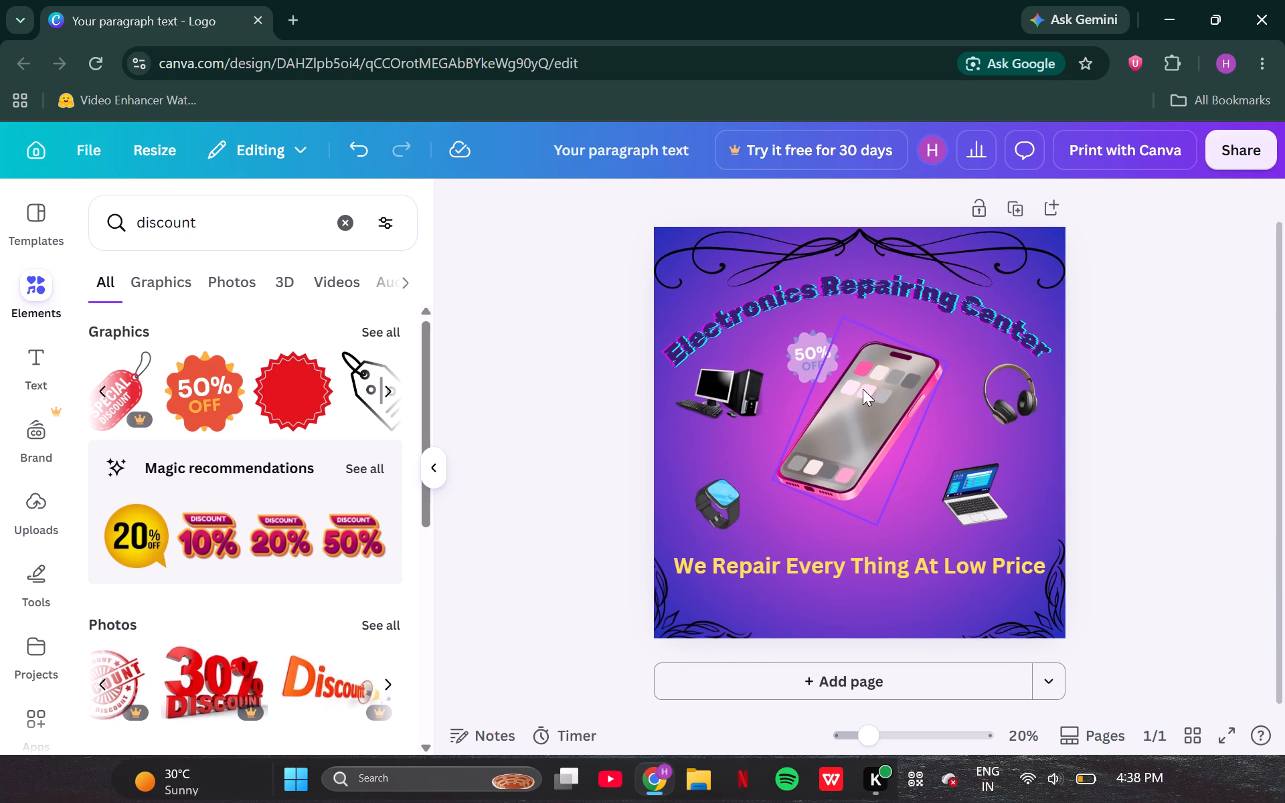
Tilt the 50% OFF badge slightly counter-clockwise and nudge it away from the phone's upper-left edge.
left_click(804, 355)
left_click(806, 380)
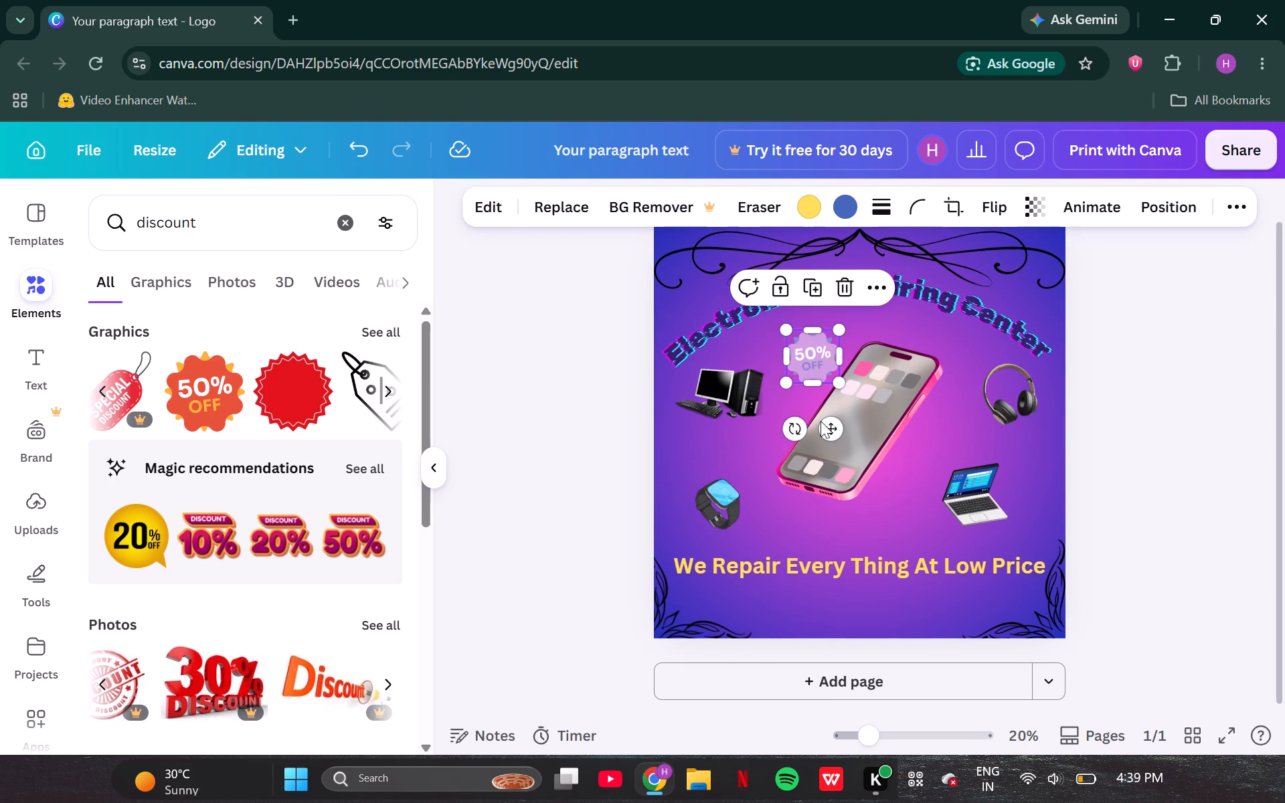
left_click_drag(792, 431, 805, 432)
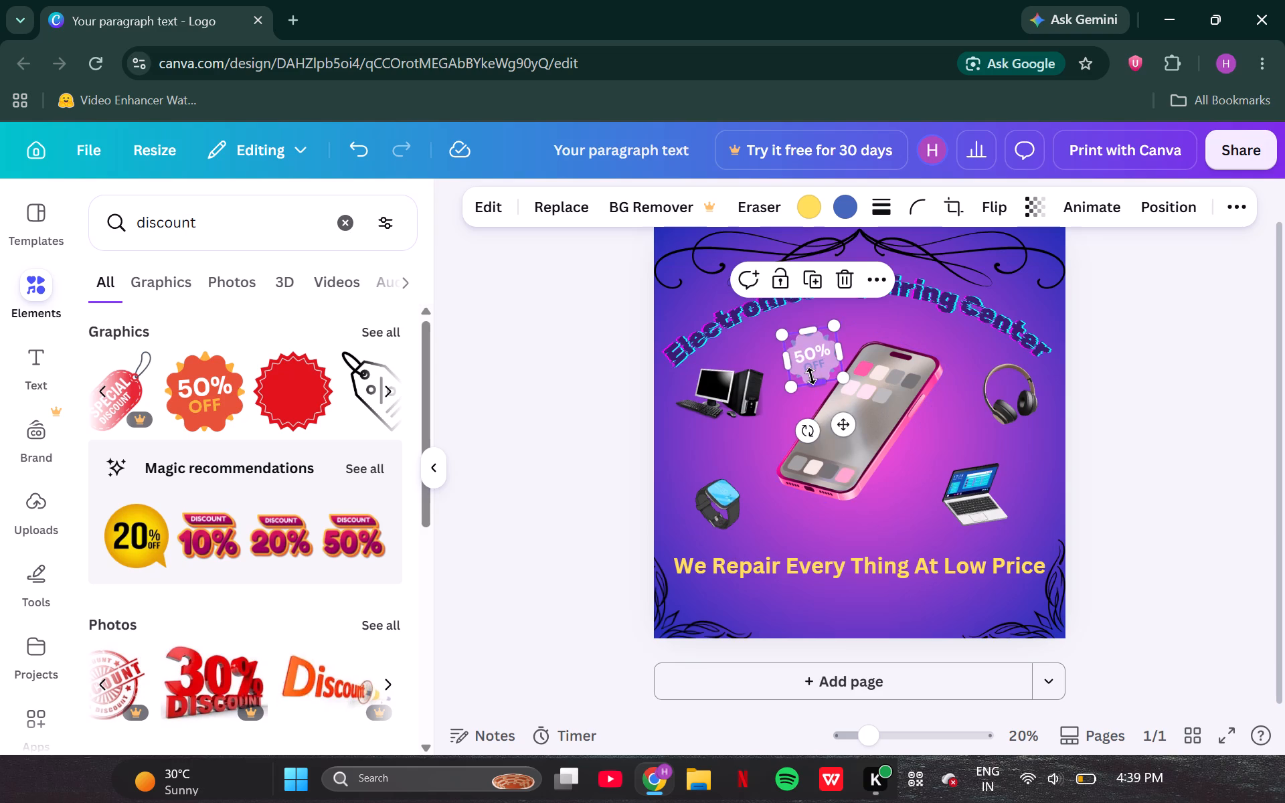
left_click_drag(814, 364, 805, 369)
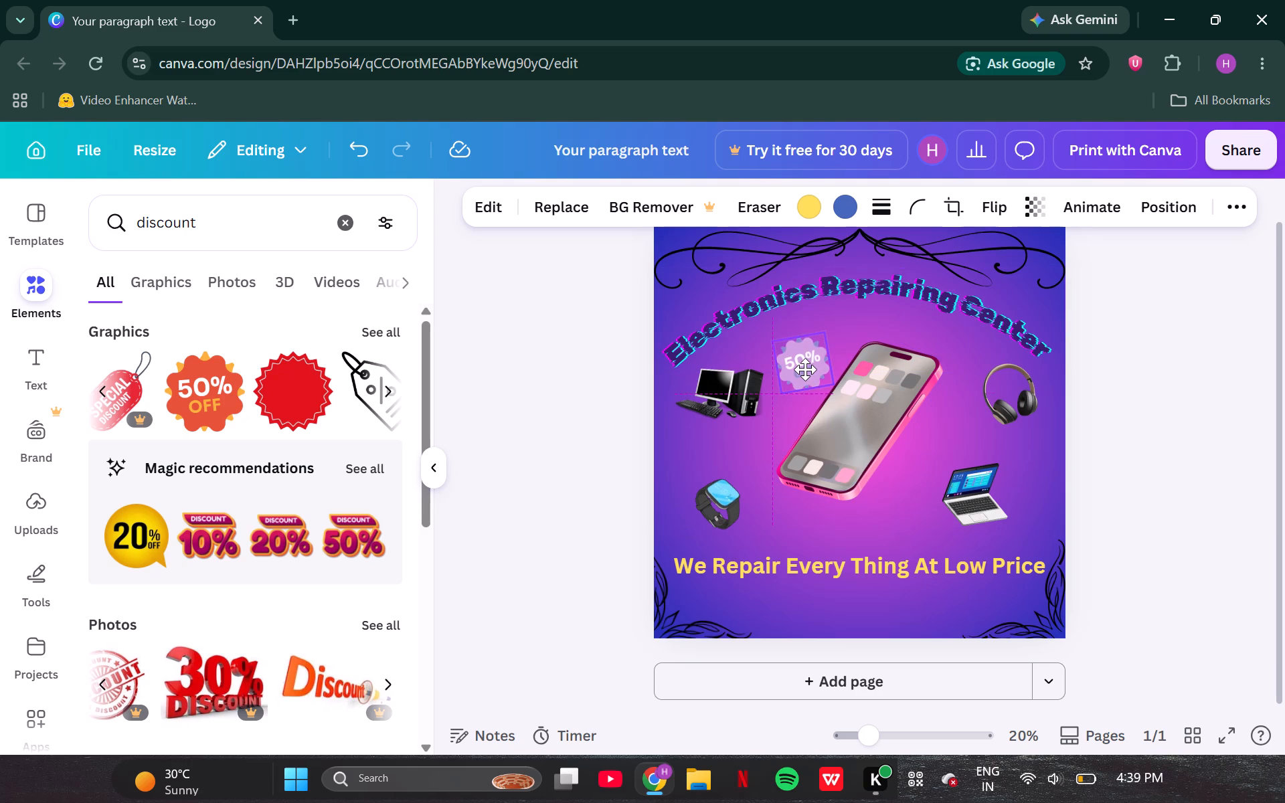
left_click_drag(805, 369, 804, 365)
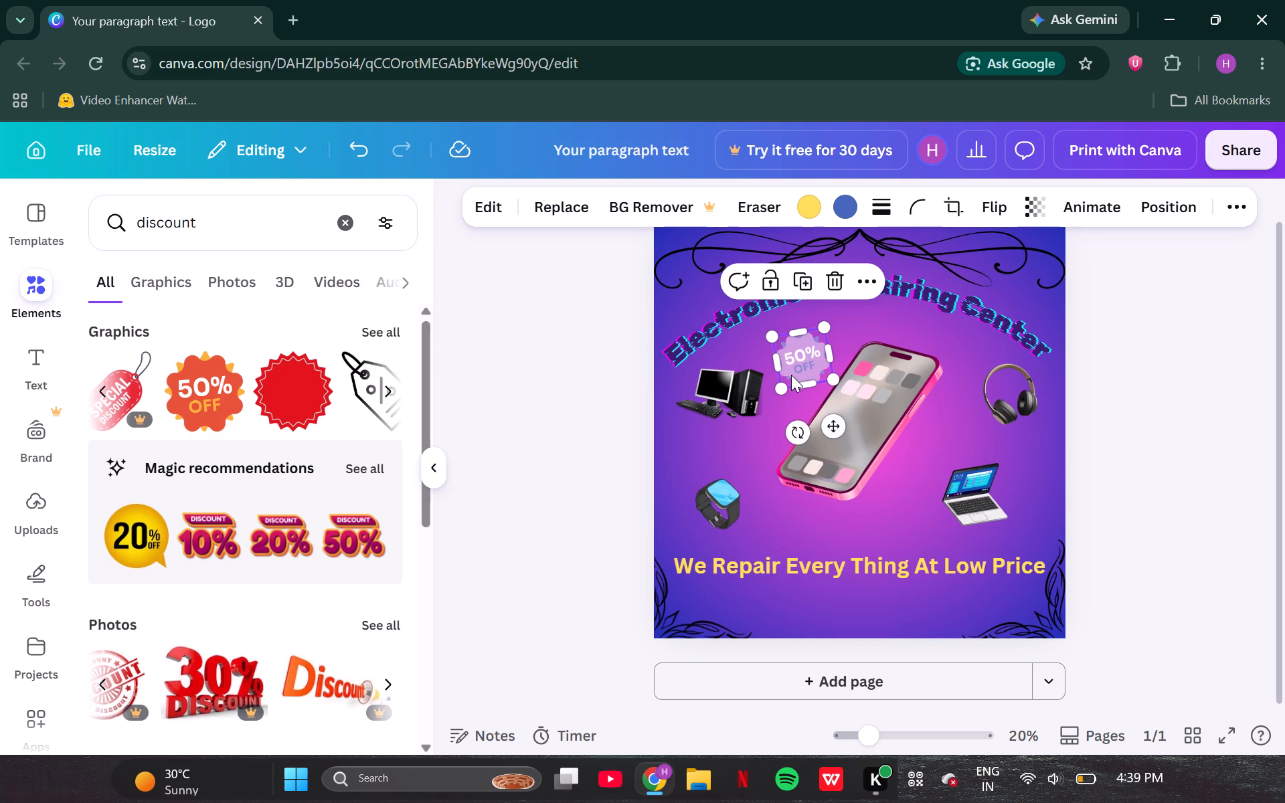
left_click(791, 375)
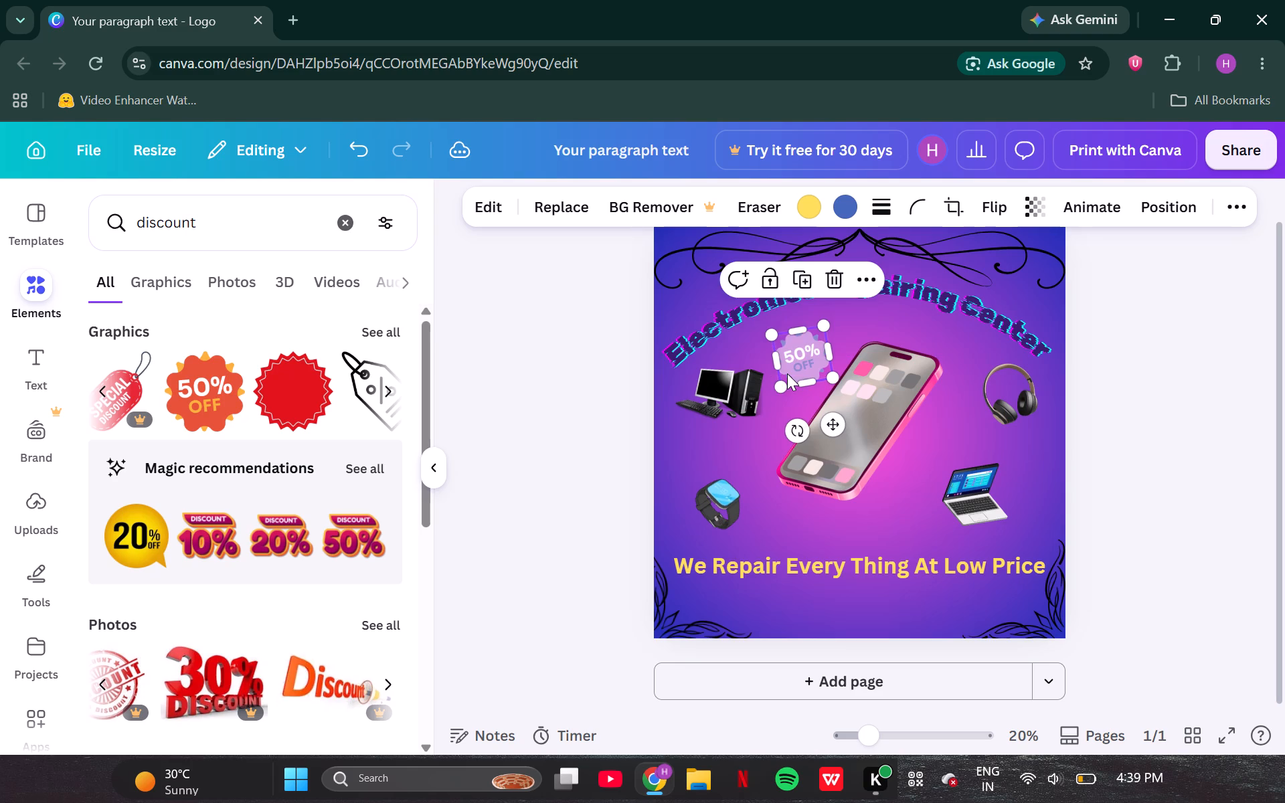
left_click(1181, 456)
Replace the discount search in the elements library with a search for "offer".
left_click(347, 223)
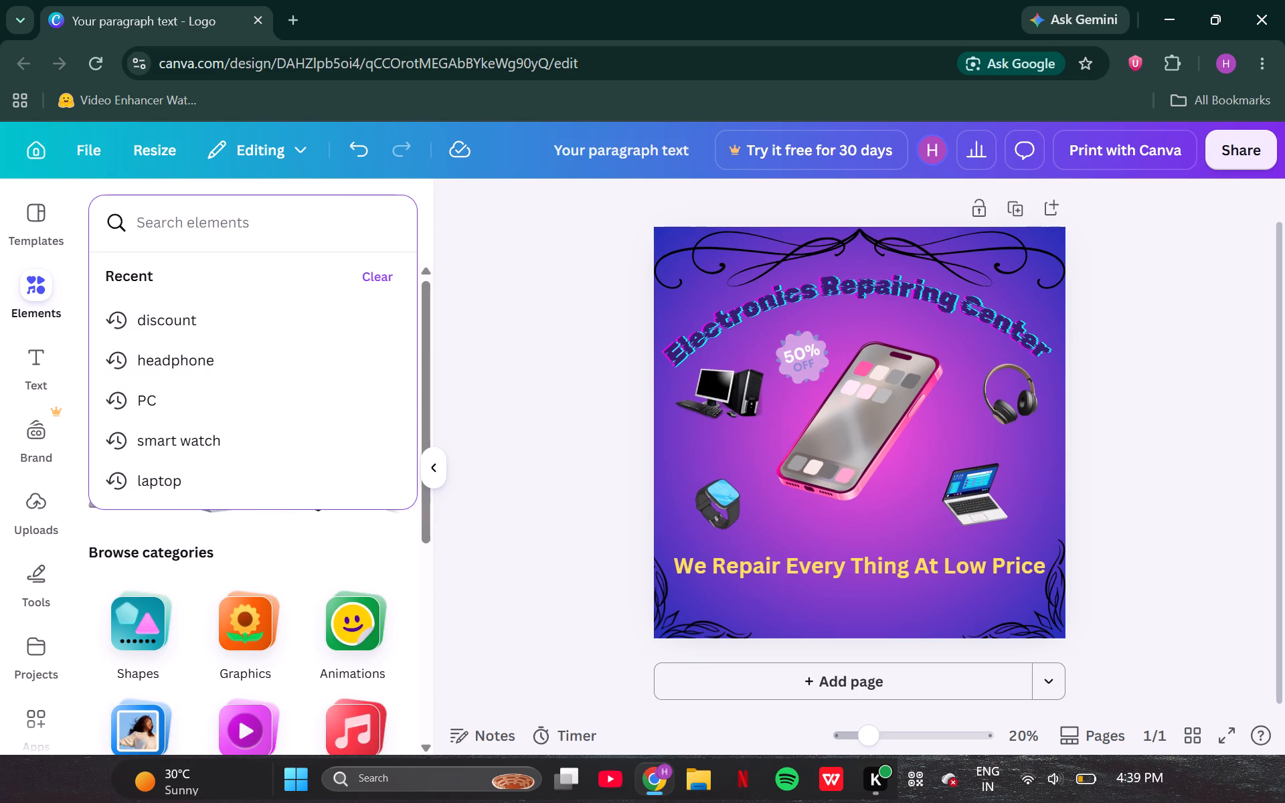
type("and")
key("space")
key("BackSpace")
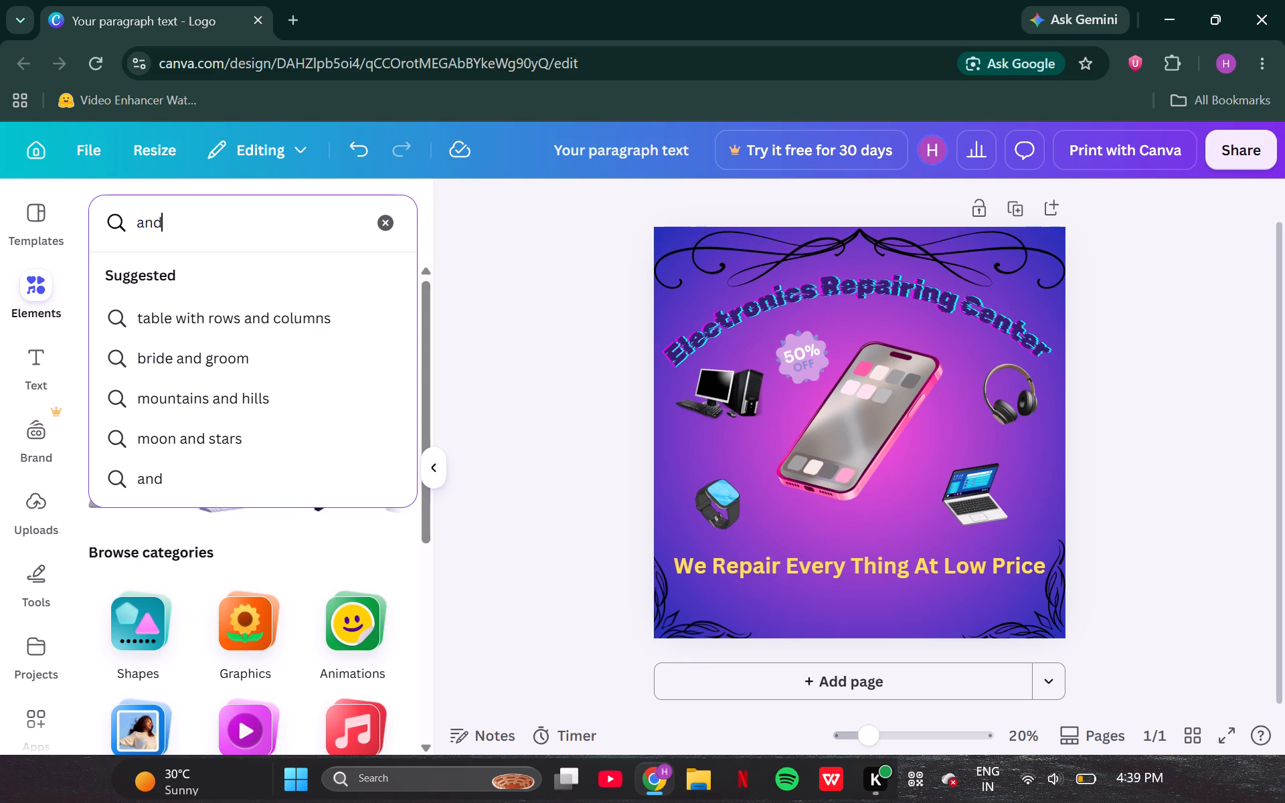
key("BackSpace")
key("BackSpace")
key("BackSpace")
key("BackSpace")
type("offer")
key("Return")
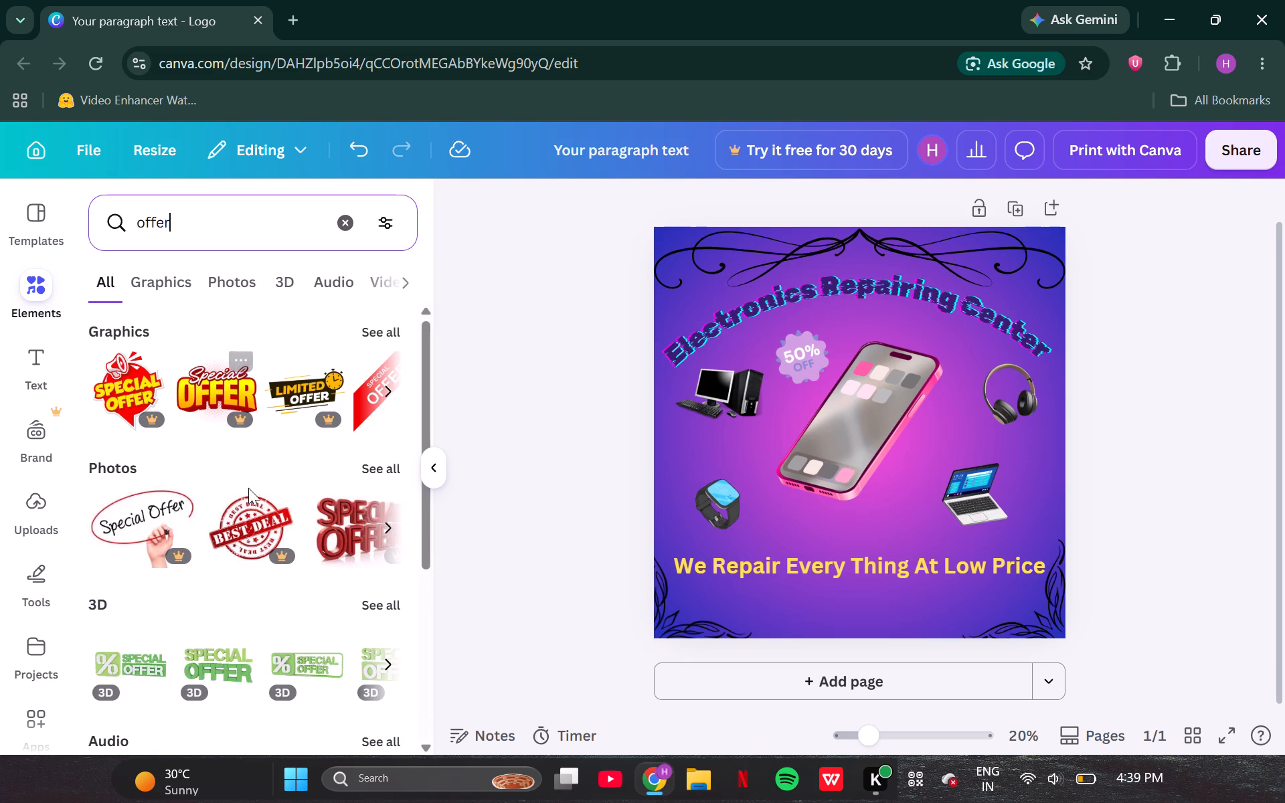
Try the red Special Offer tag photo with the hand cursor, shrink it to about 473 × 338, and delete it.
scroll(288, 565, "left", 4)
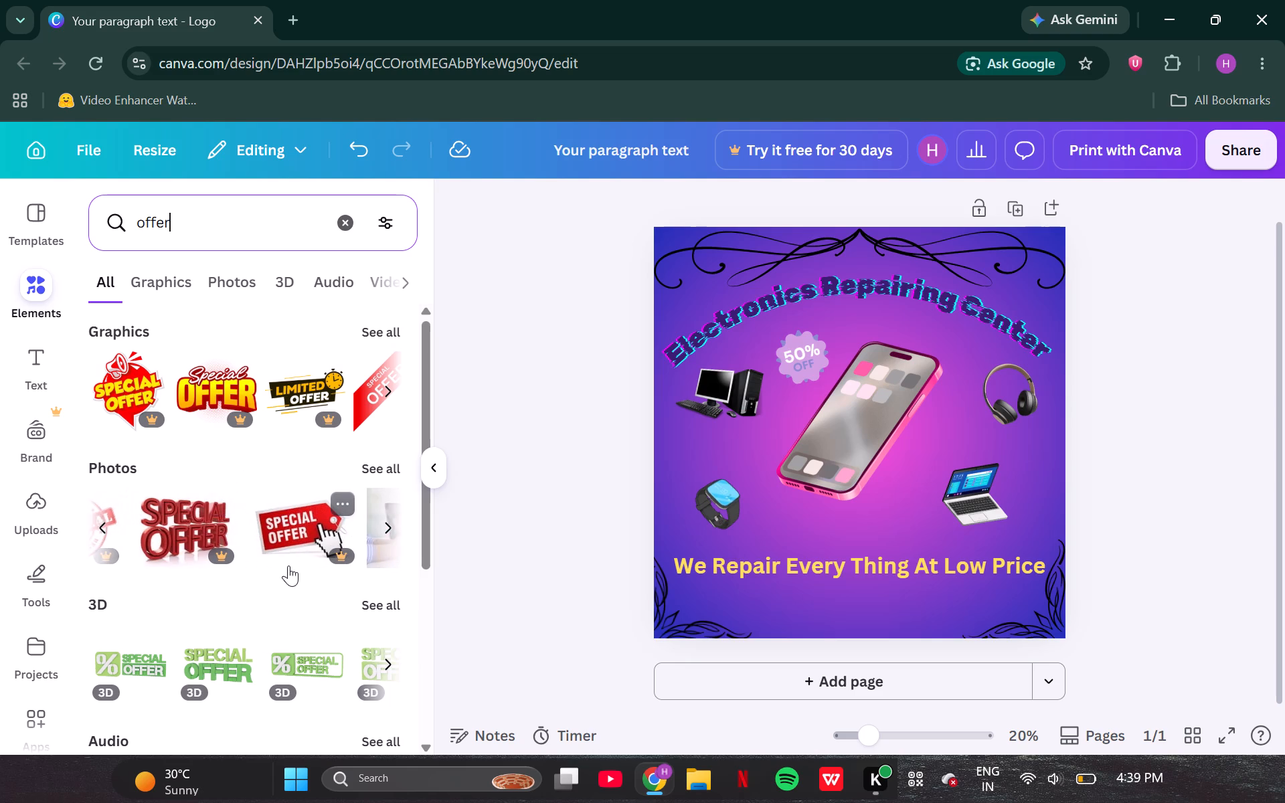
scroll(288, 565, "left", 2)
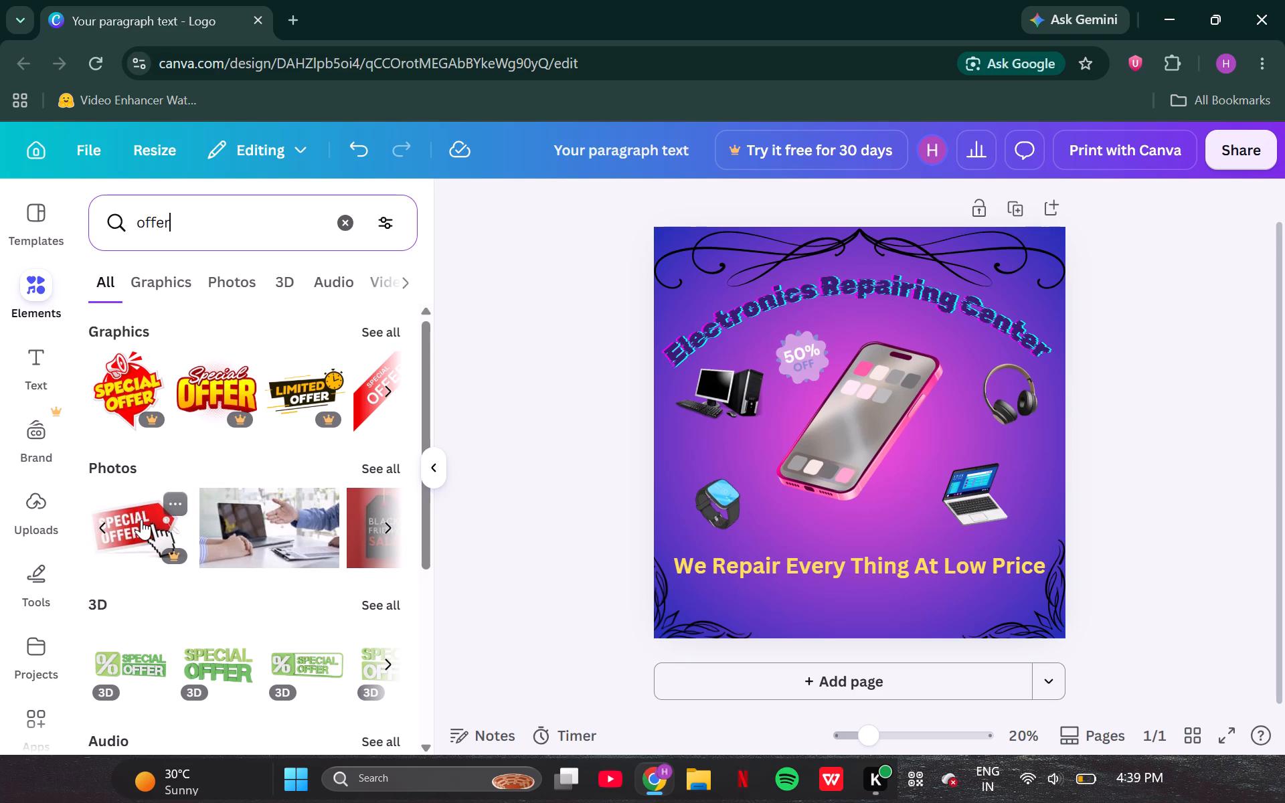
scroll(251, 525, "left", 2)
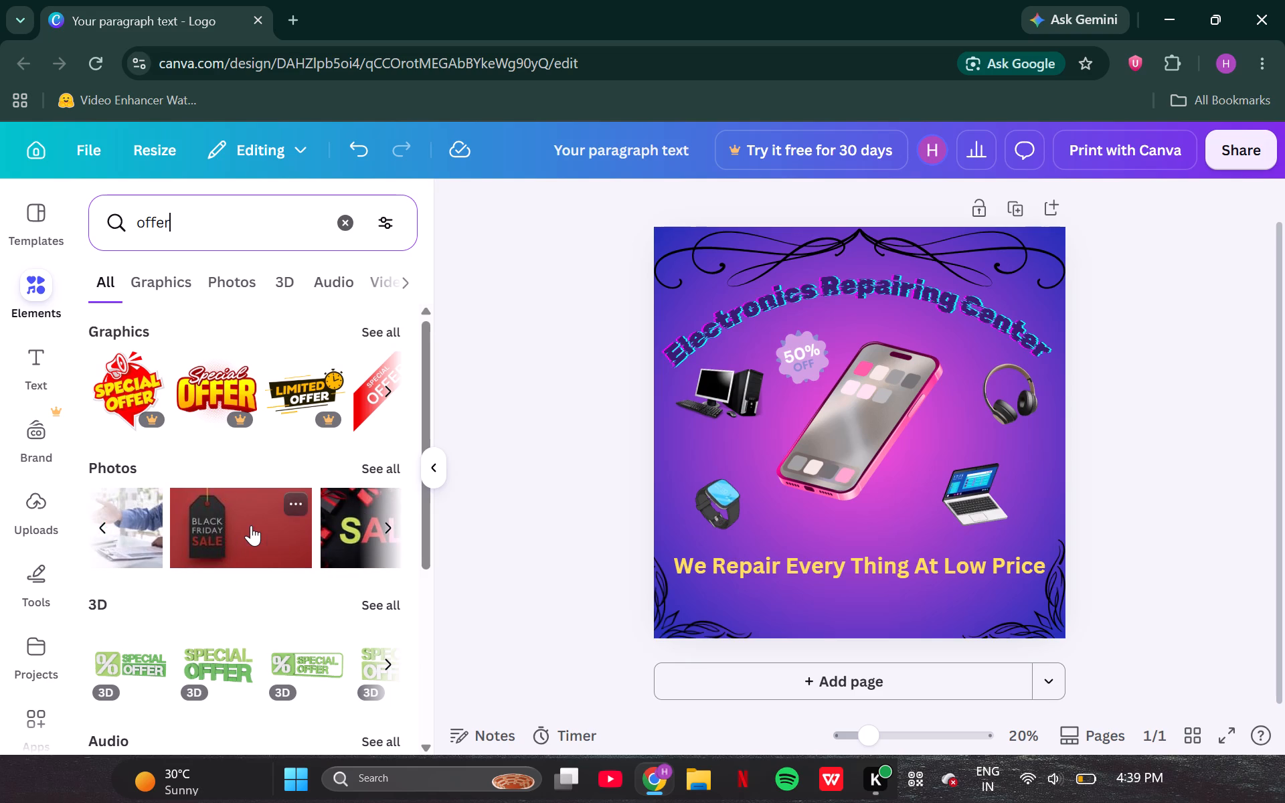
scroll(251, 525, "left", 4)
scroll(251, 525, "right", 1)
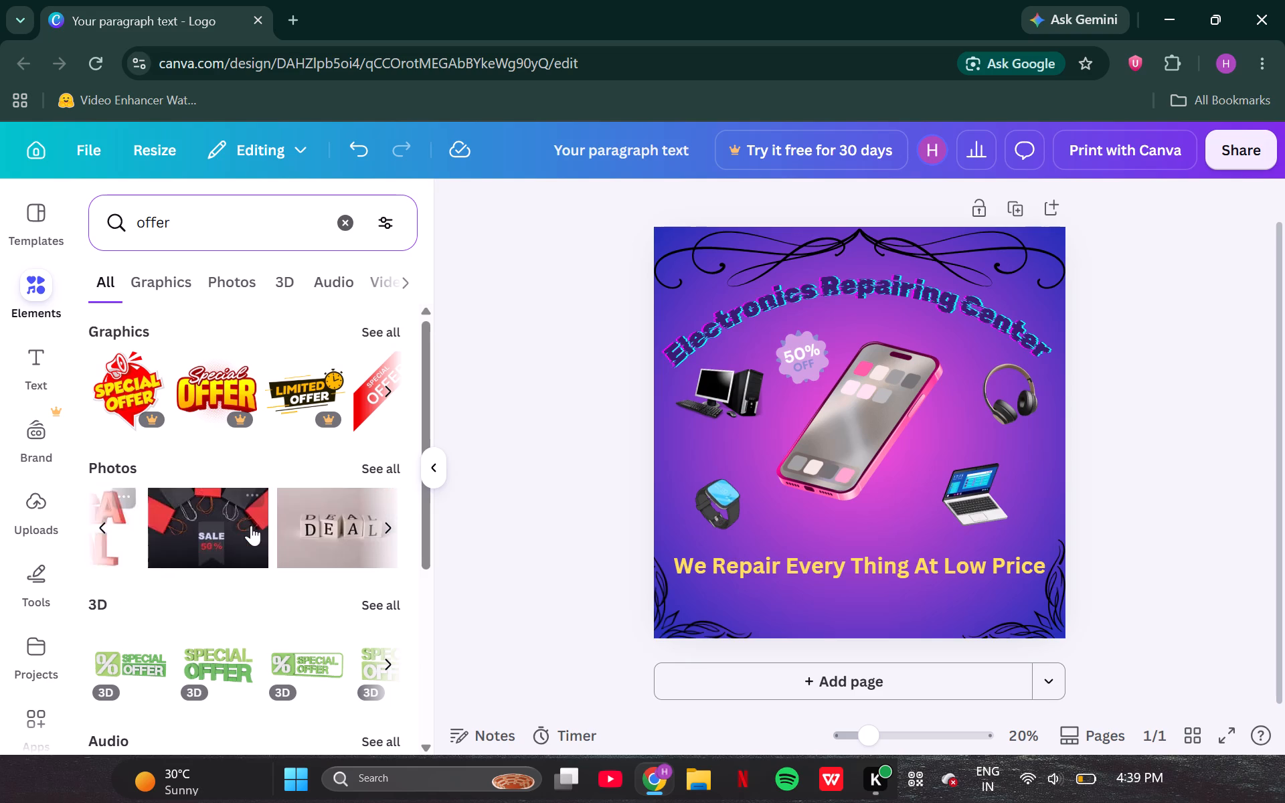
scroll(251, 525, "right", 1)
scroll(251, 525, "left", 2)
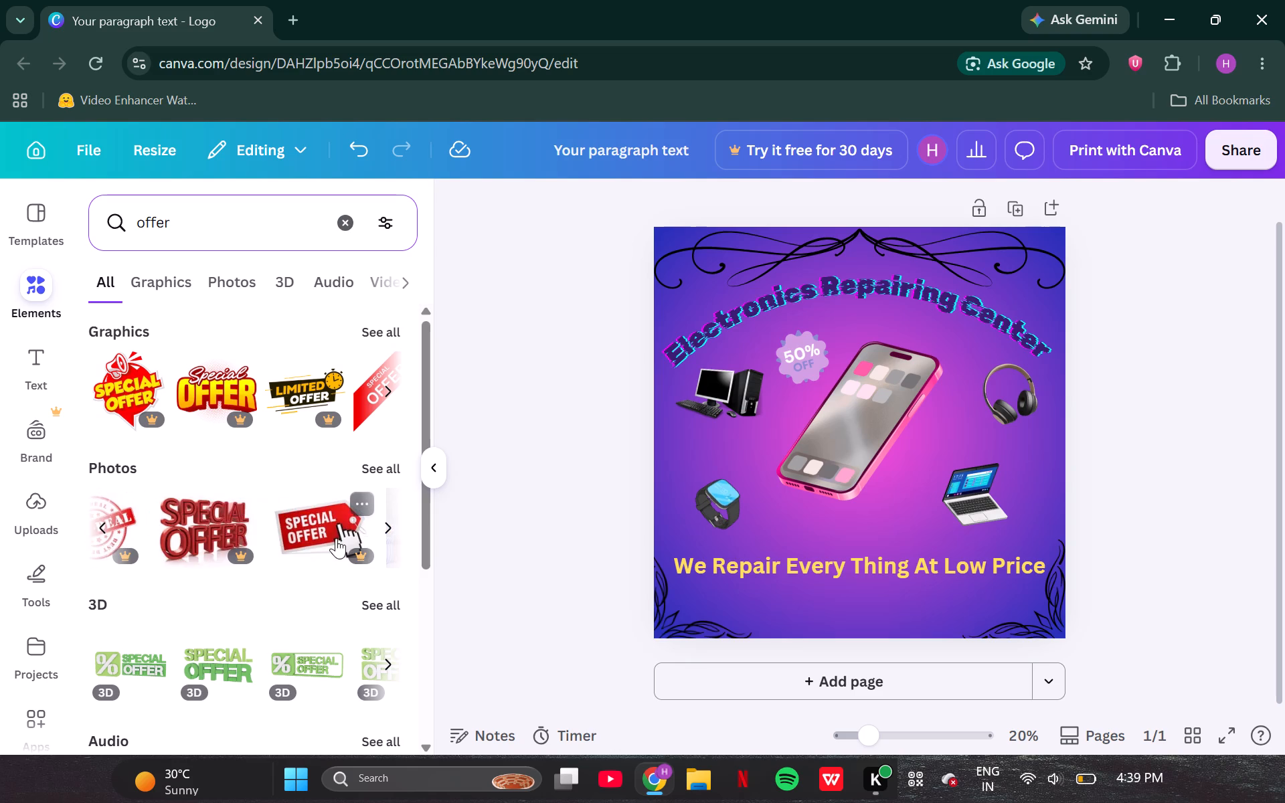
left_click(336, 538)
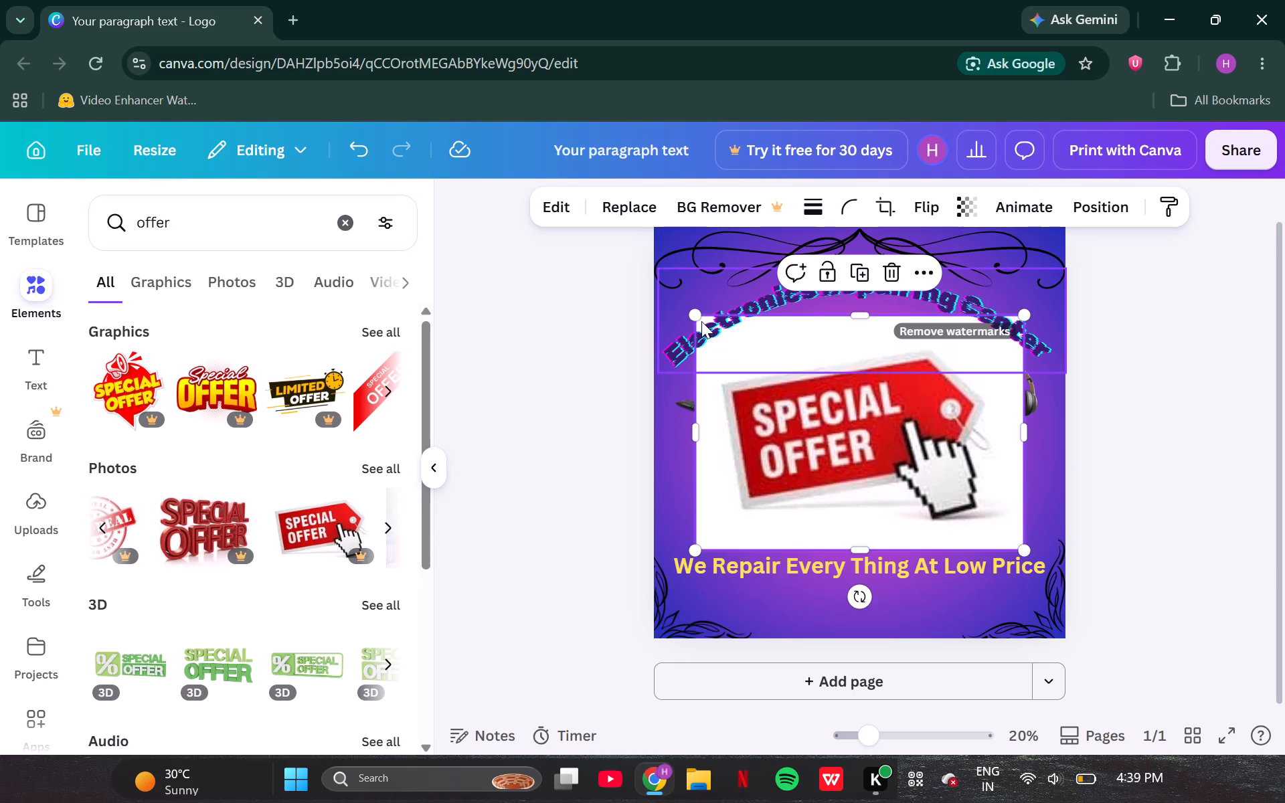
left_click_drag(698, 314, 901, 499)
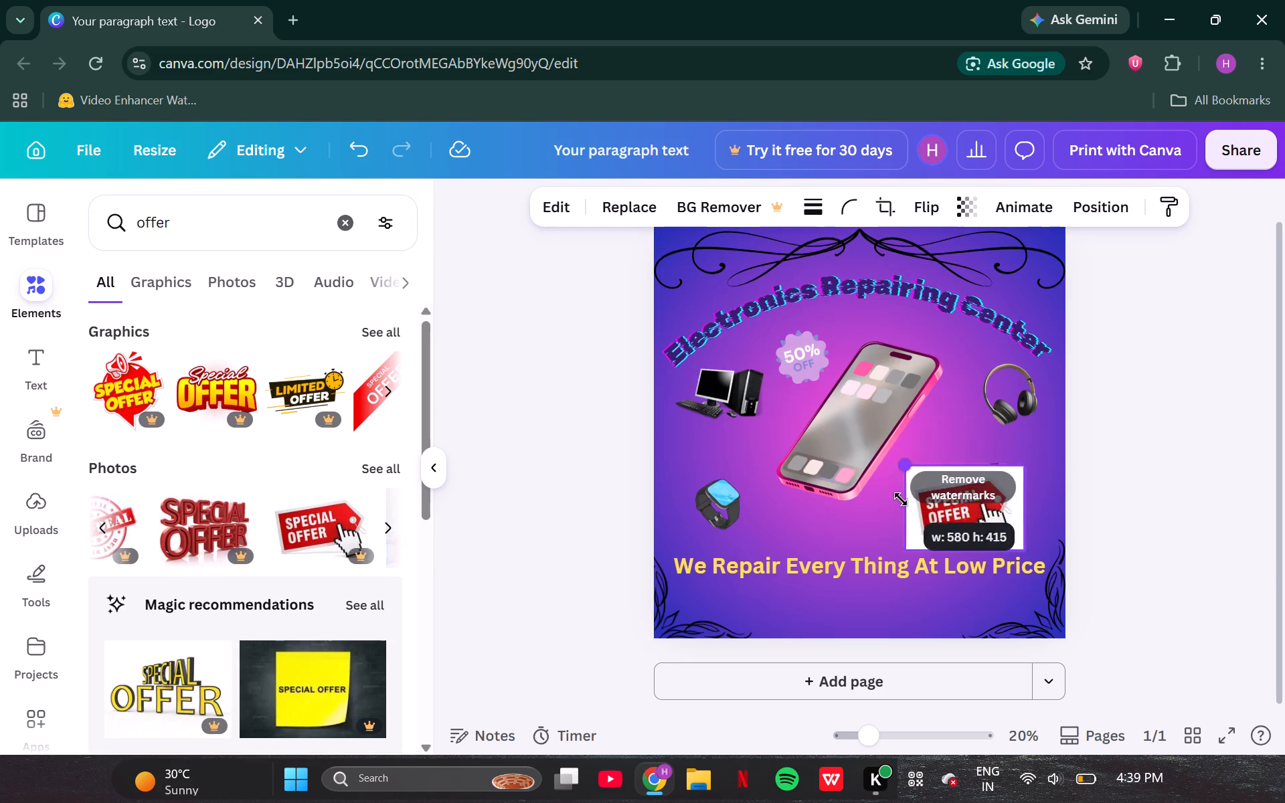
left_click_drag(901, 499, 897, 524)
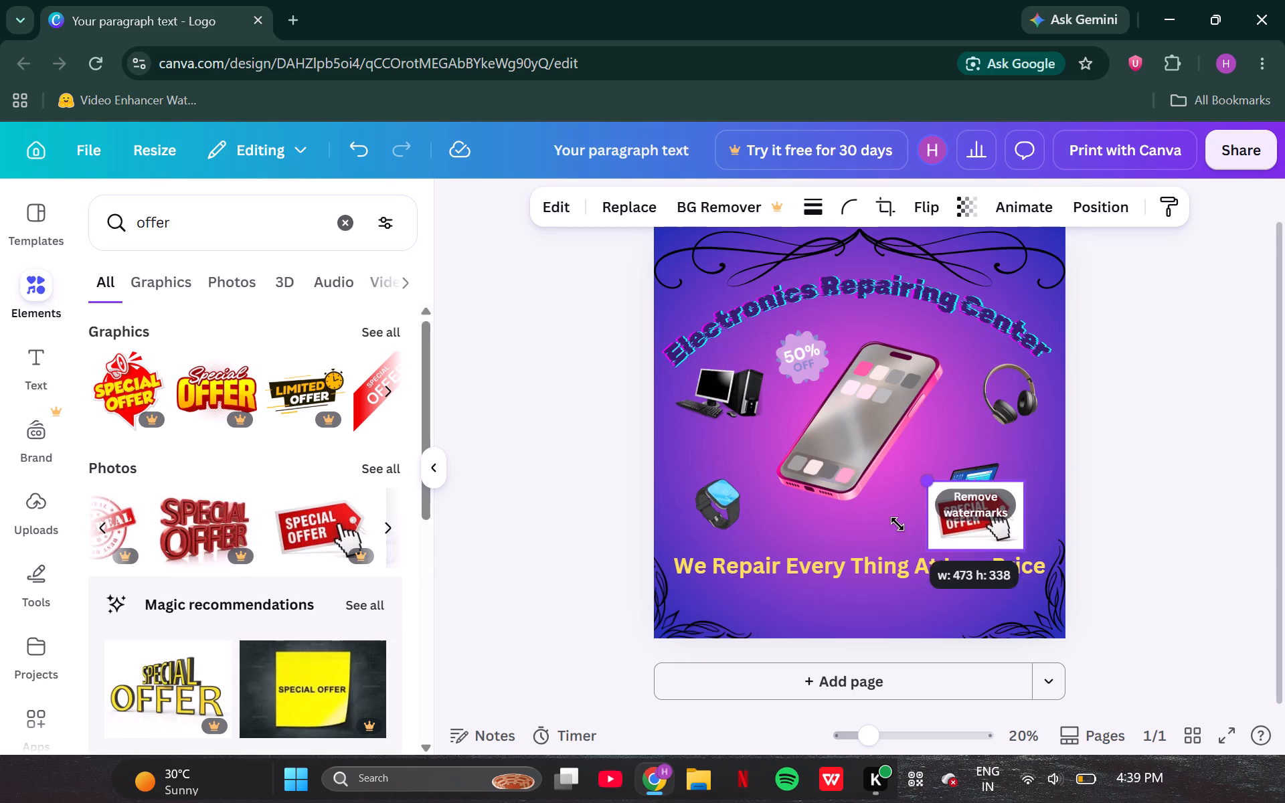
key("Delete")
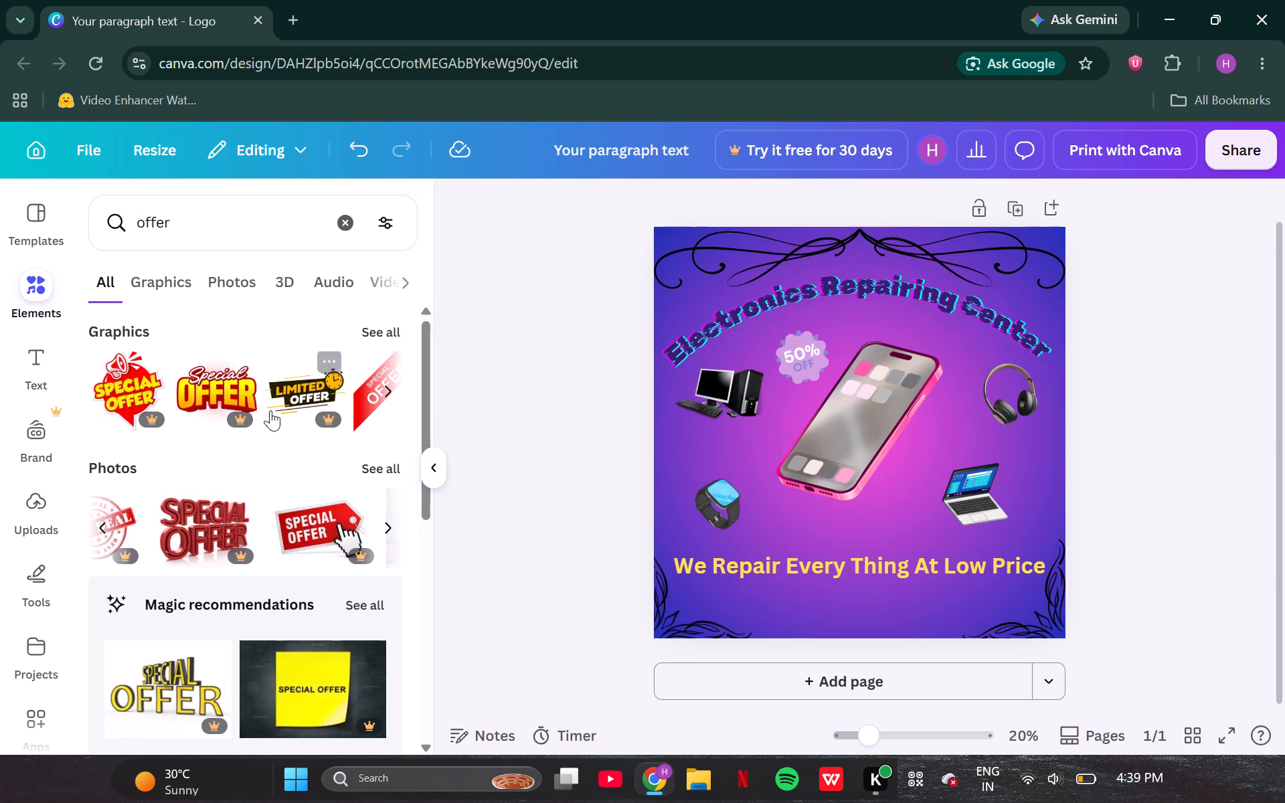
Add the red and yellow Special Offer graphic with megaphone, shrink it beside the phone's lower-right edge and tilt it clockwise.
left_click(135, 386)
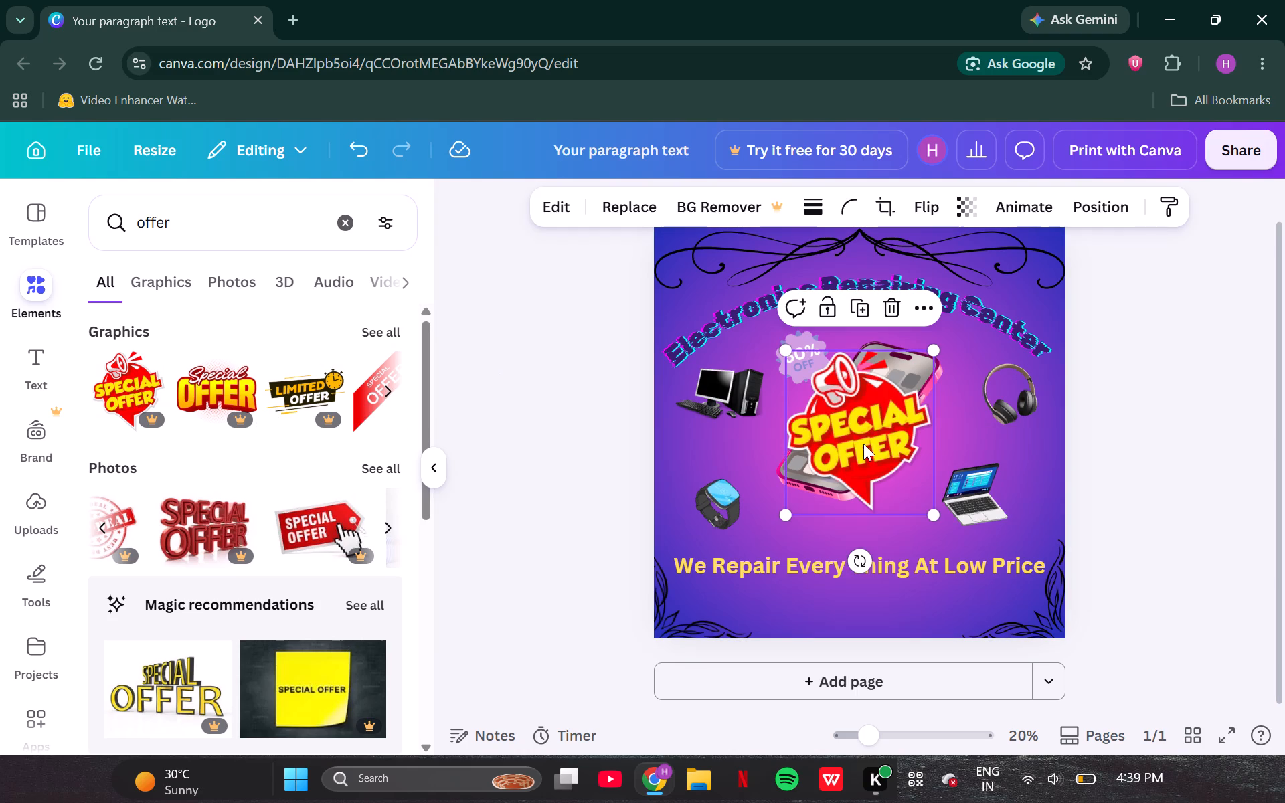
left_click_drag(790, 351, 847, 387)
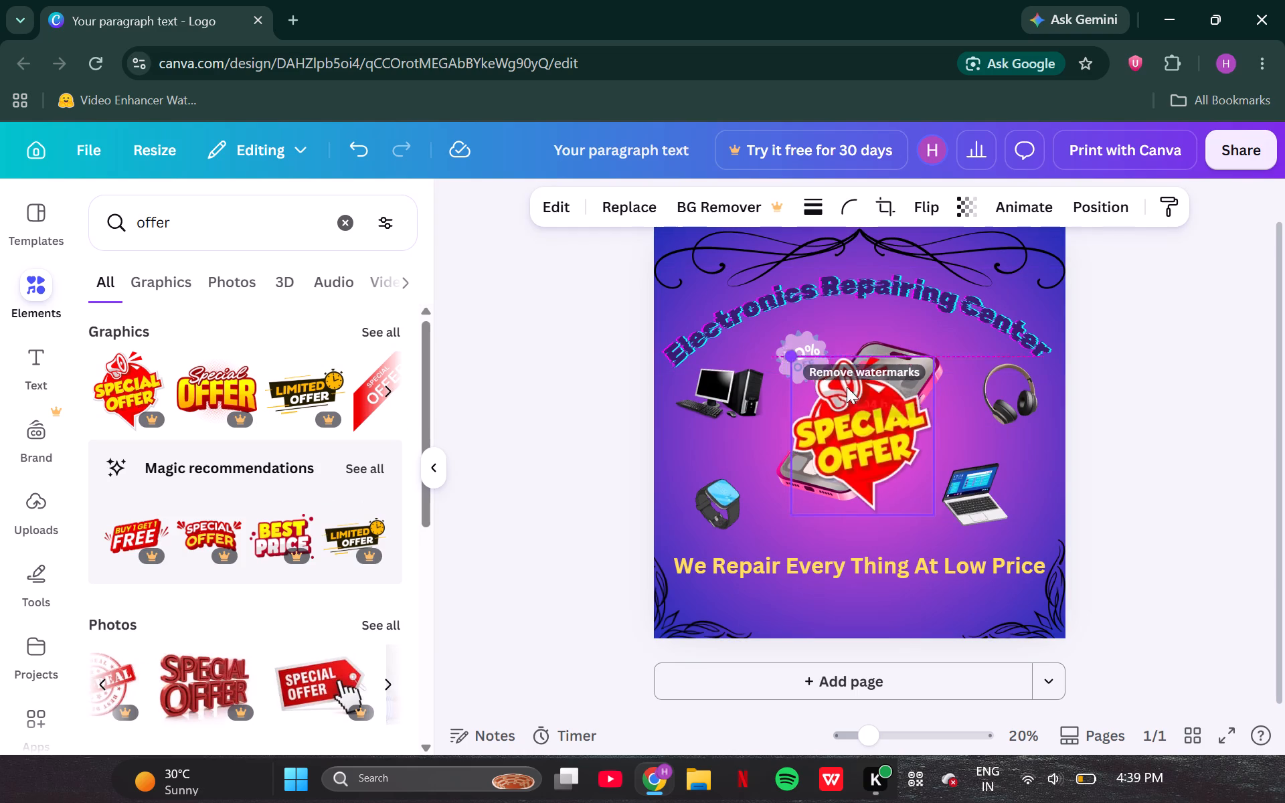
left_click_drag(847, 387, 881, 430)
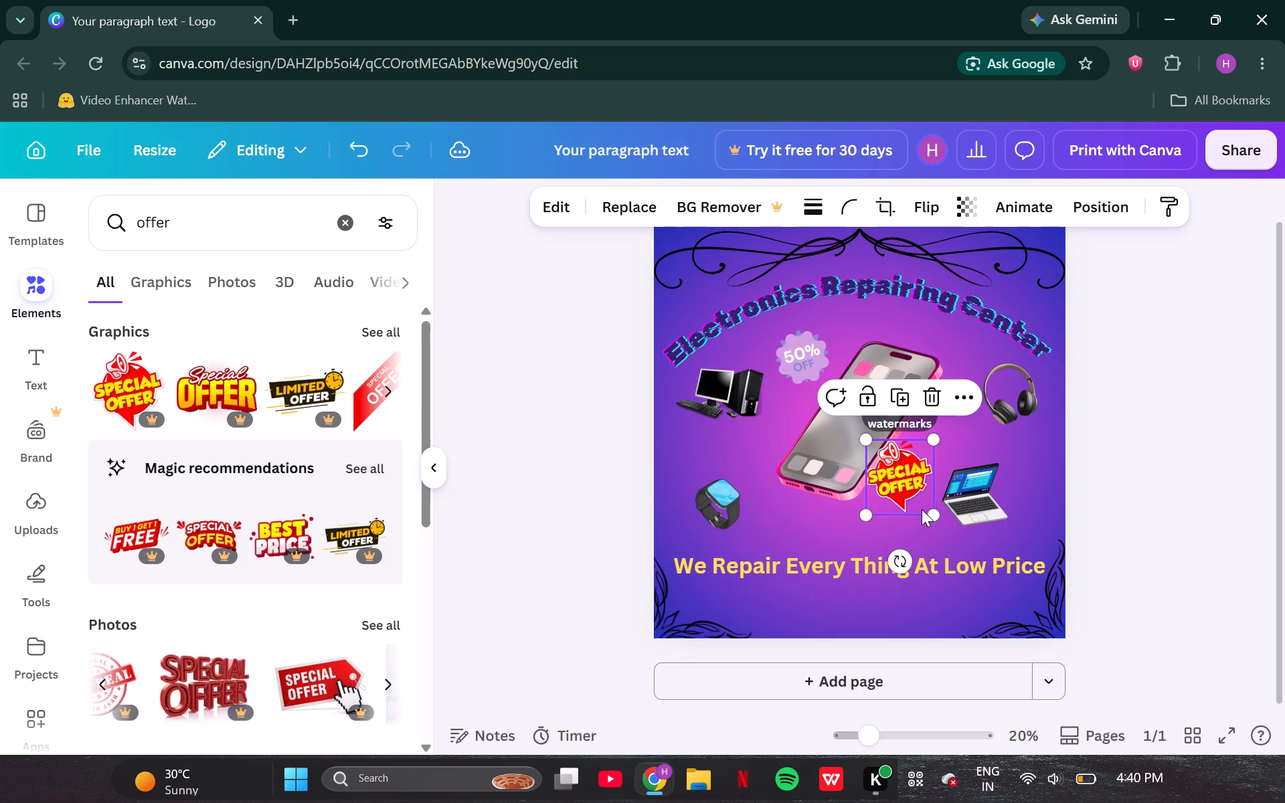
left_click_drag(898, 565, 863, 572)
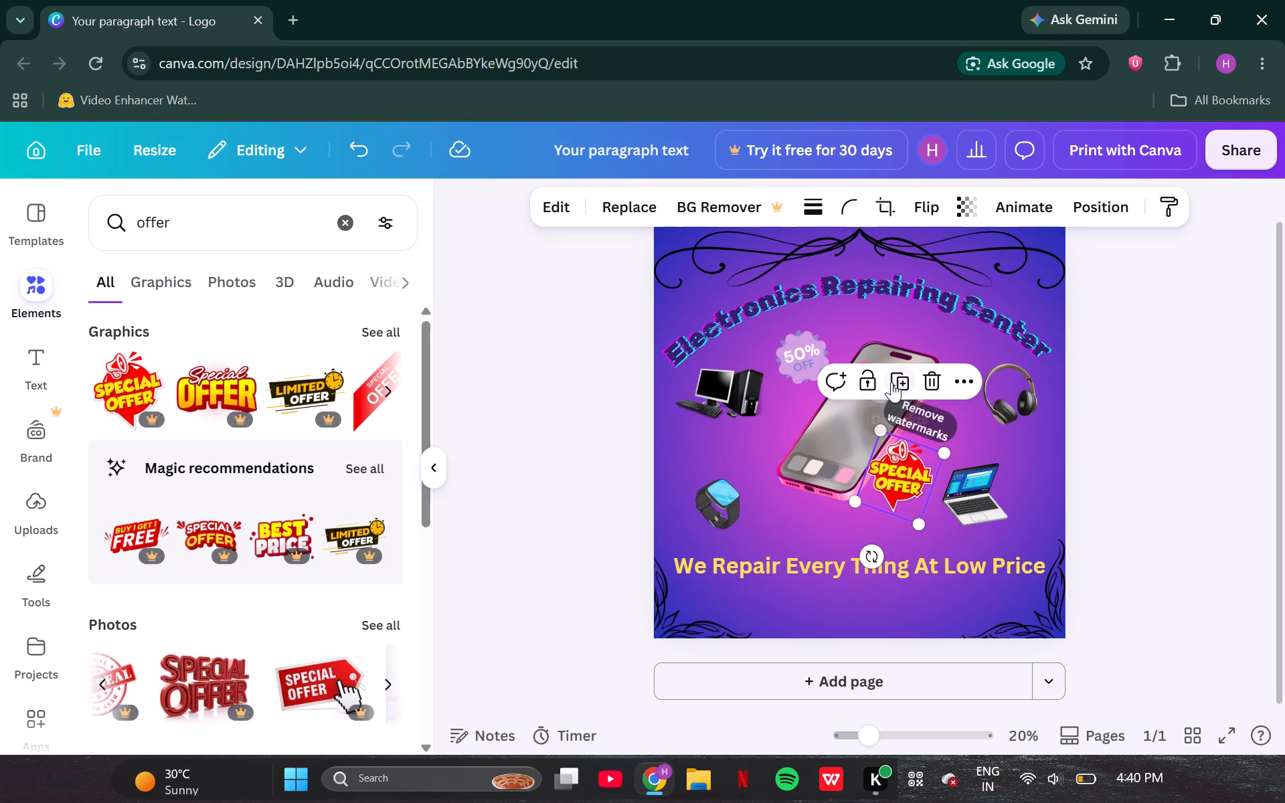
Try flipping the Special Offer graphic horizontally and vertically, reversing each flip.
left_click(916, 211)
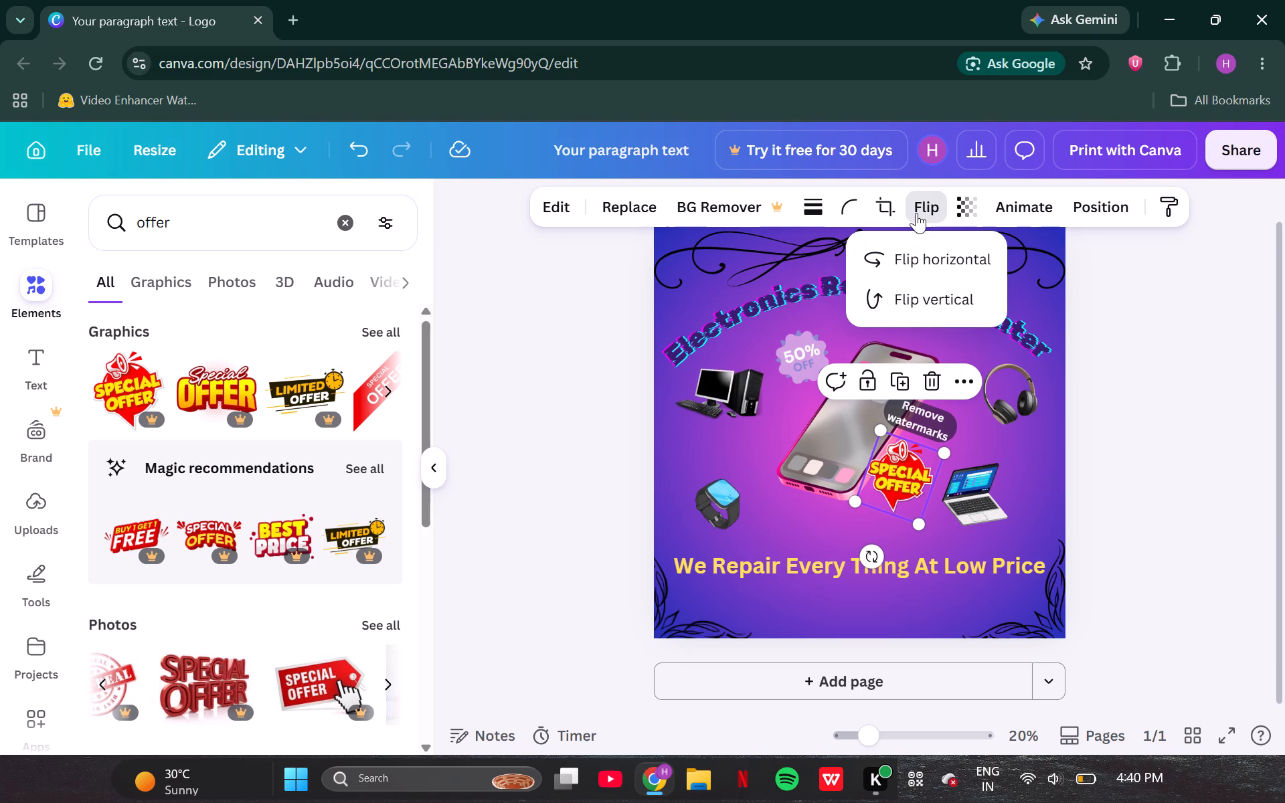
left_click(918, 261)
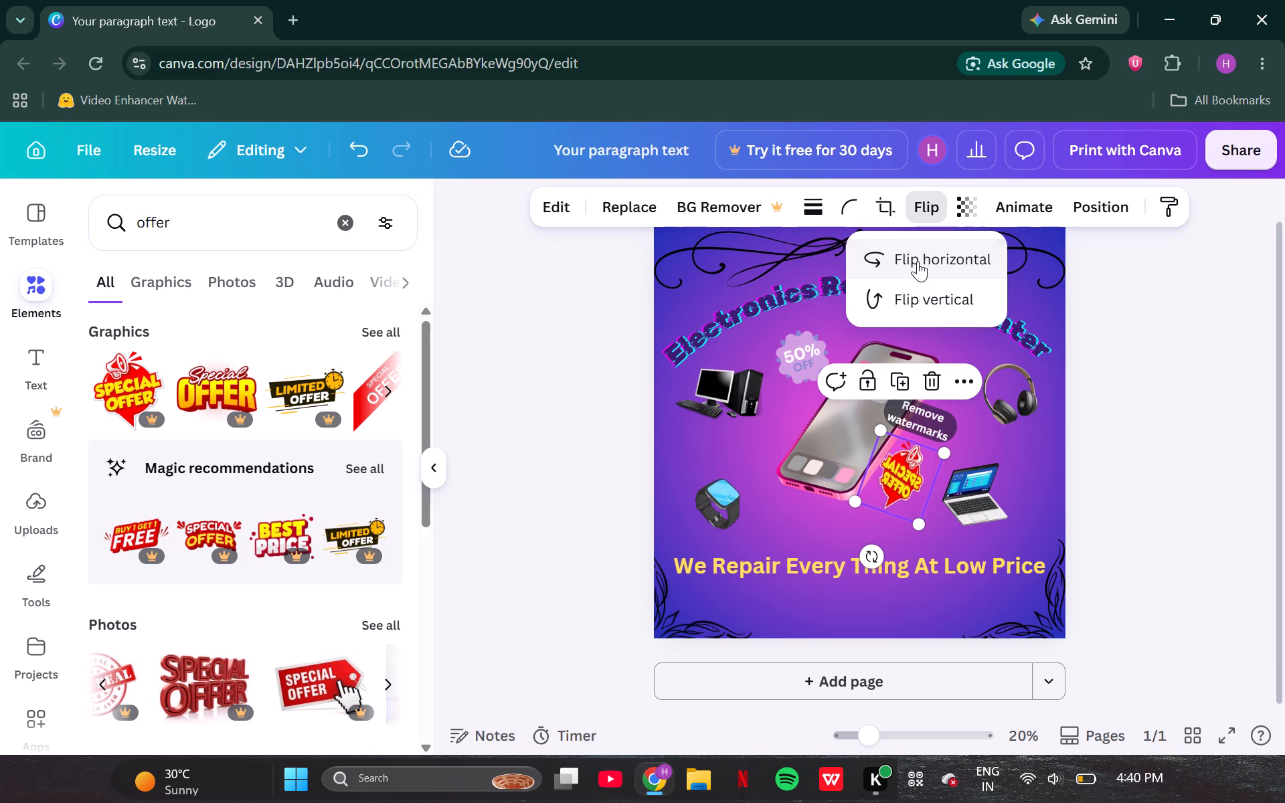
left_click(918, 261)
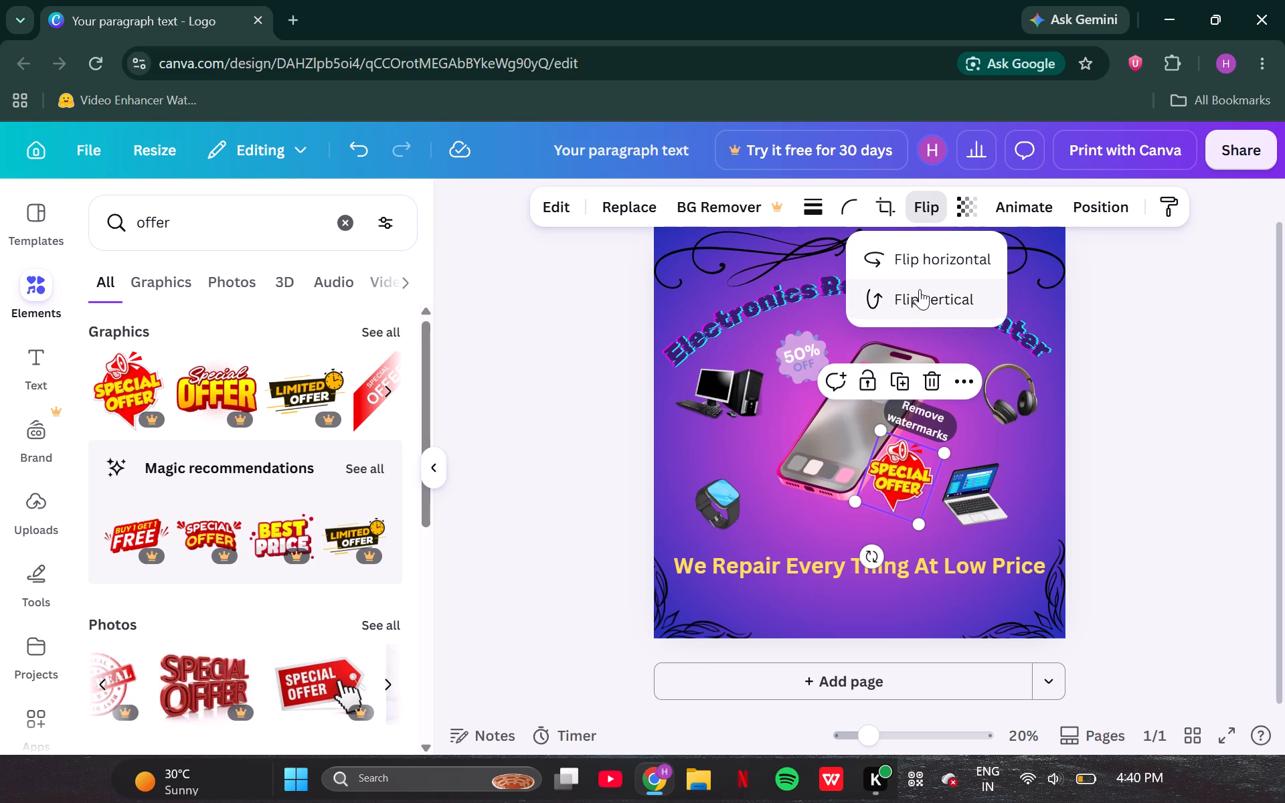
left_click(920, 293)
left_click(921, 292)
Nudge the Special Offer graphic slightly closer to the phone and away from the laptop.
left_click_drag(906, 481, 898, 481)
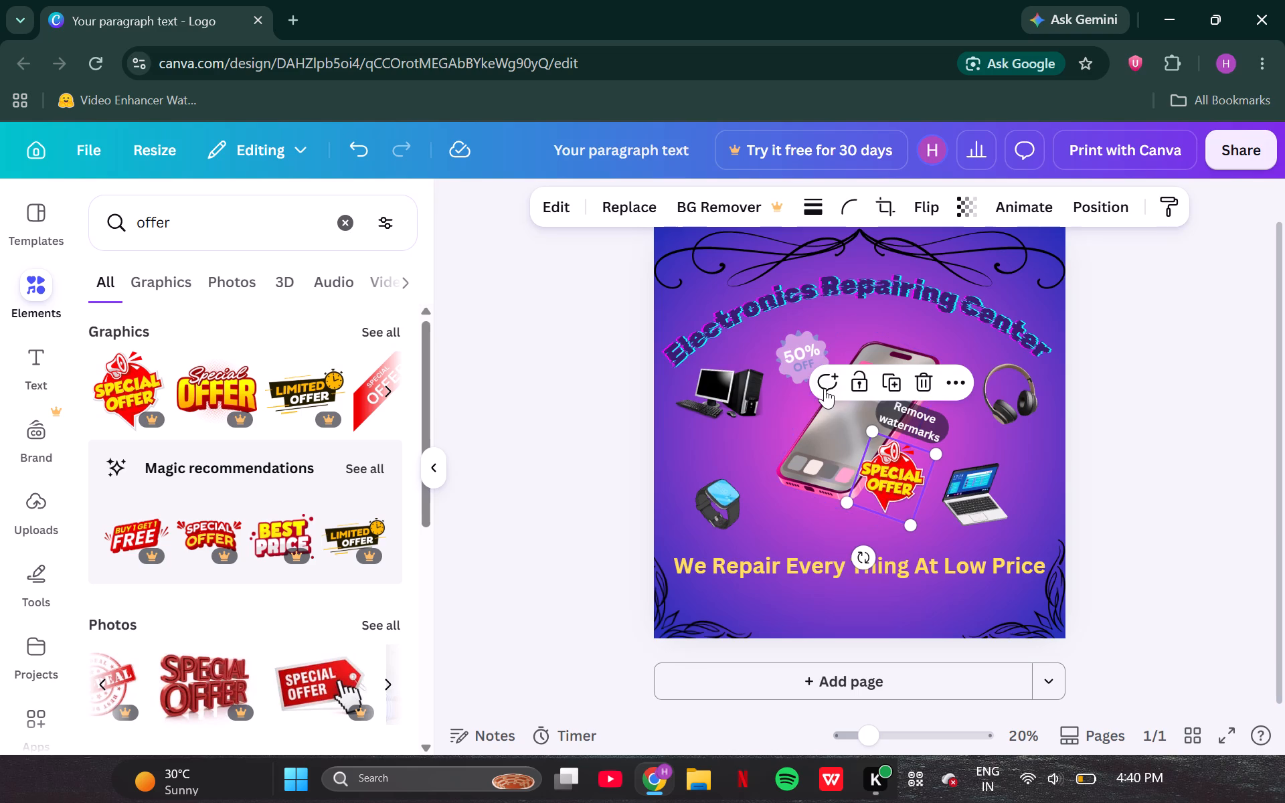
Move the 50% OFF badge to the phone's upper-right side, above the headphones, and tilt it clockwise.
left_click(811, 345)
left_click(802, 374)
left_click_drag(802, 374, 802, 373)
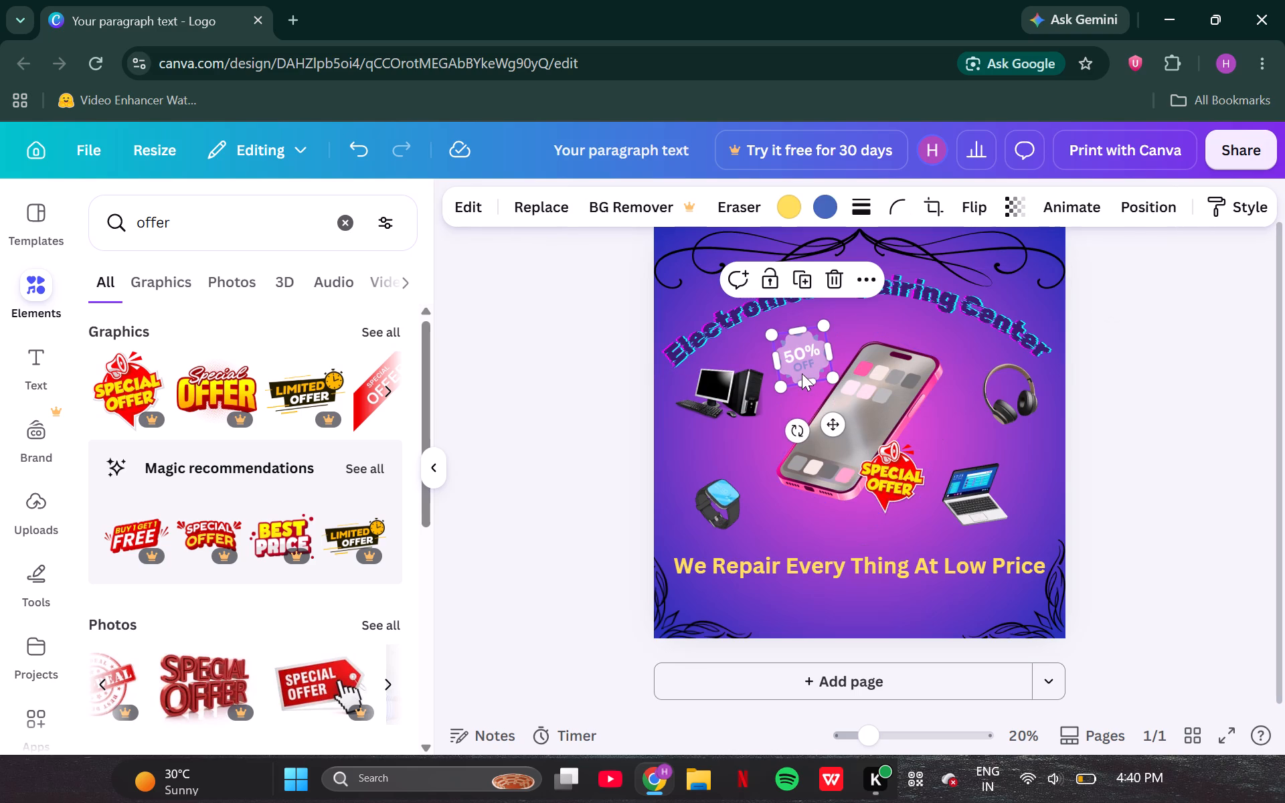
left_click_drag(802, 373, 960, 367)
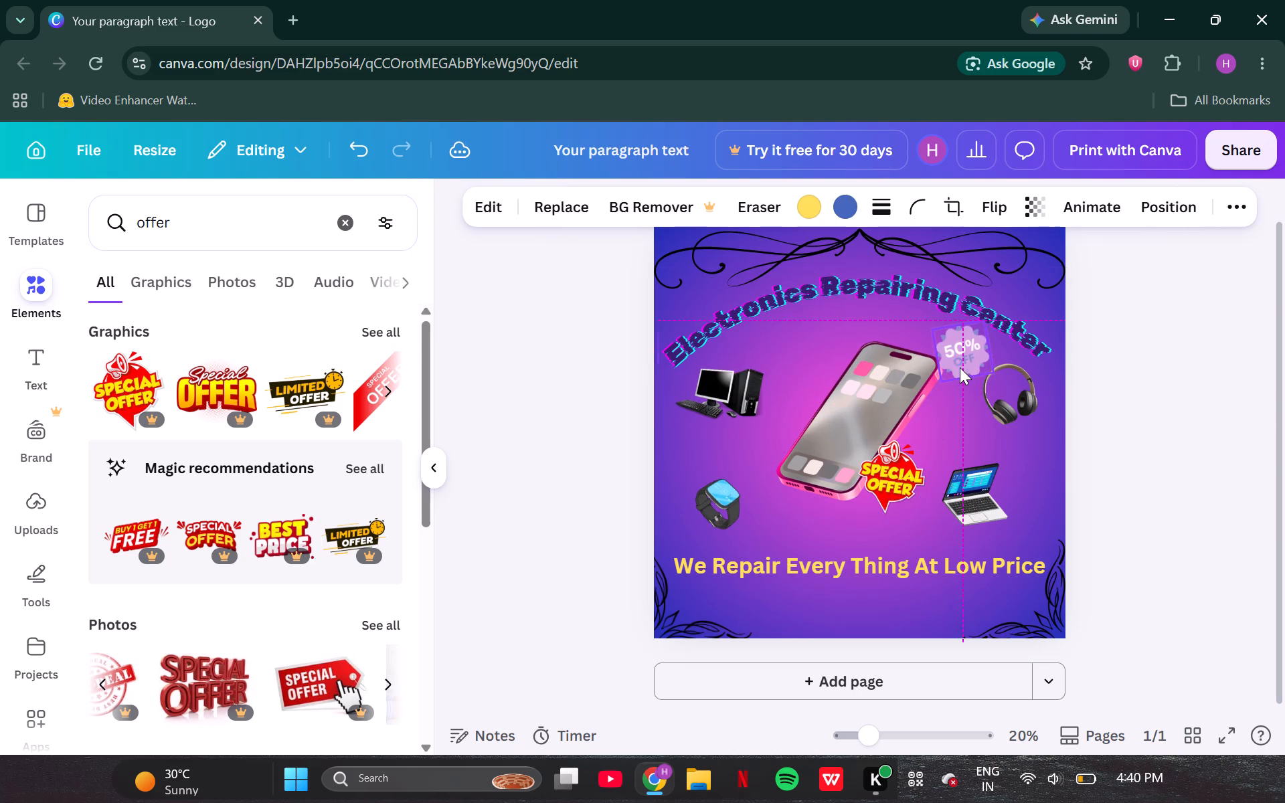
left_click_drag(956, 426, 921, 430)
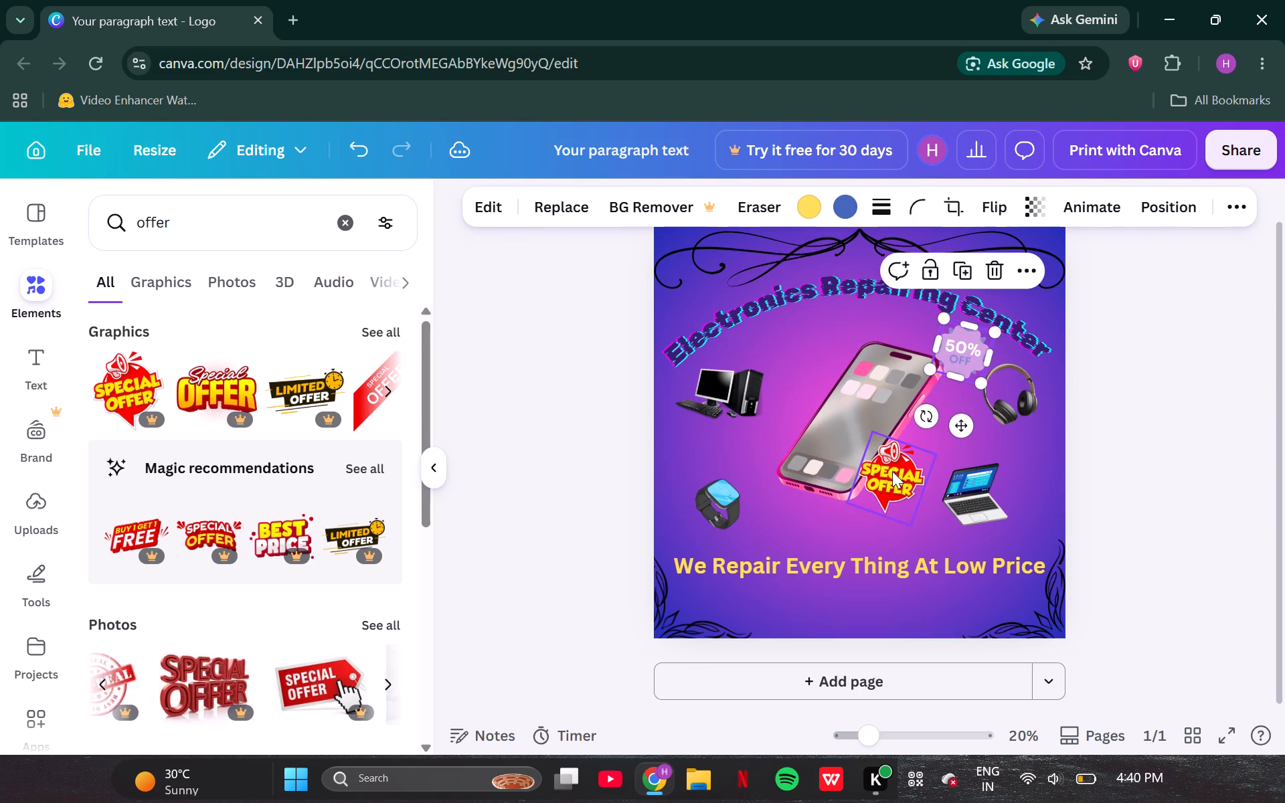
Move the Special Offer graphic to the phone's upper-left side, just above the desktop PC.
left_click(892, 471)
left_click_drag(892, 471, 798, 357)
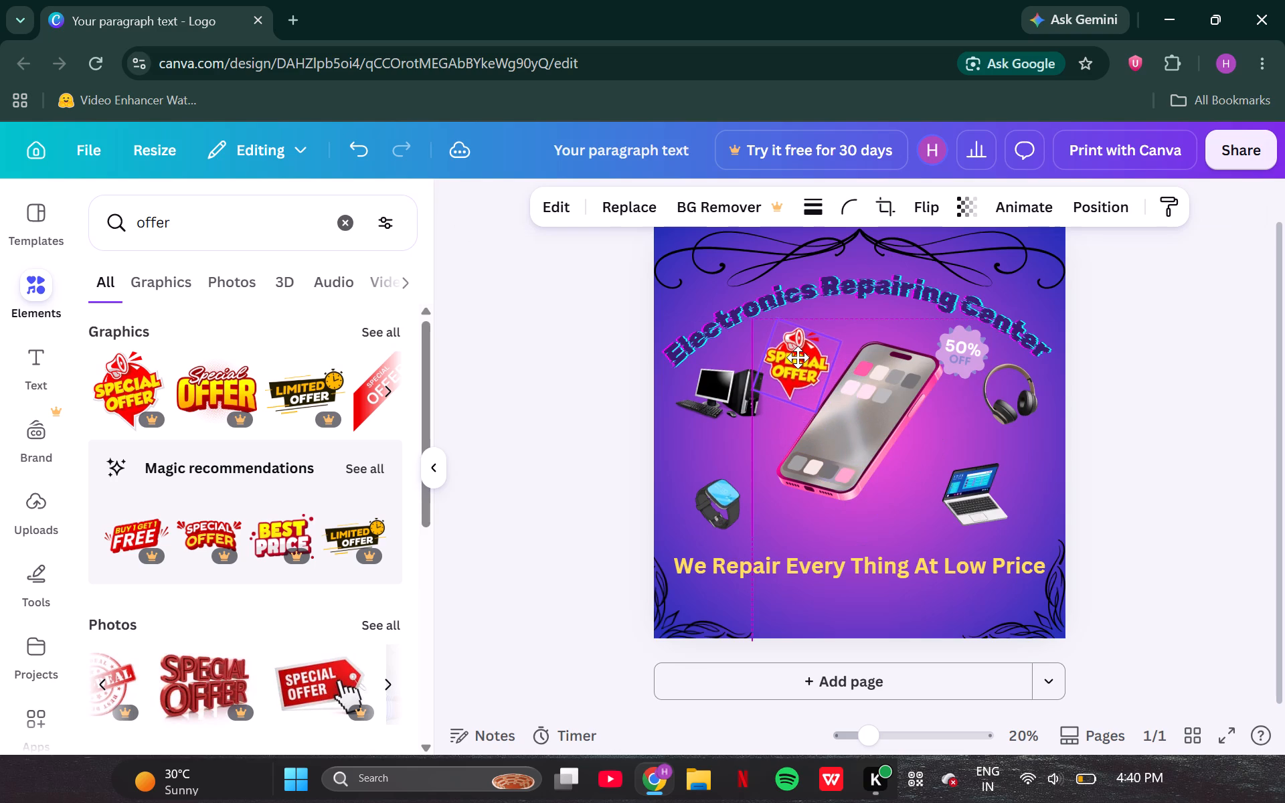
left_click_drag(798, 357, 794, 355)
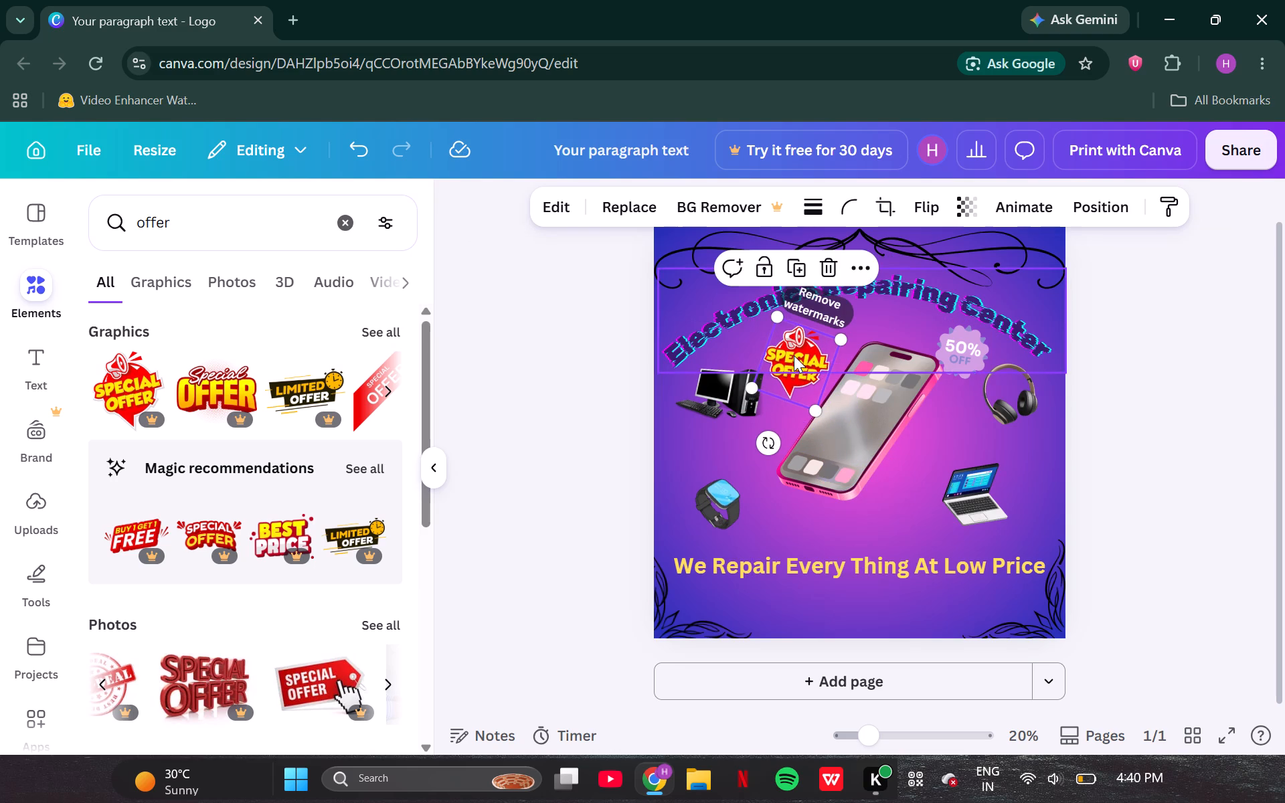
left_click(1171, 410)
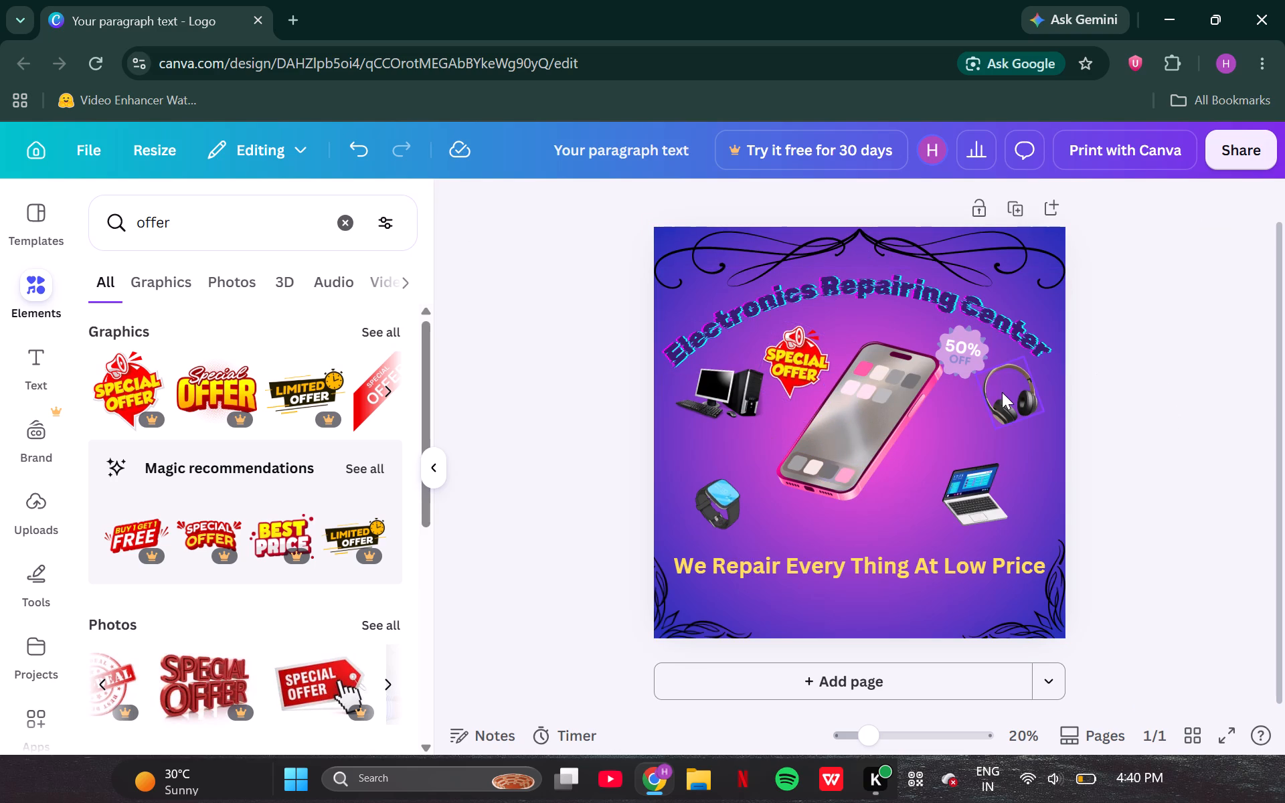
Shift the headphones down toward the page's right edge and nudge the 50% OFF badge slightly down and right.
left_click_drag(1002, 392, 1015, 405)
left_click(964, 367)
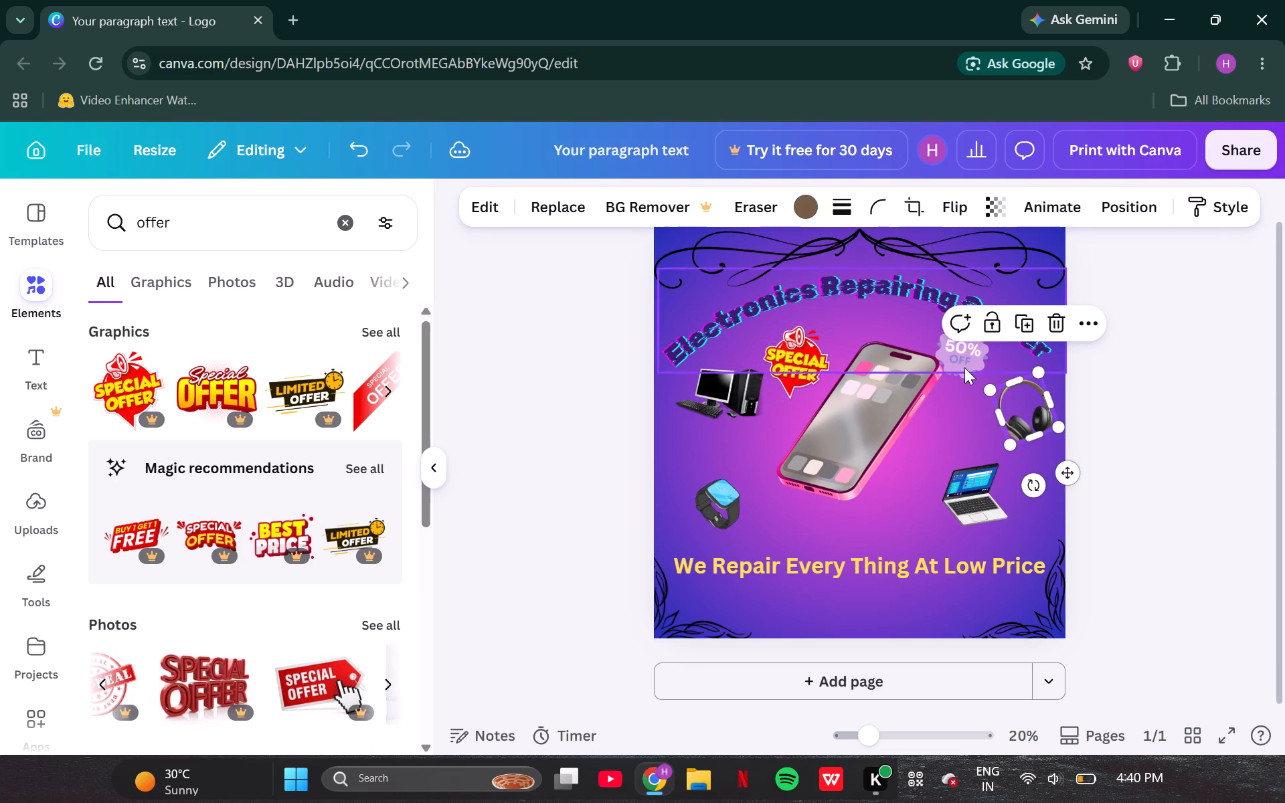
left_click(960, 375)
left_click(960, 375)
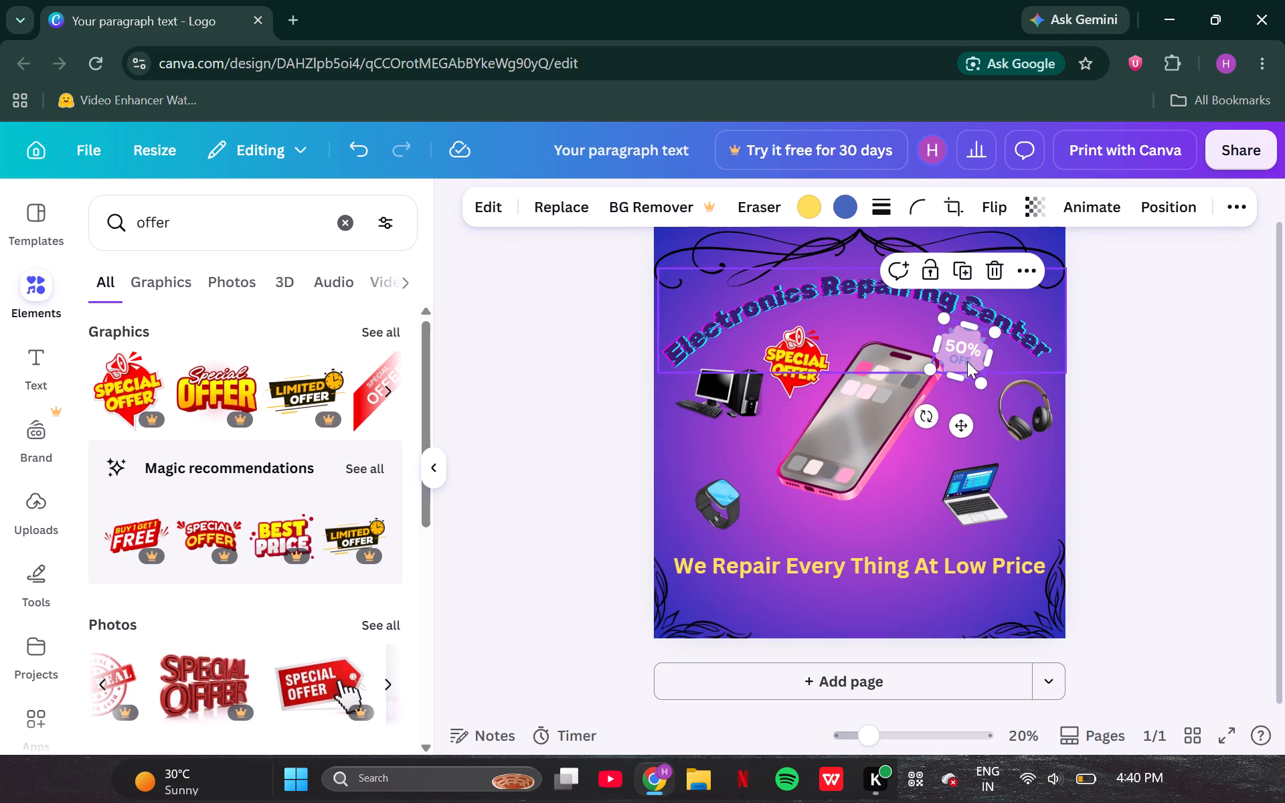
left_click_drag(961, 429, 964, 432)
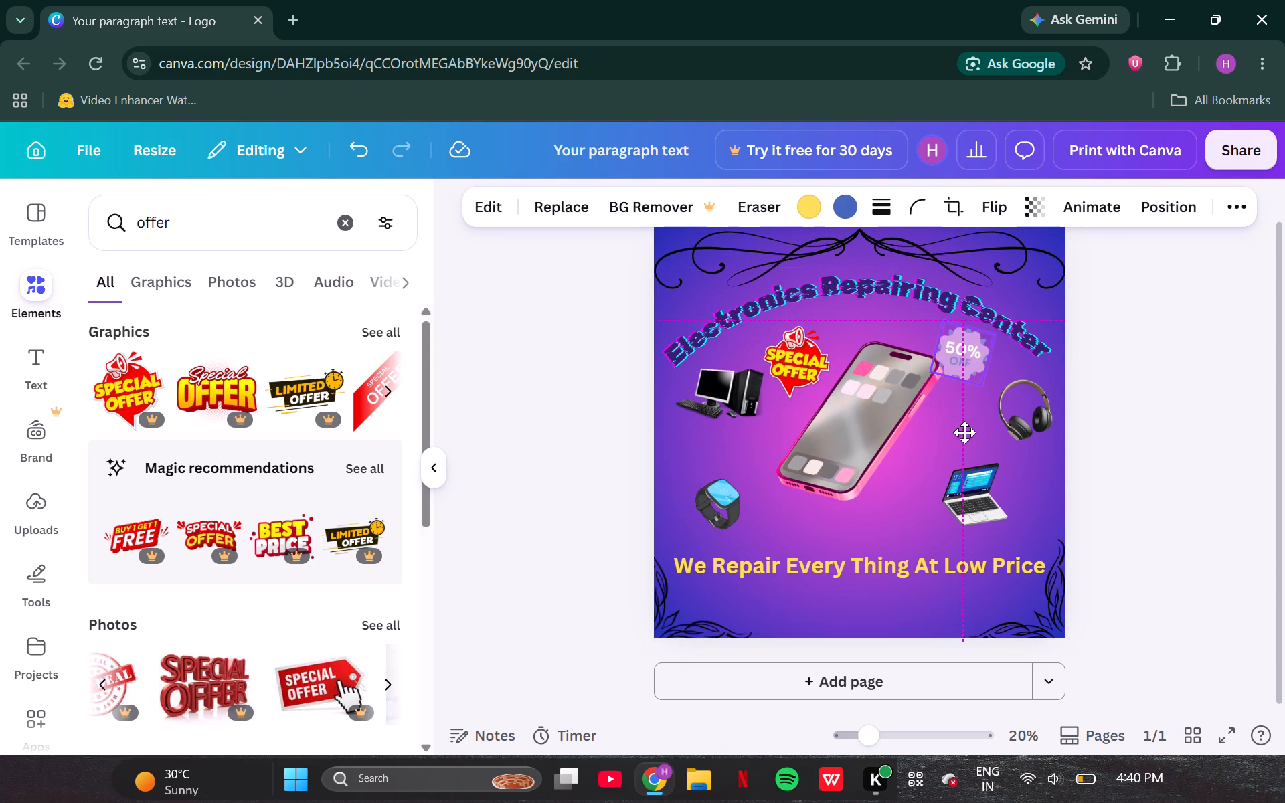
left_click_drag(964, 432, 968, 436)
left_click(1127, 446)
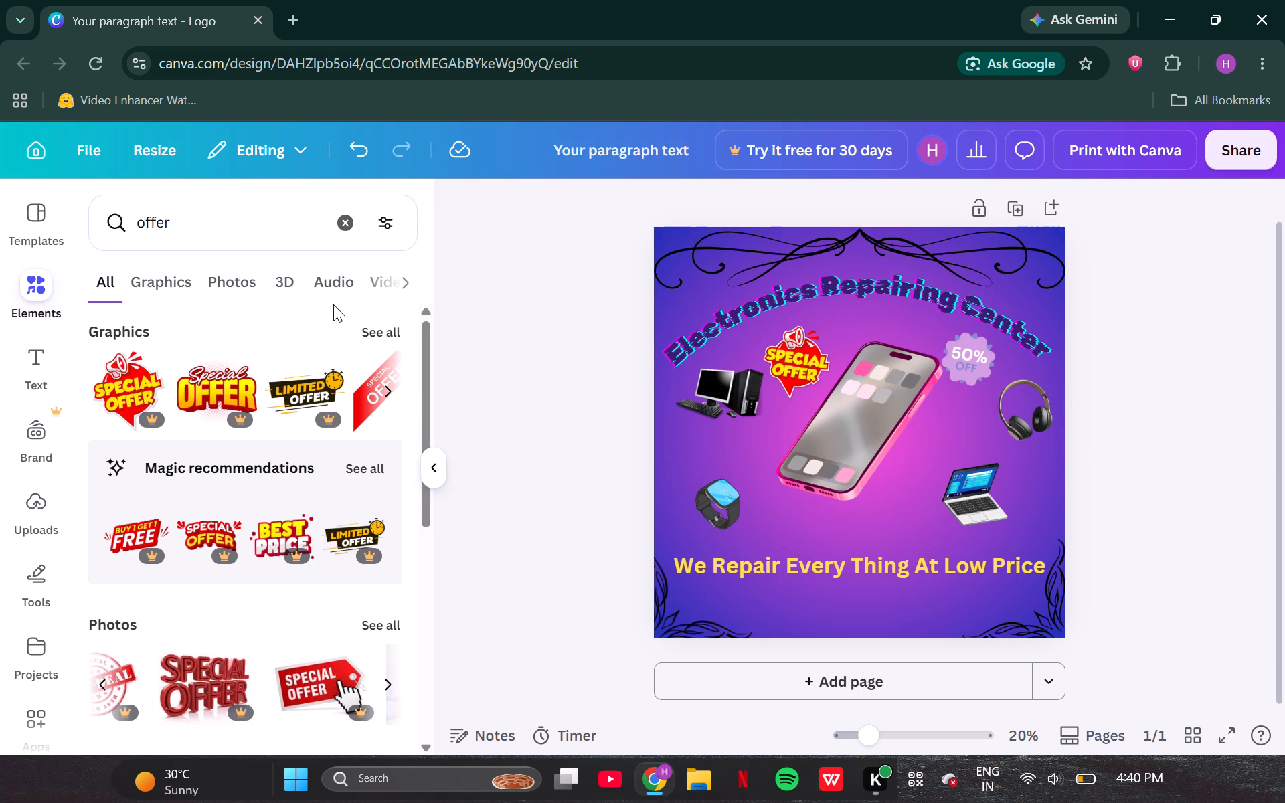
Swap the laptop and smartwatch, placing the laptop below the desktop PC and the watch below the headphones.
left_click(340, 226)
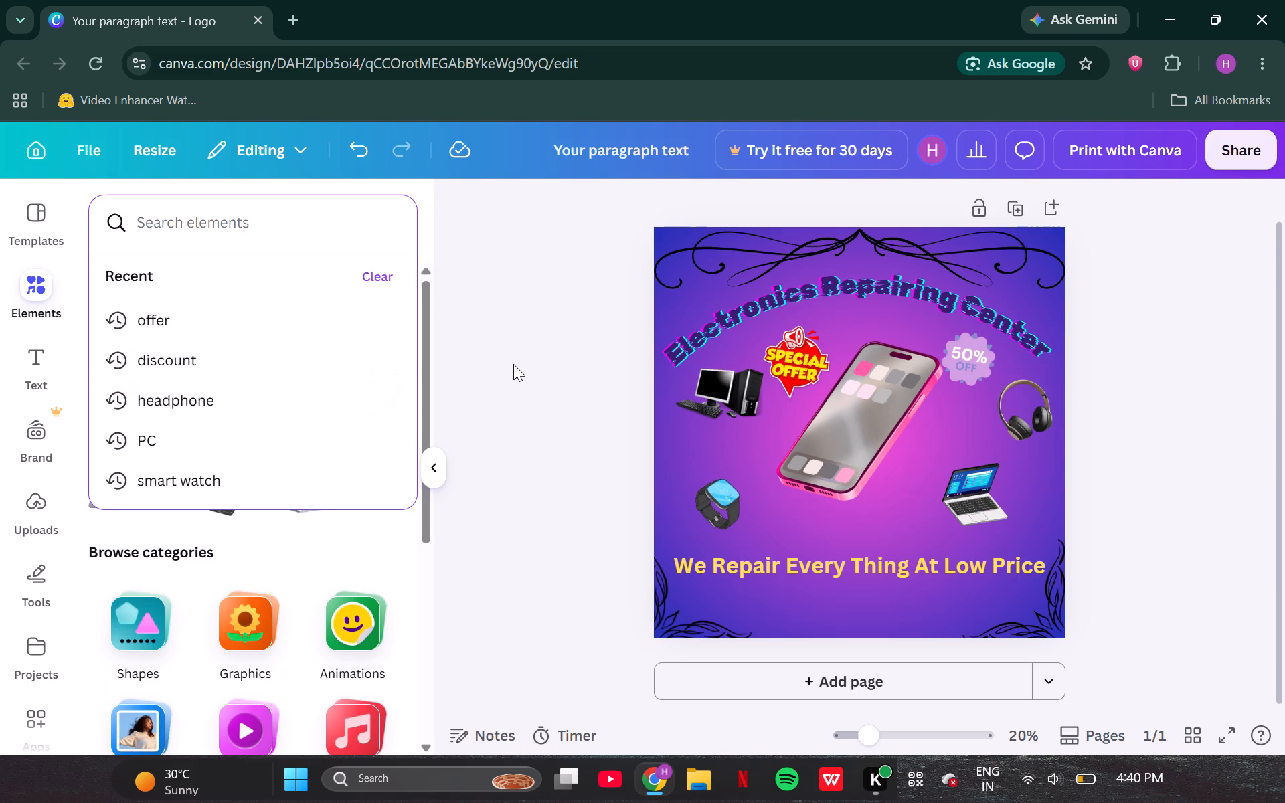
left_click_drag(736, 506, 751, 509)
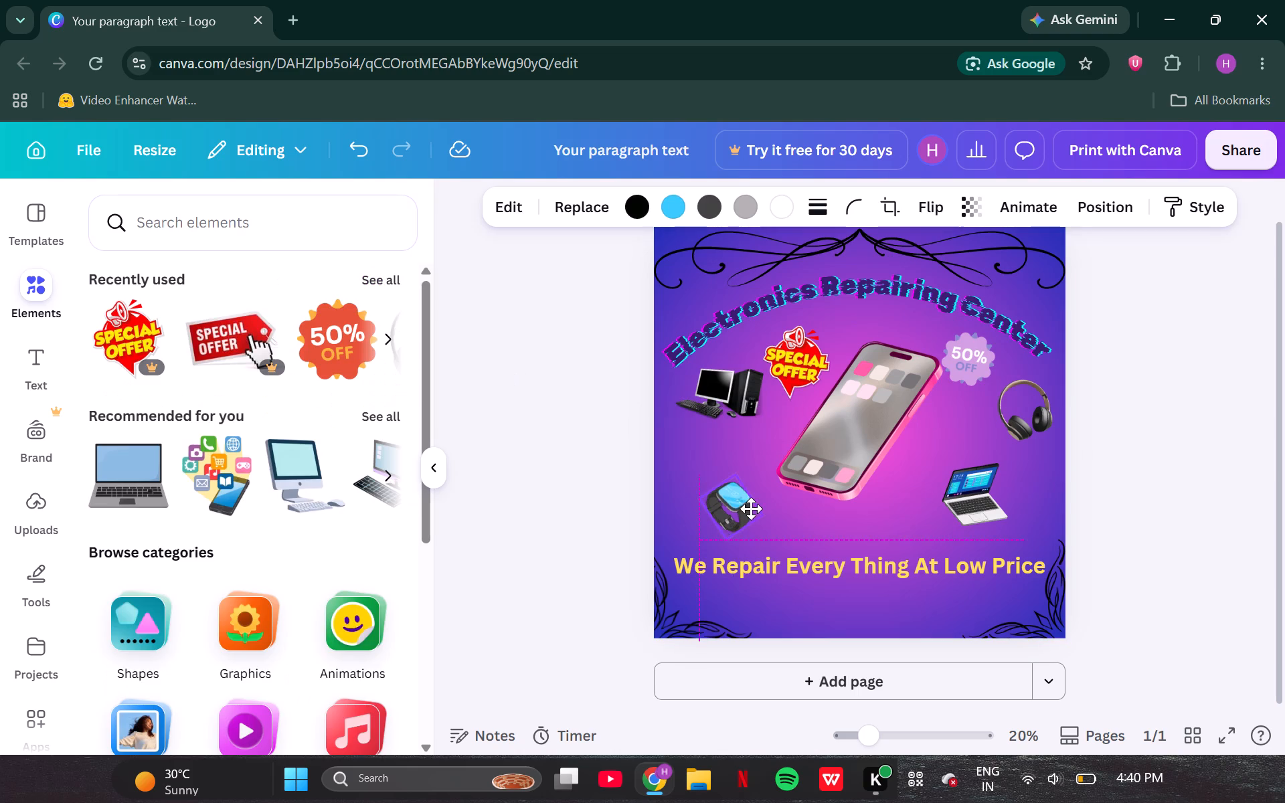
left_click_drag(751, 509, 772, 513)
left_click_drag(970, 507, 709, 480)
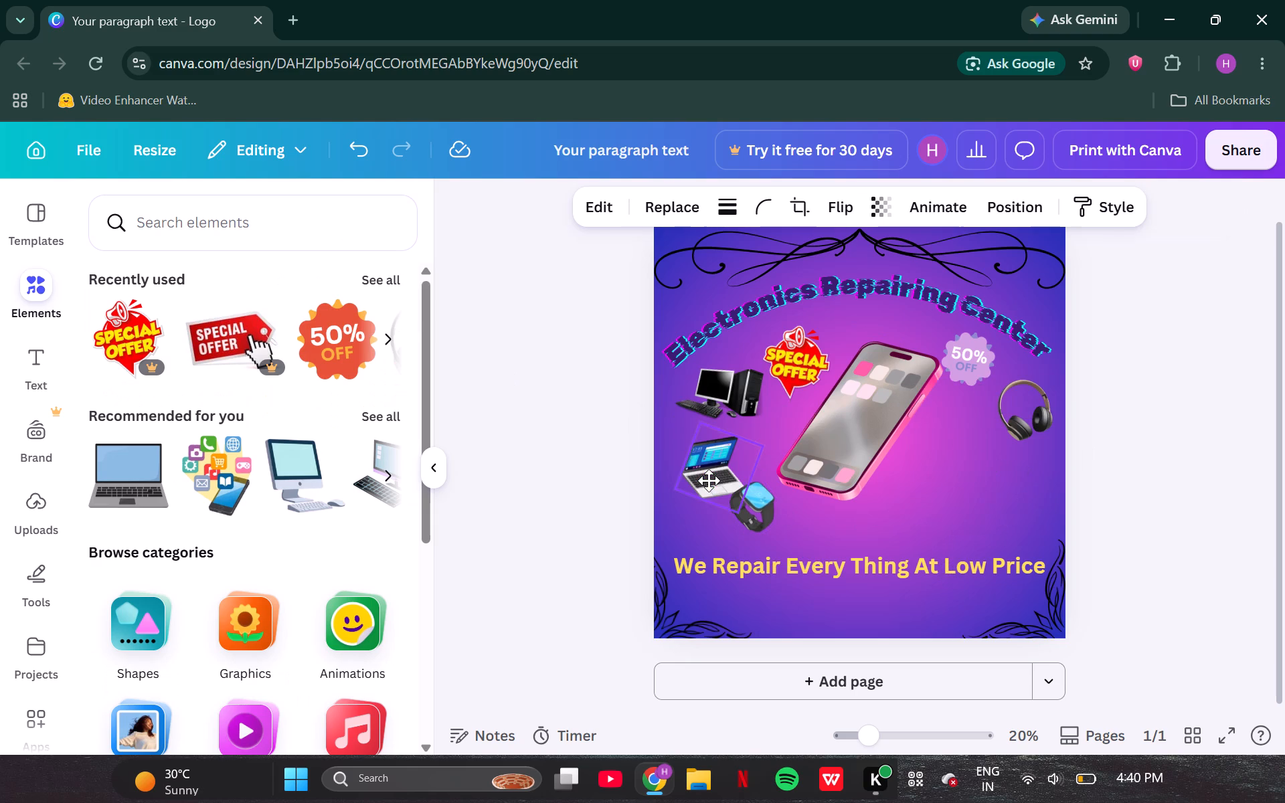
left_click_drag(709, 480, 703, 498)
left_click(760, 514)
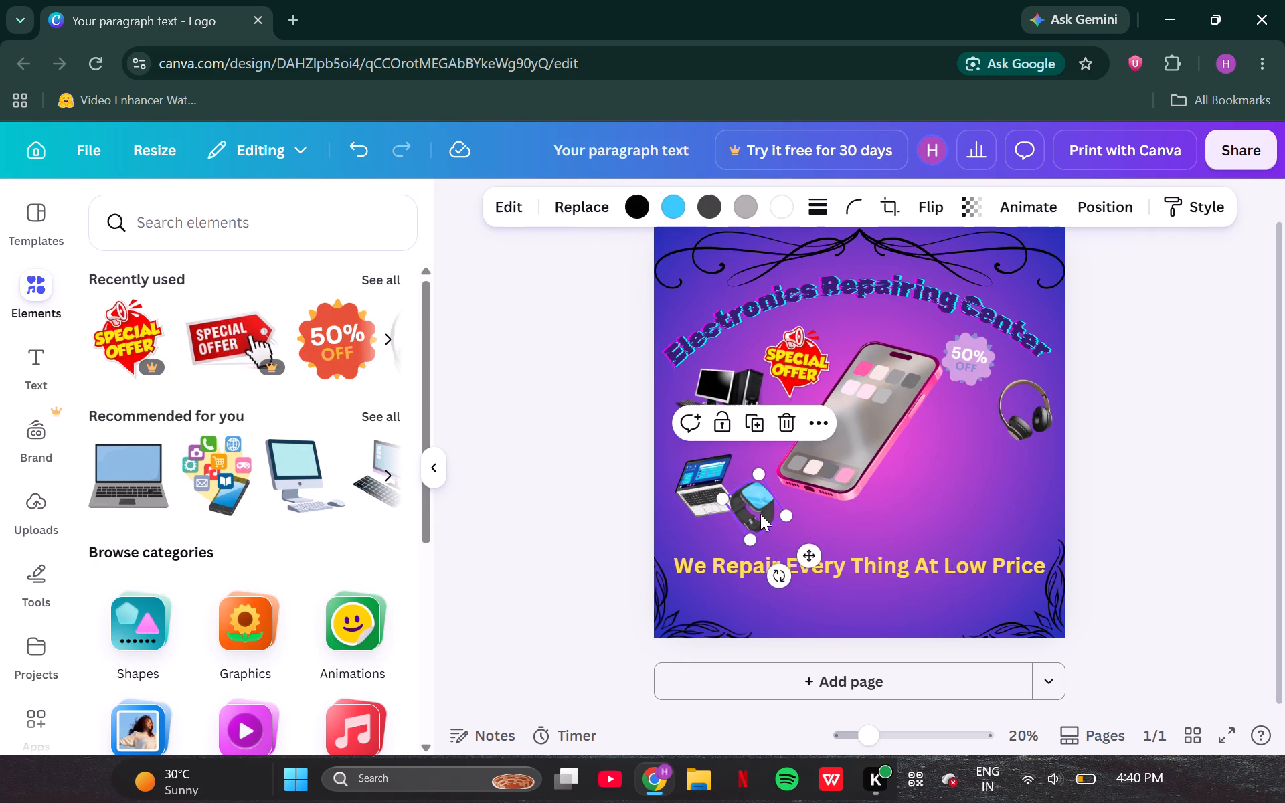
left_click_drag(760, 514, 982, 525)
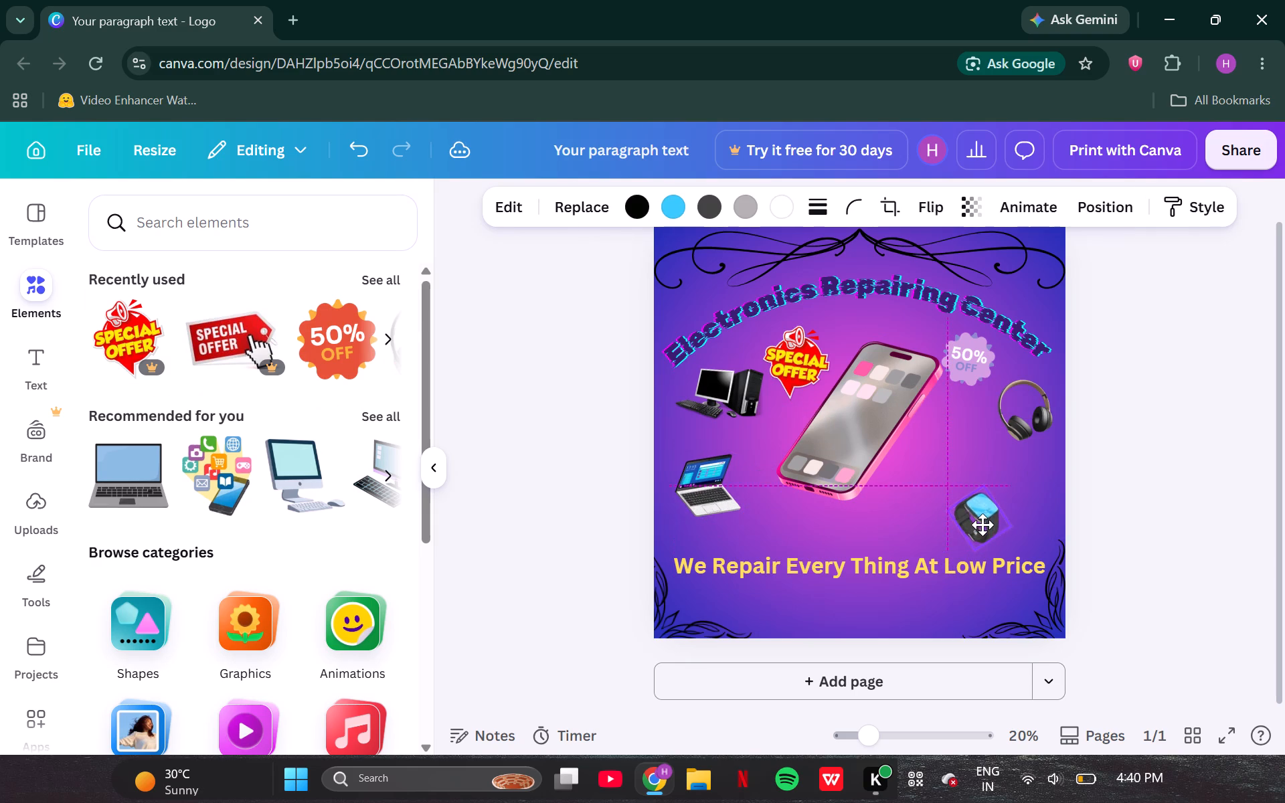
left_click_drag(982, 525, 977, 520)
left_click_drag(703, 490, 725, 502)
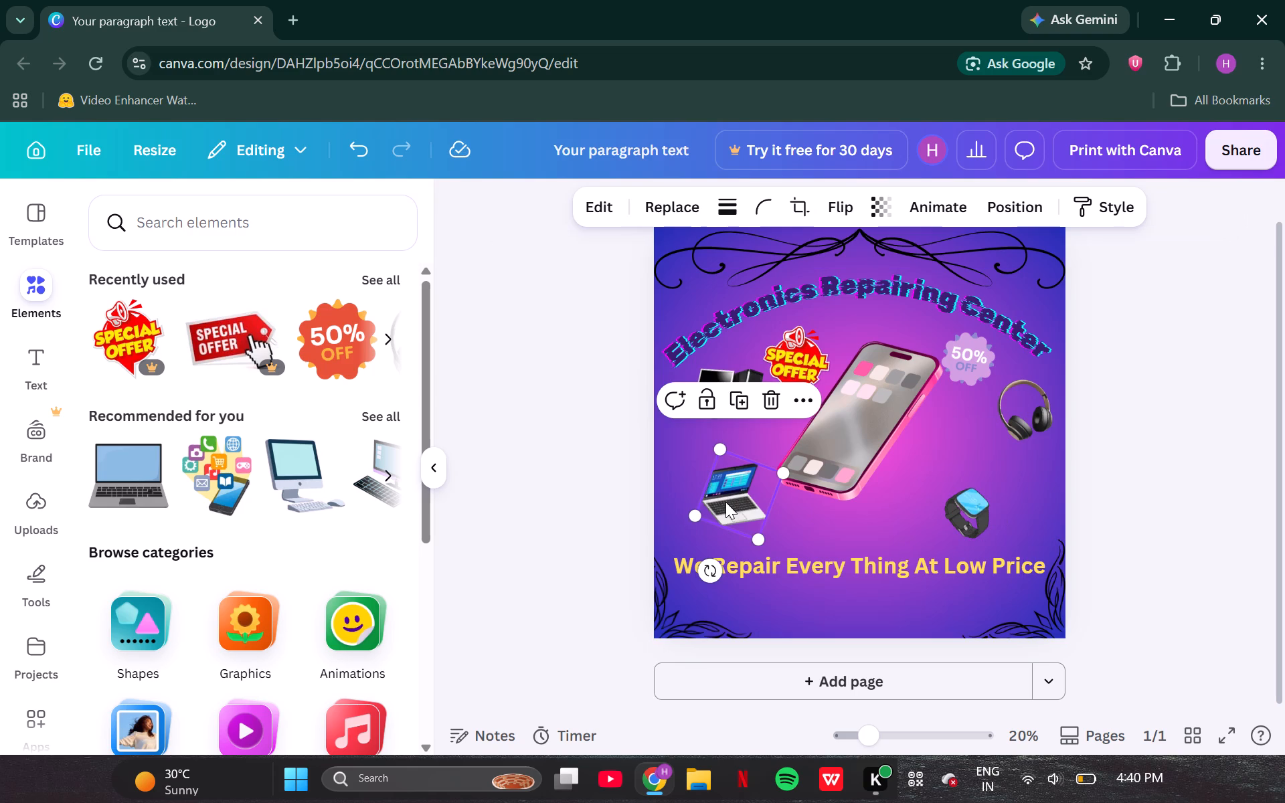
Nudge the headphones down and closer to the phone, and the desktop PC slightly down and away from it.
left_click_drag(1031, 414, 1012, 422)
left_click_drag(734, 386, 727, 398)
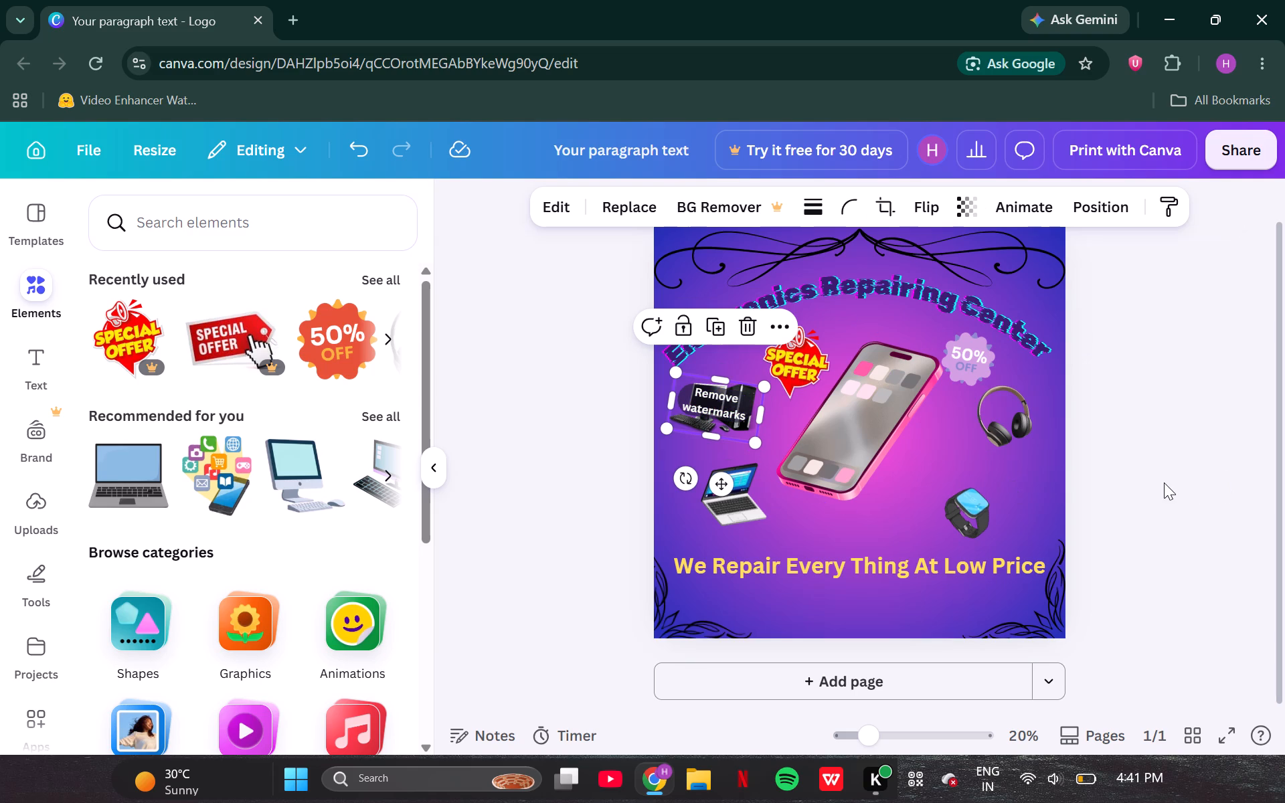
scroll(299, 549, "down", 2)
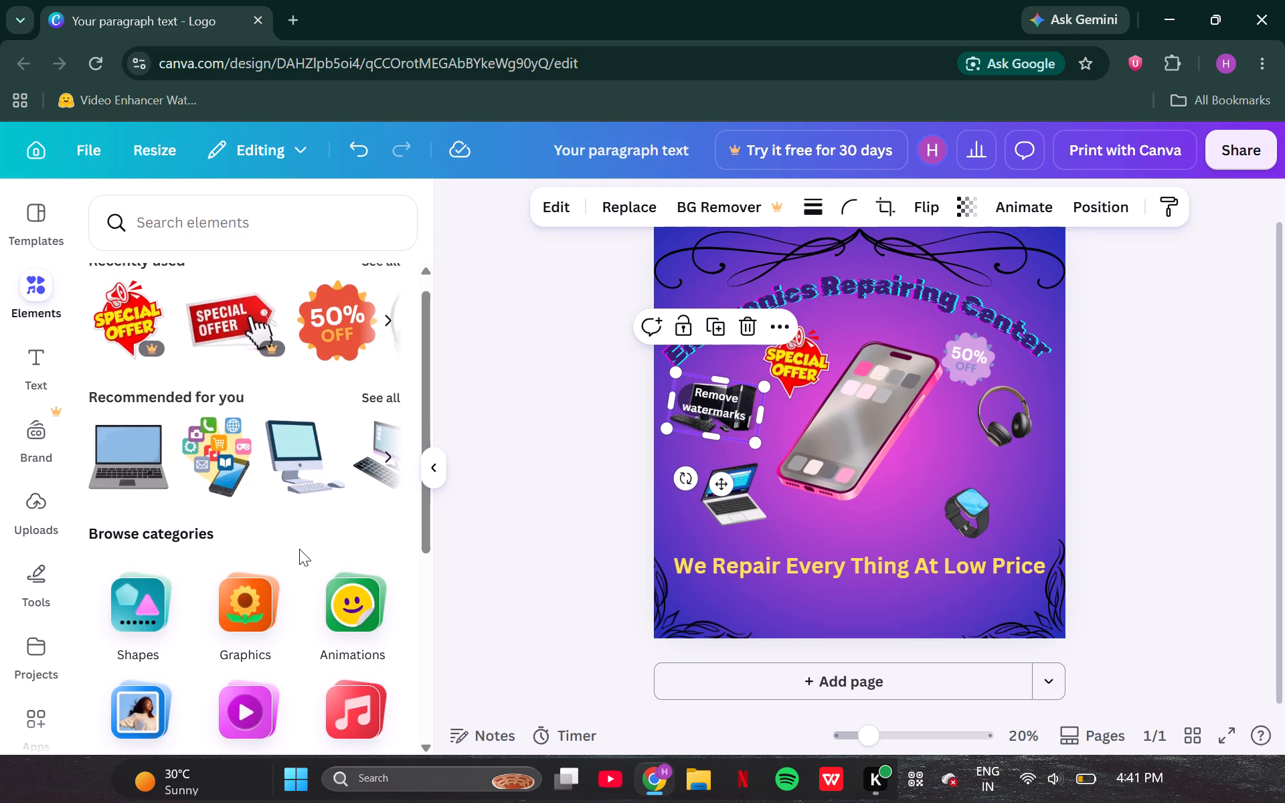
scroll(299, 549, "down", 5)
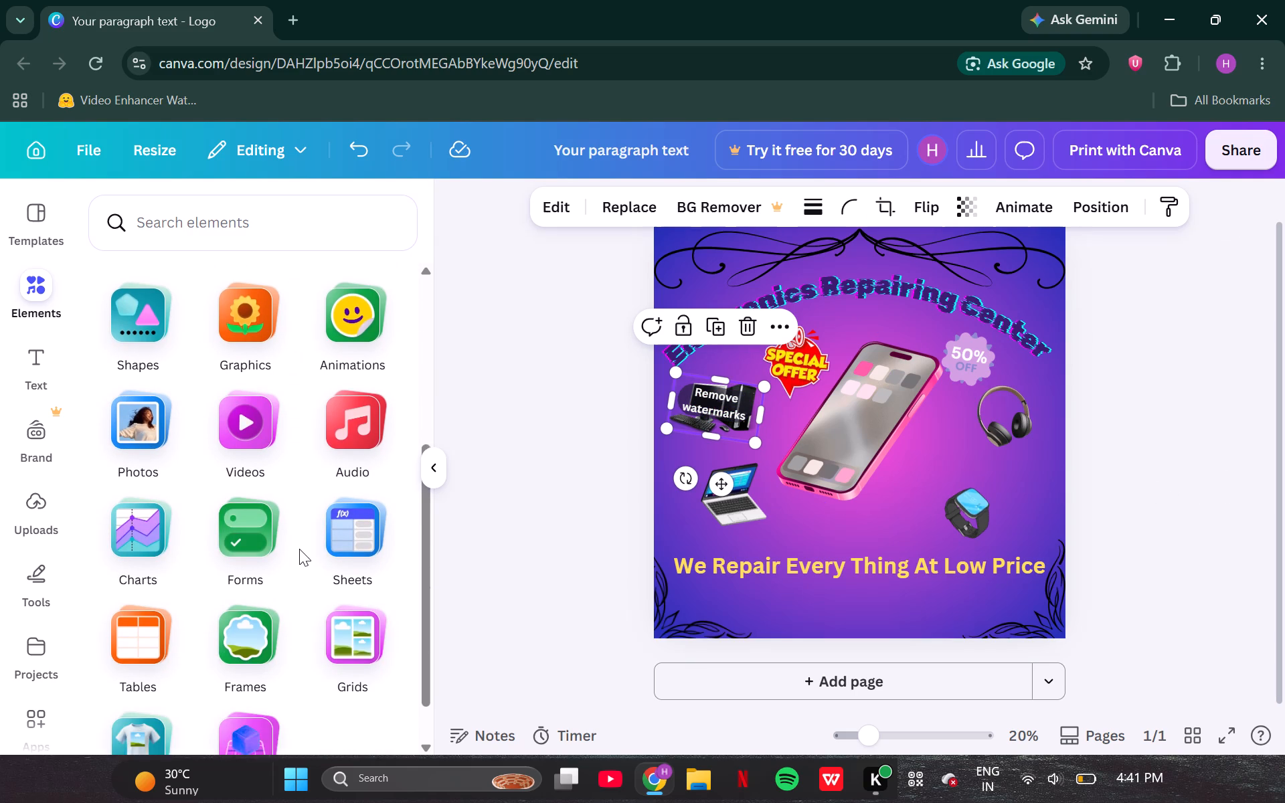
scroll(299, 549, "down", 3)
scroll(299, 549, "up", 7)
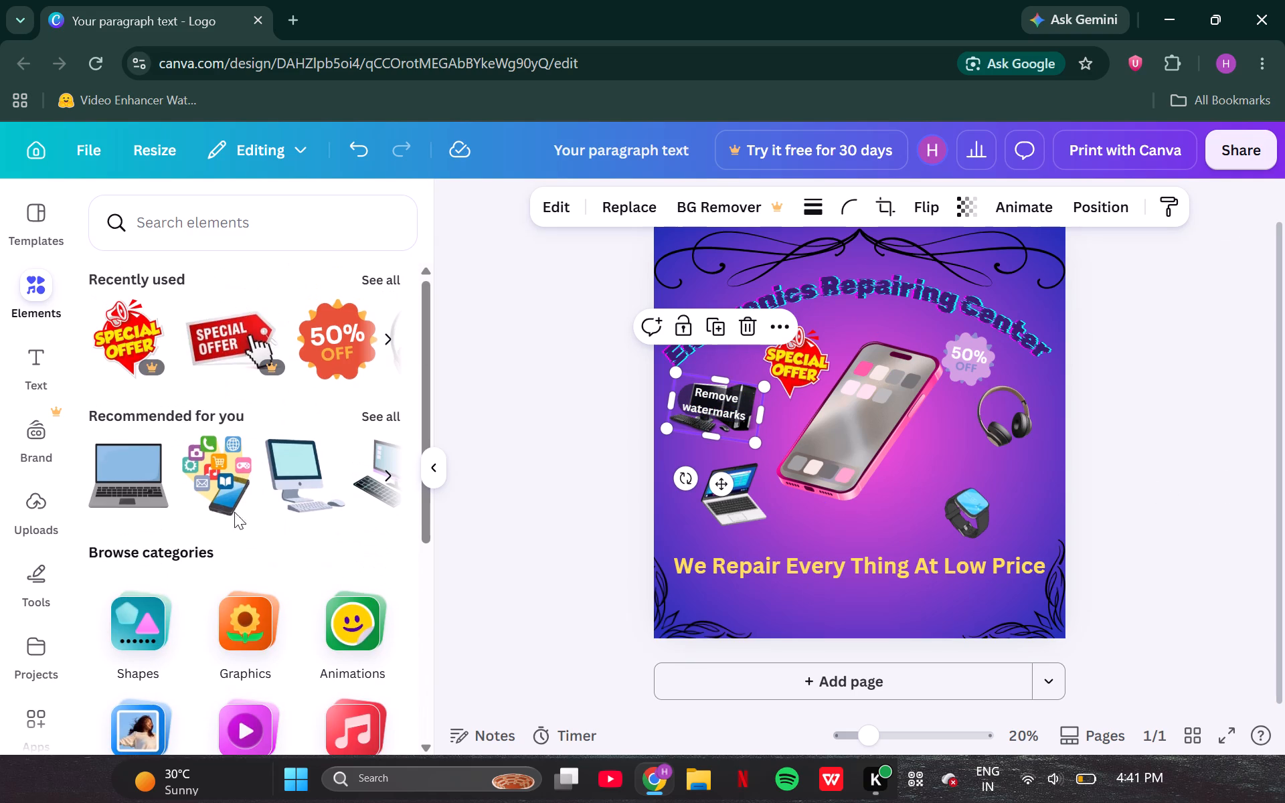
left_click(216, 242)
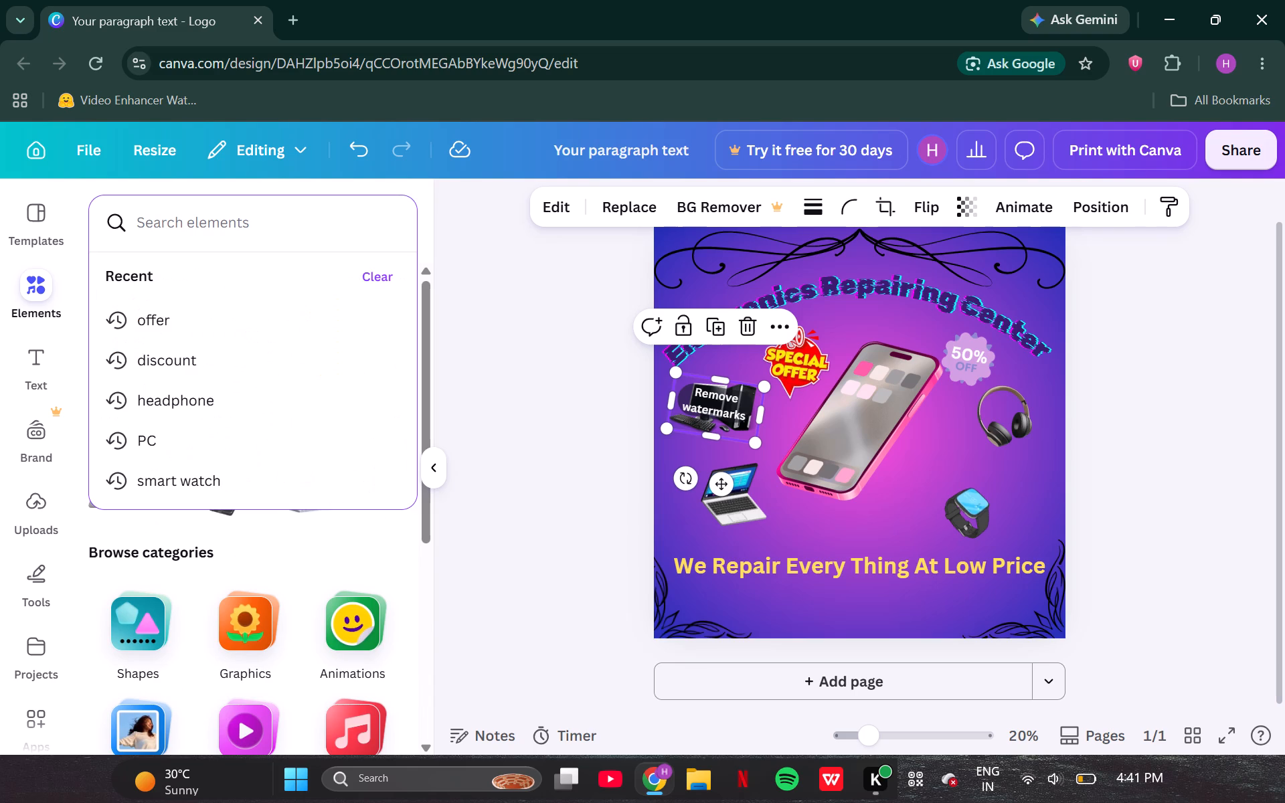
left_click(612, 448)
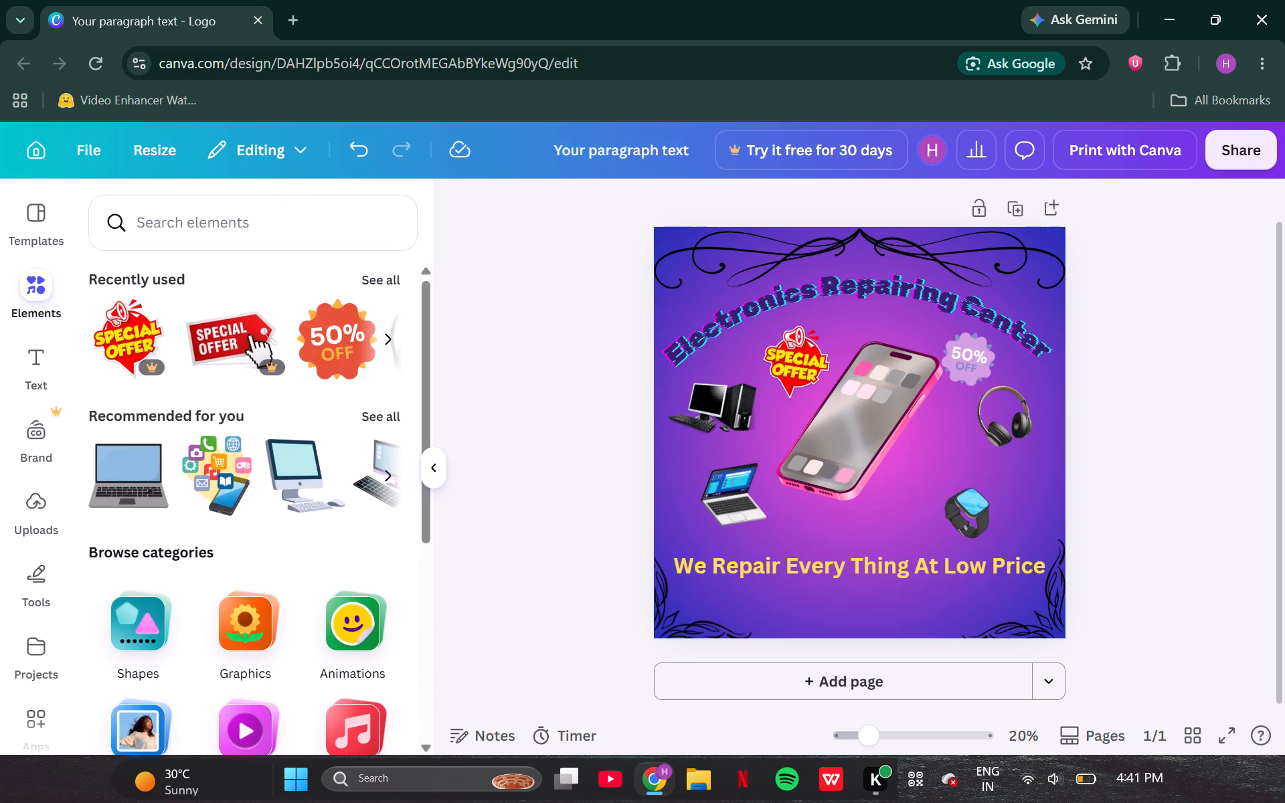
Search the elements library for mouse.
left_click(252, 223)
type("mouse")
key("Return")
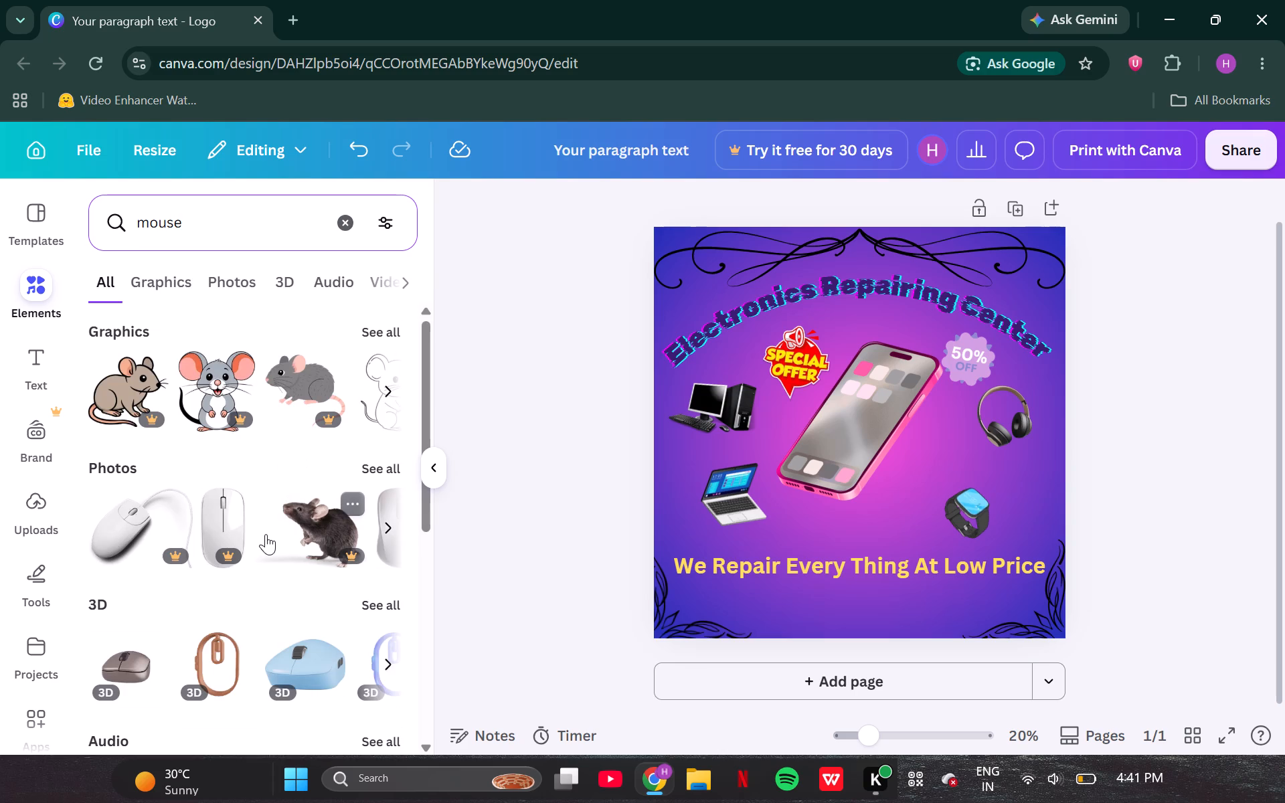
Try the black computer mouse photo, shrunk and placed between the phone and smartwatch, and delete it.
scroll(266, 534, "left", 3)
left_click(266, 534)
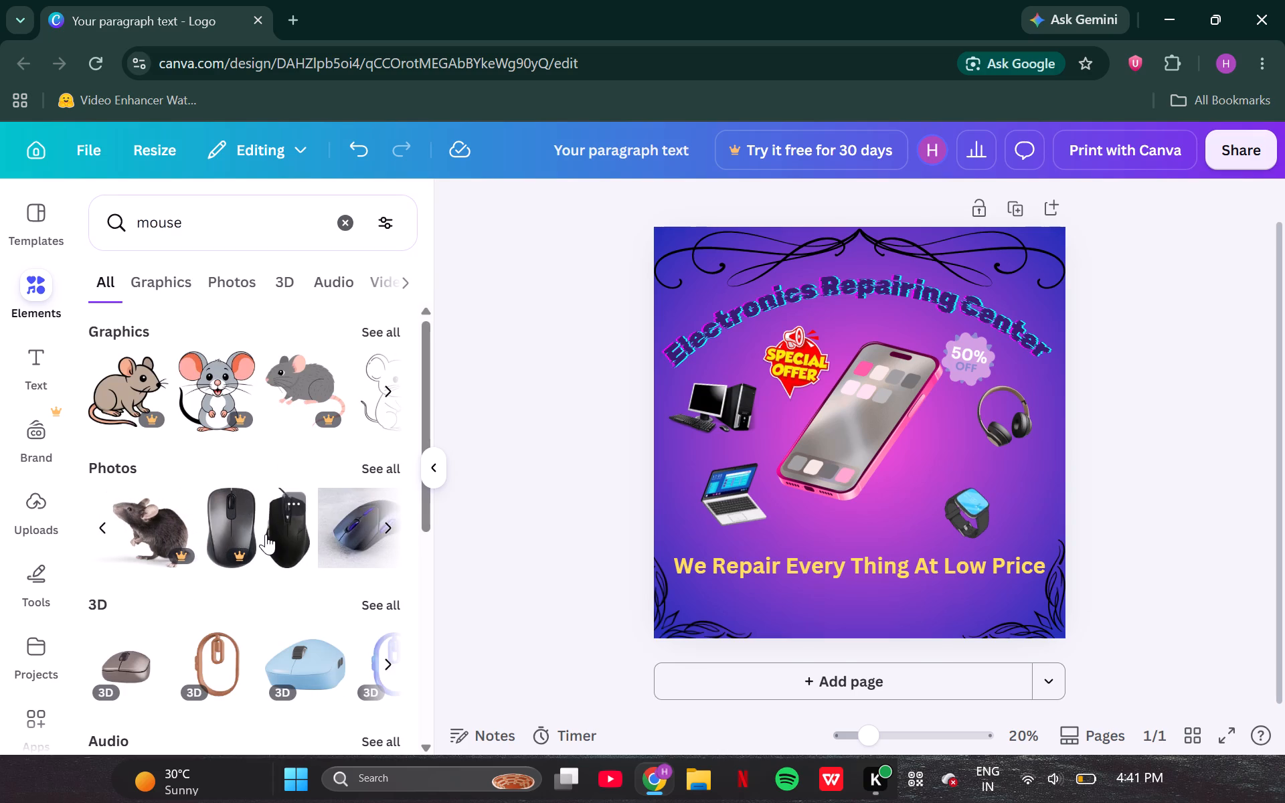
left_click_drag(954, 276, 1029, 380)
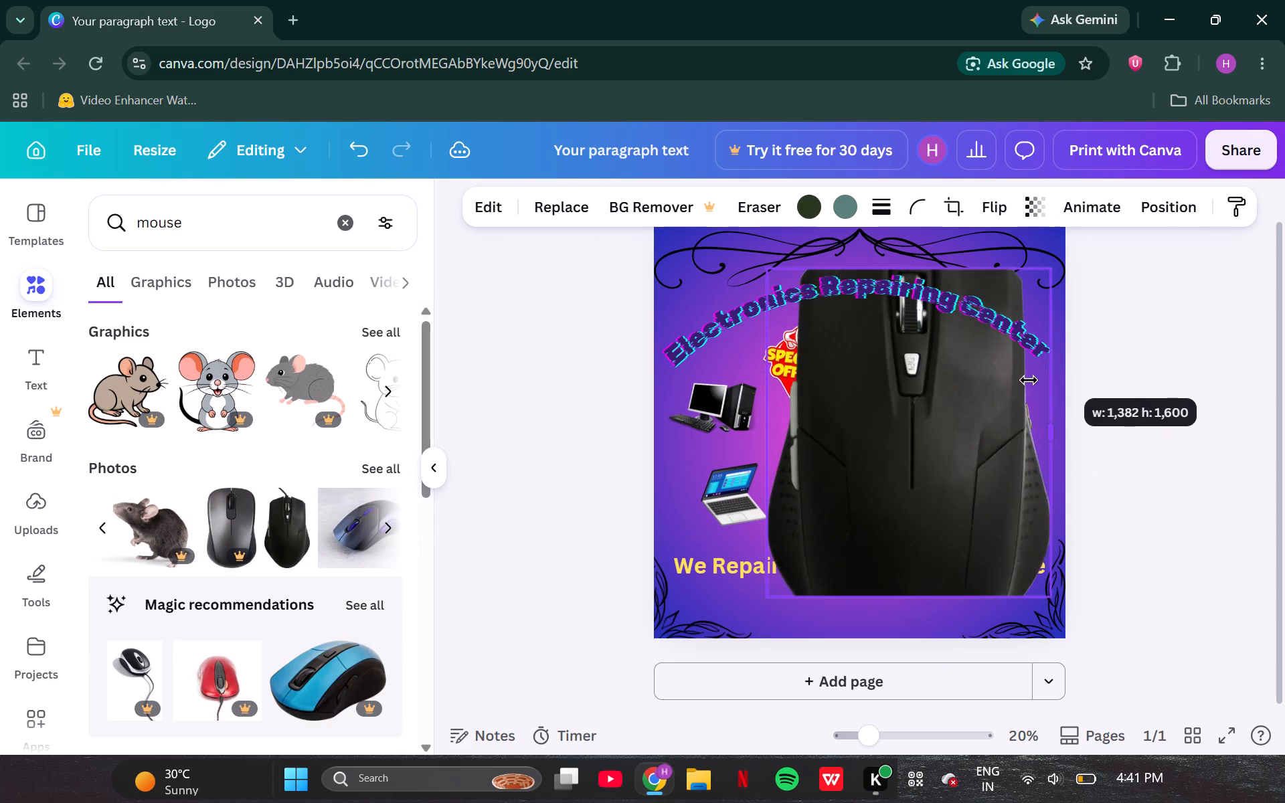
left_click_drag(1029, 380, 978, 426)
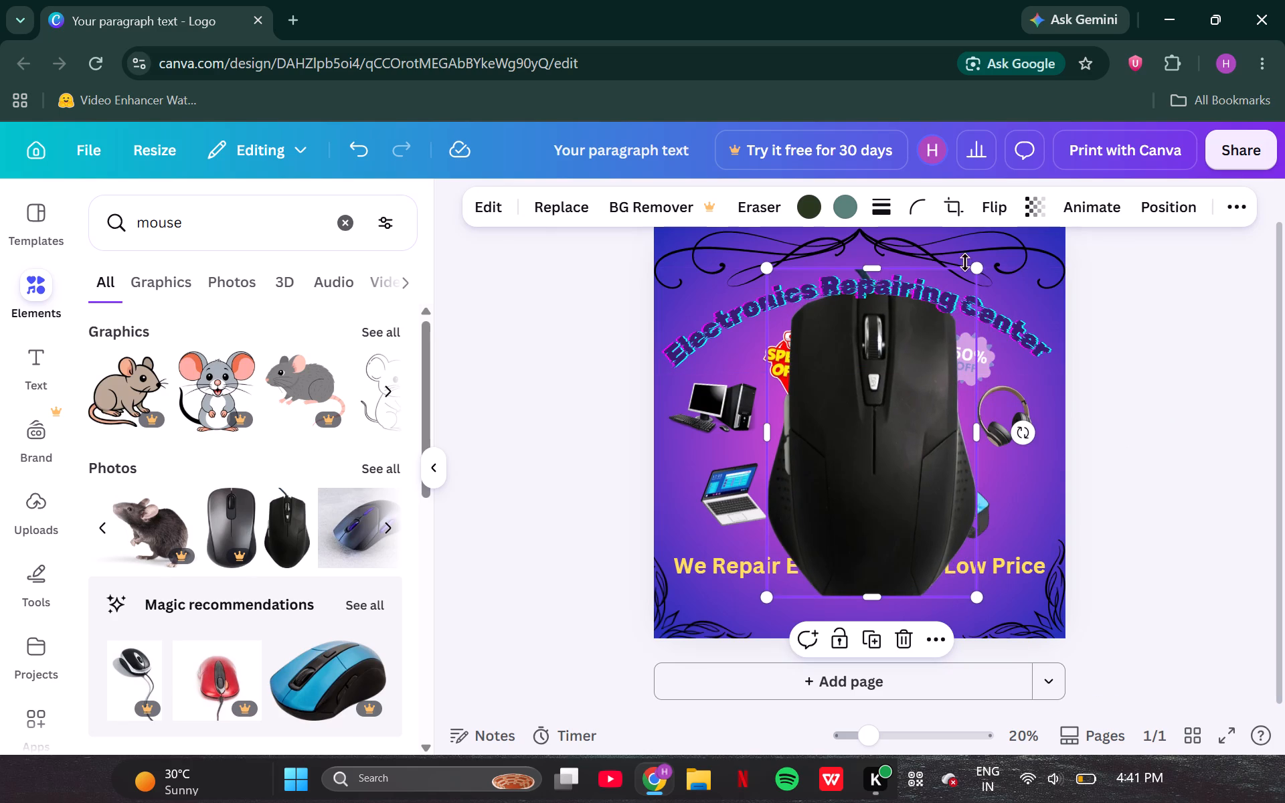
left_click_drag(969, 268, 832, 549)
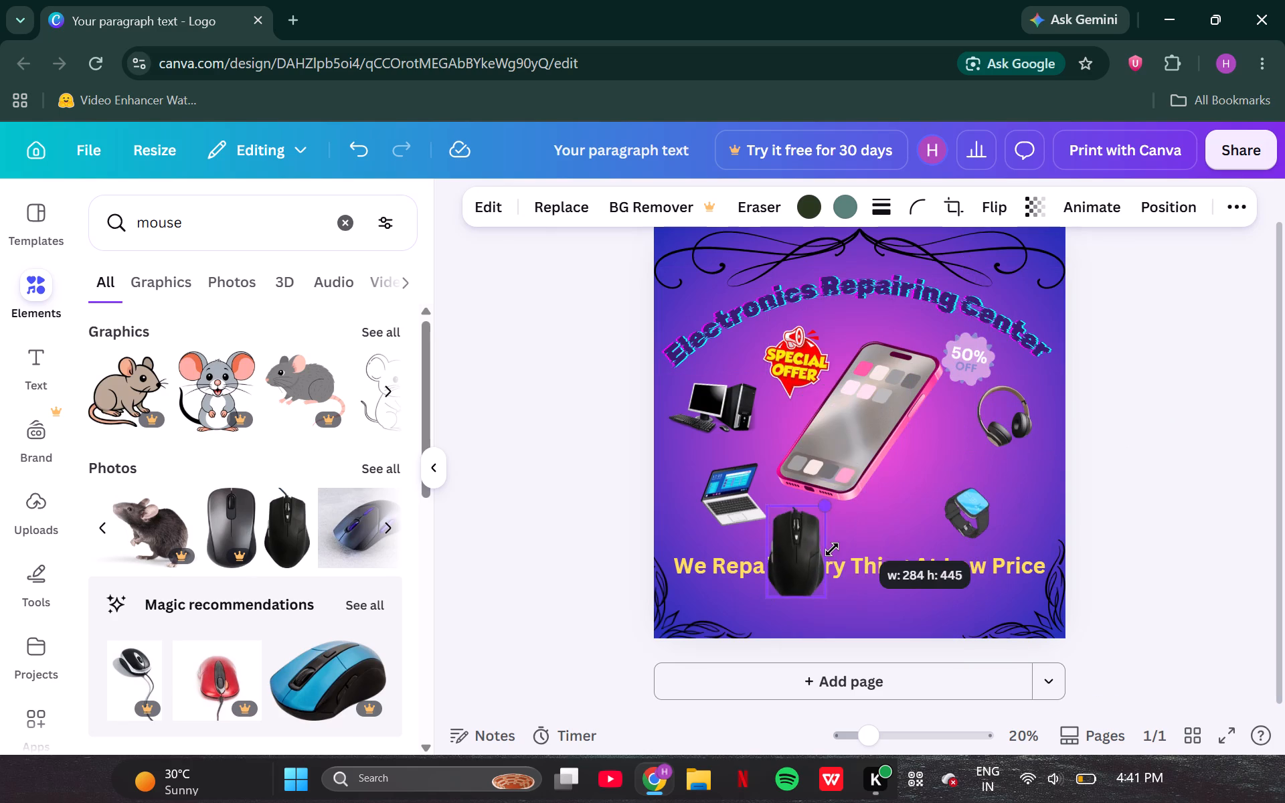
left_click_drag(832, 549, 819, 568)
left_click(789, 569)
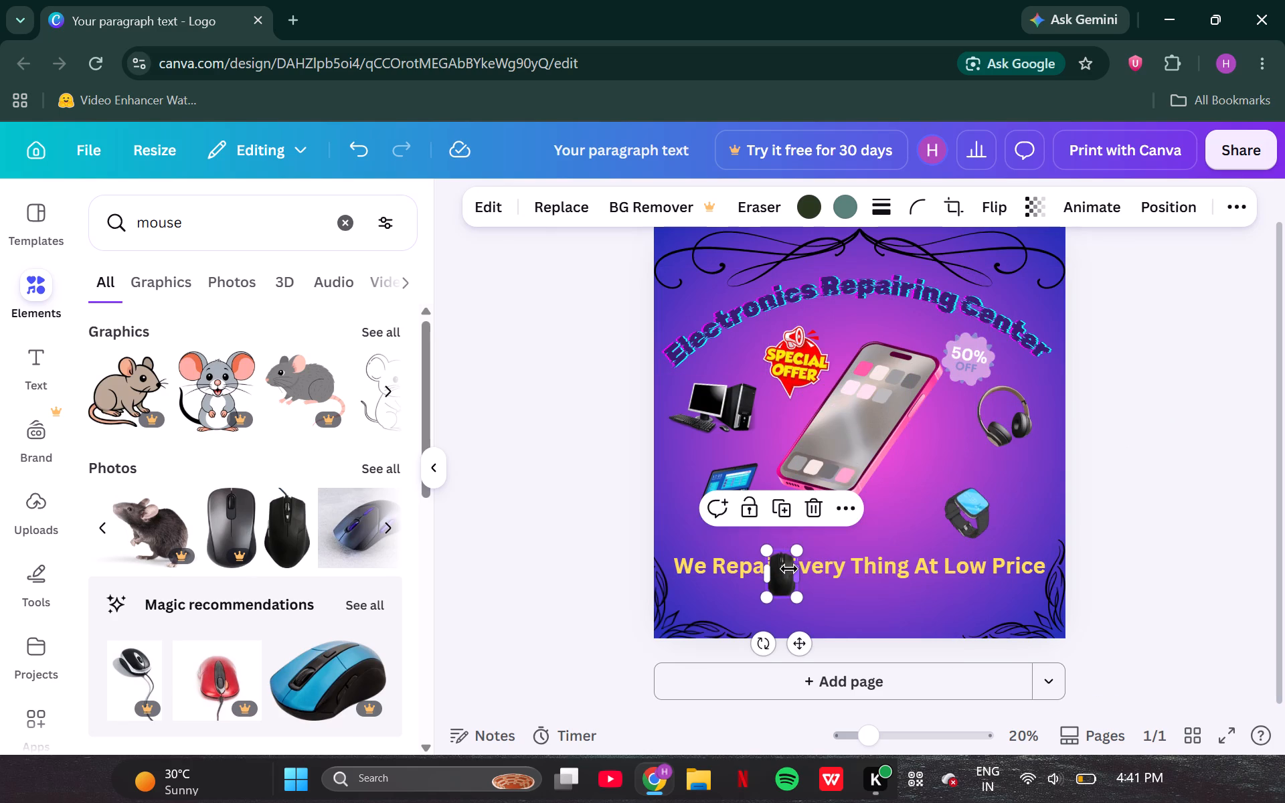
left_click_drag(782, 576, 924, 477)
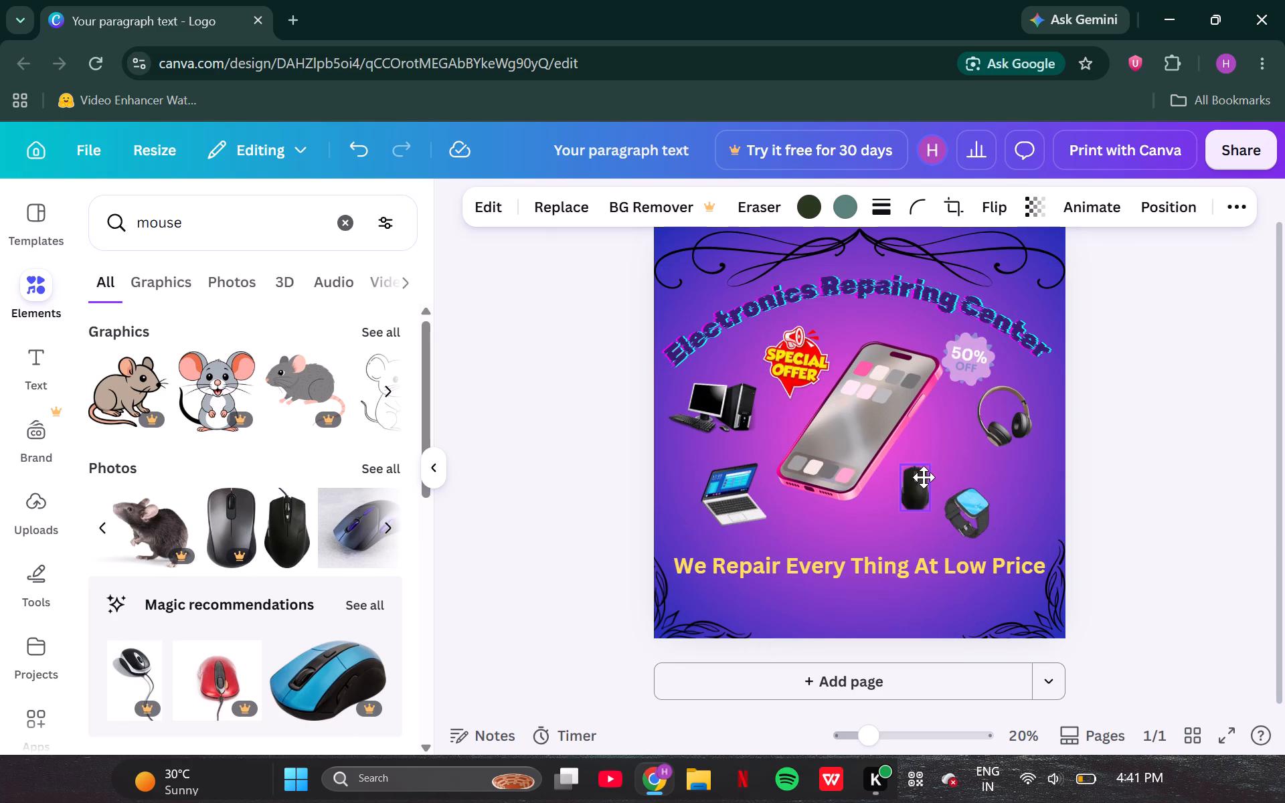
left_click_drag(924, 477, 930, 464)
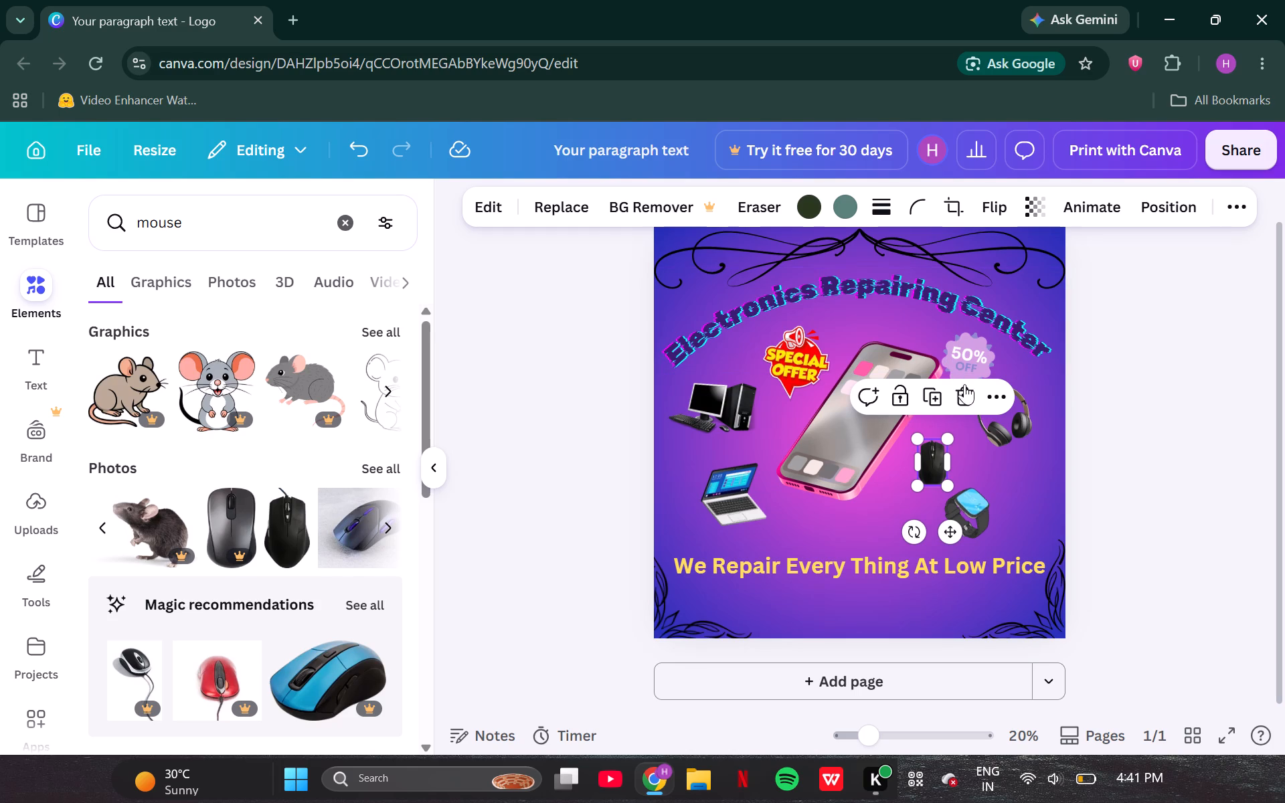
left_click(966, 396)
Add the grey computer mouse graphic, shrink it, place it between the phone and smartwatch, and rotate it about 21° clockwise.
scroll(340, 522, "left", 1)
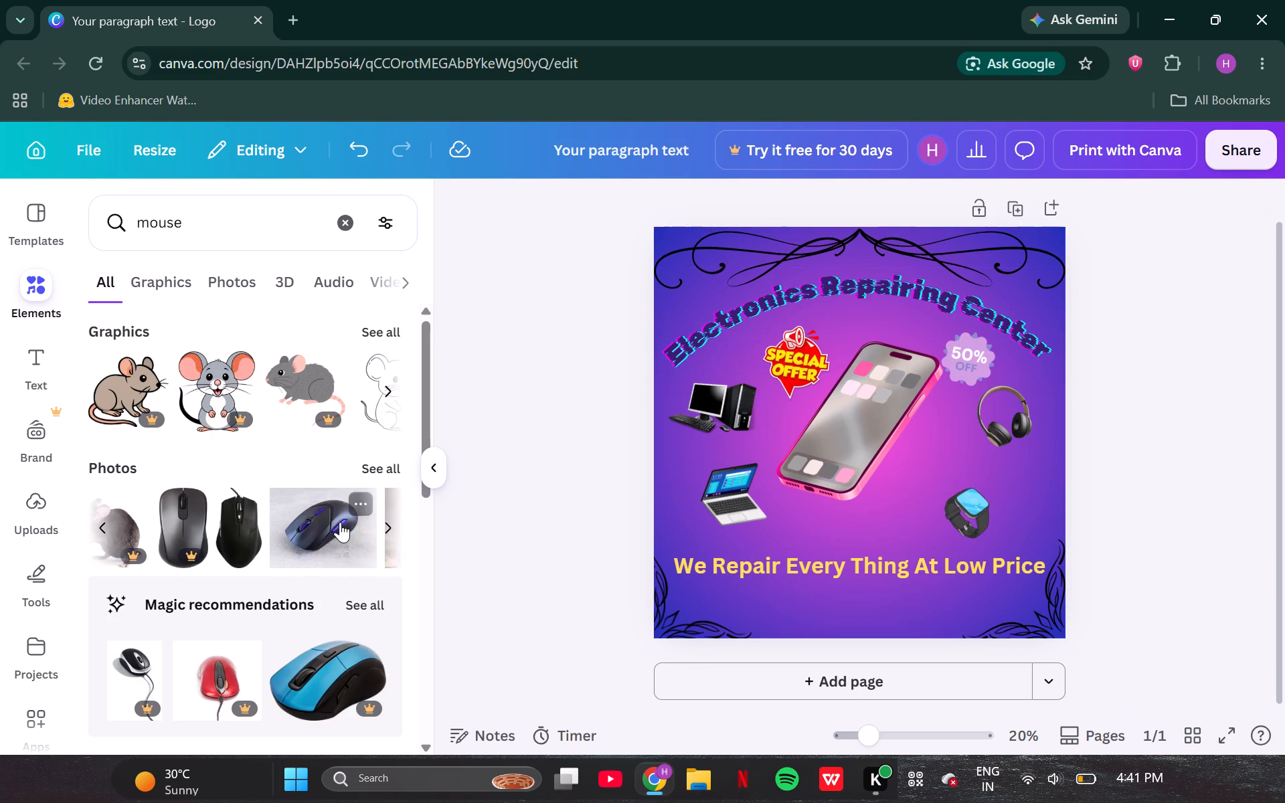
scroll(340, 522, "left", 2)
scroll(266, 403, "left", 2)
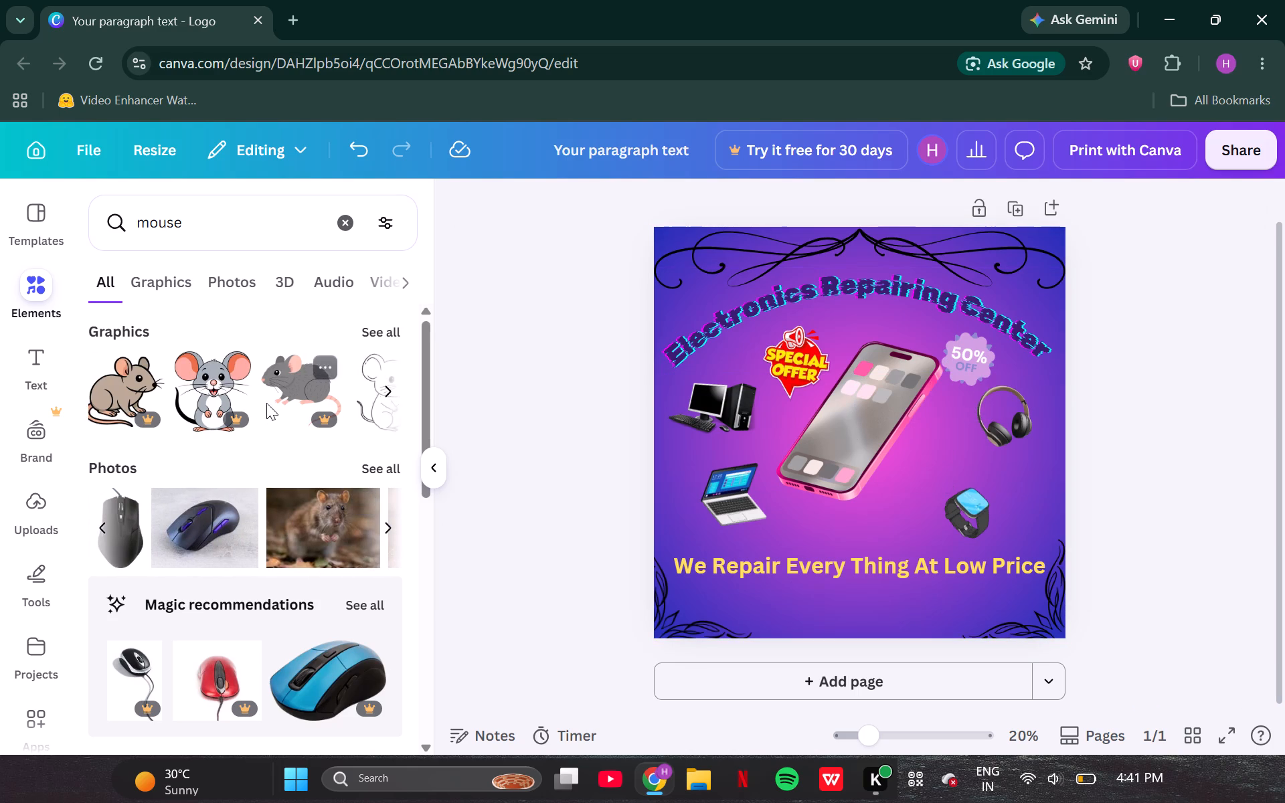
scroll(266, 403, "left", 4)
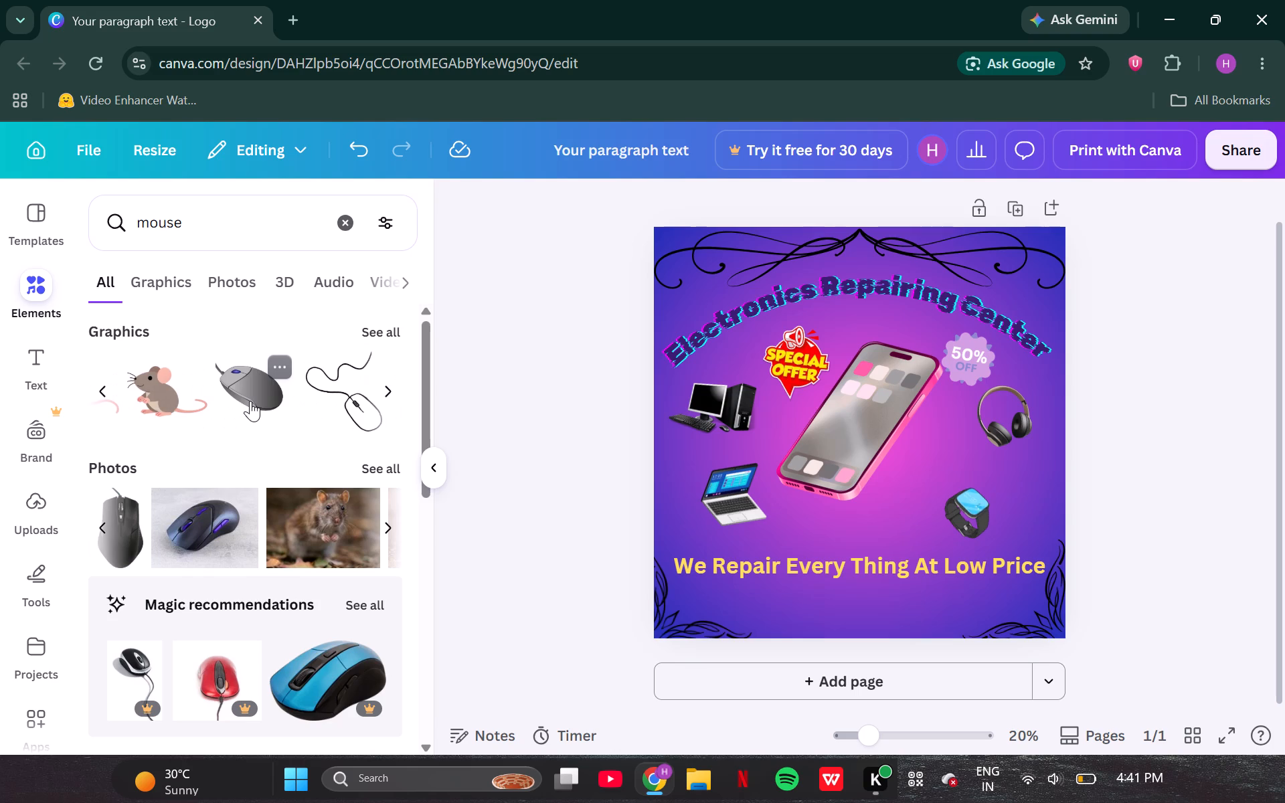
left_click(250, 401)
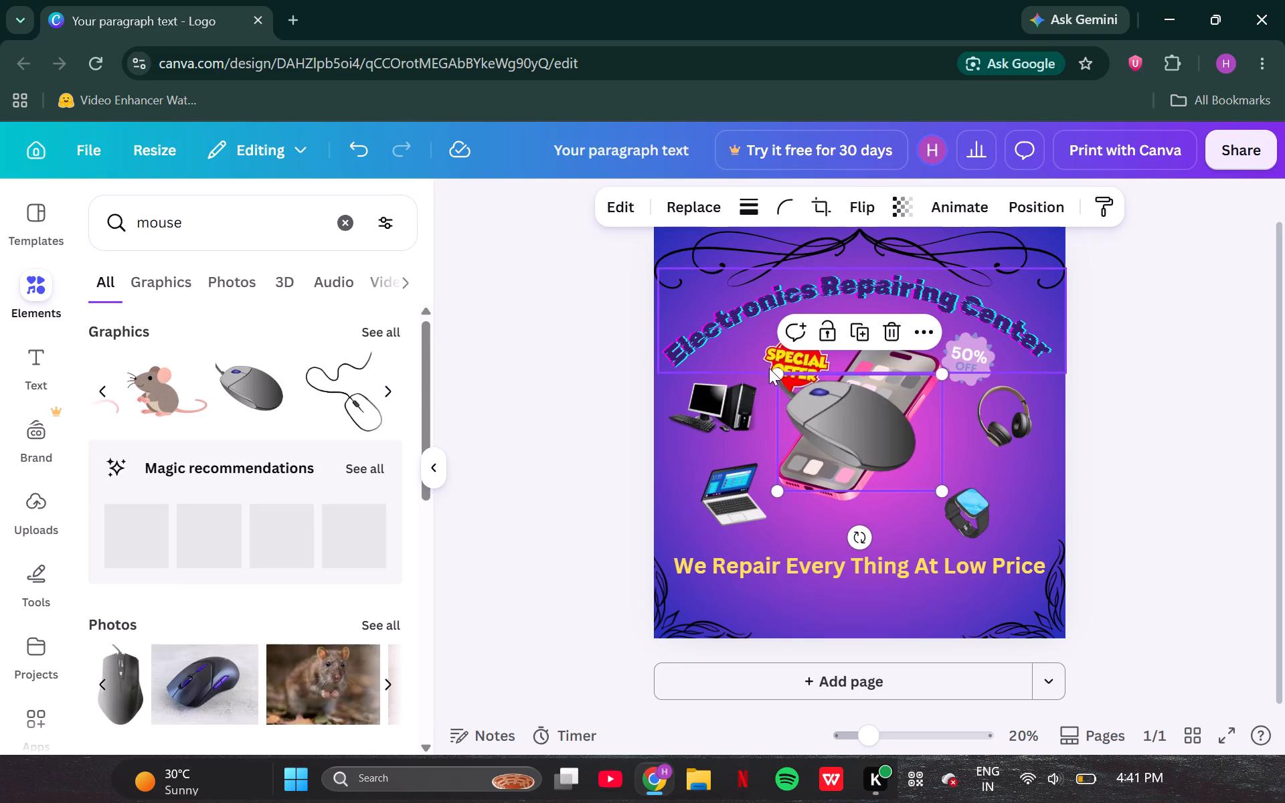
left_click_drag(777, 375, 798, 380)
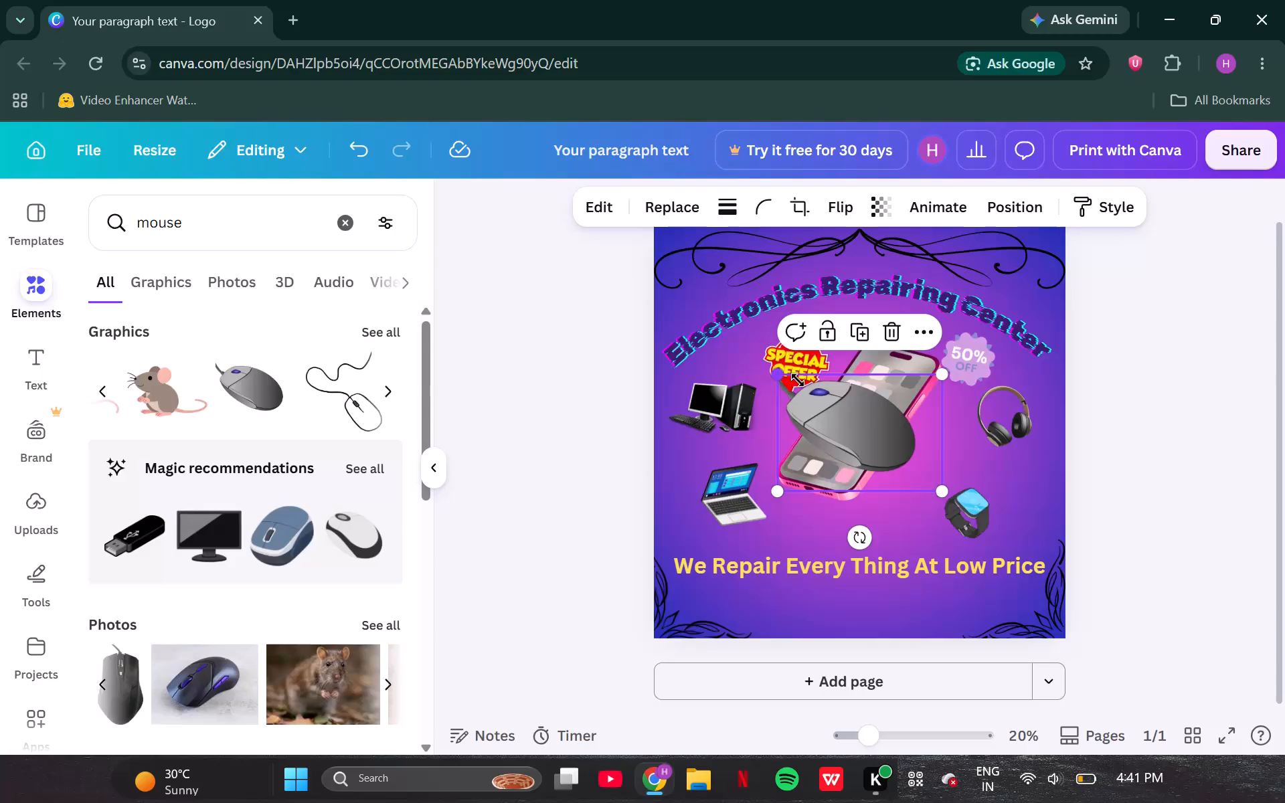
left_click_drag(798, 380, 915, 450)
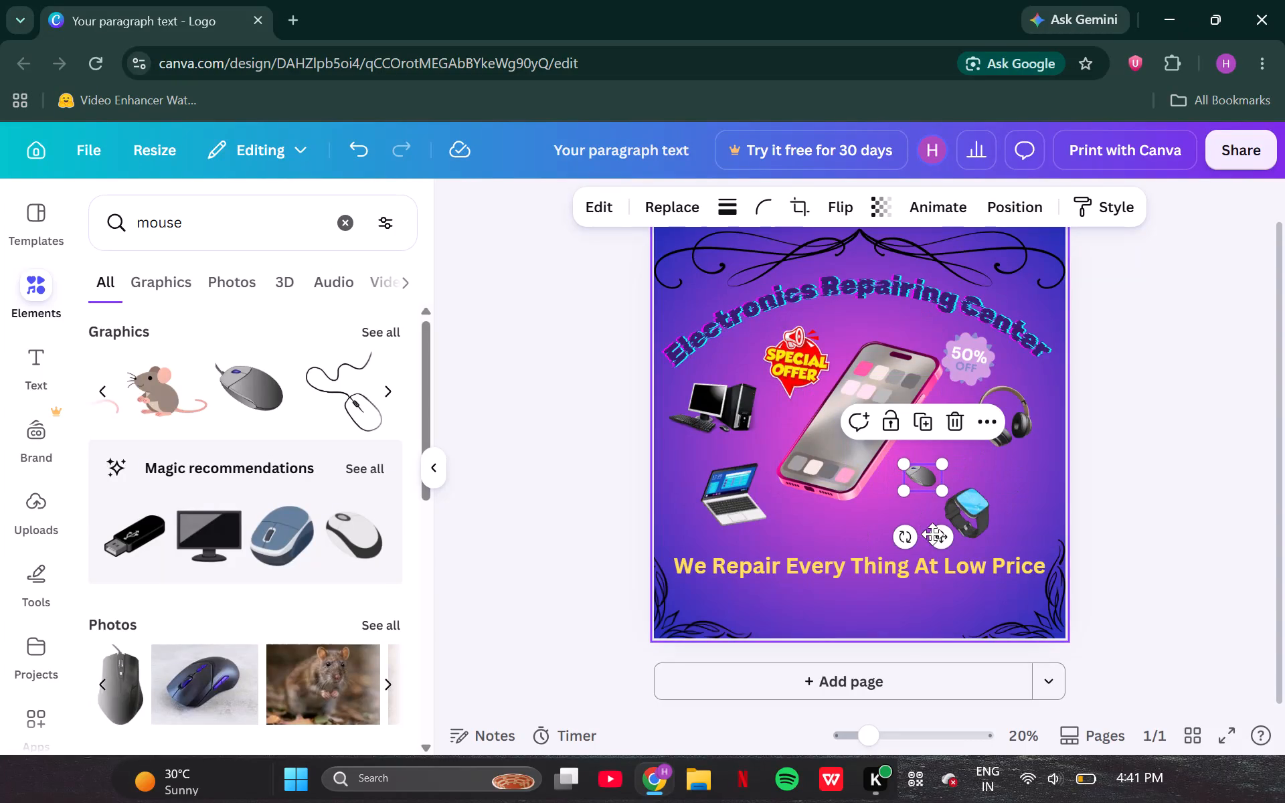
left_click_drag(938, 541, 955, 523)
left_click_drag(922, 525, 896, 527)
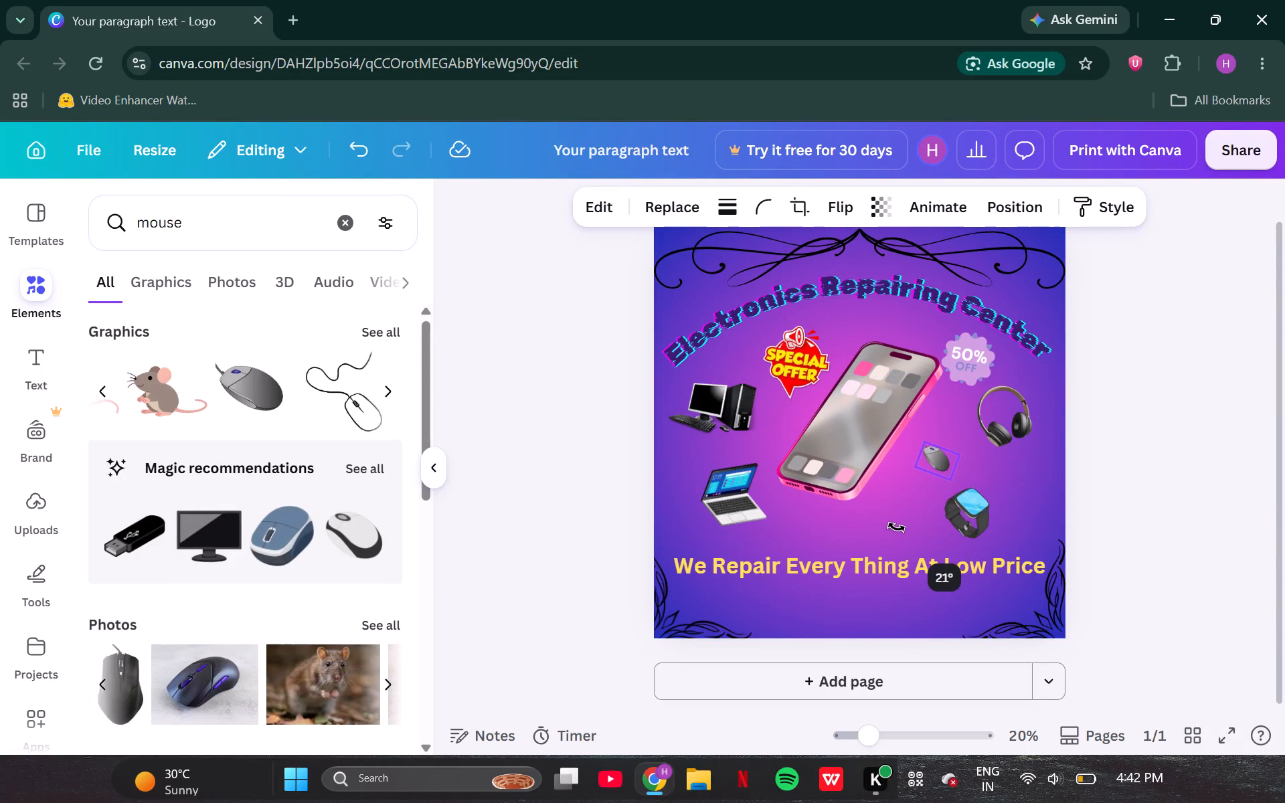
left_click_drag(896, 527, 896, 527)
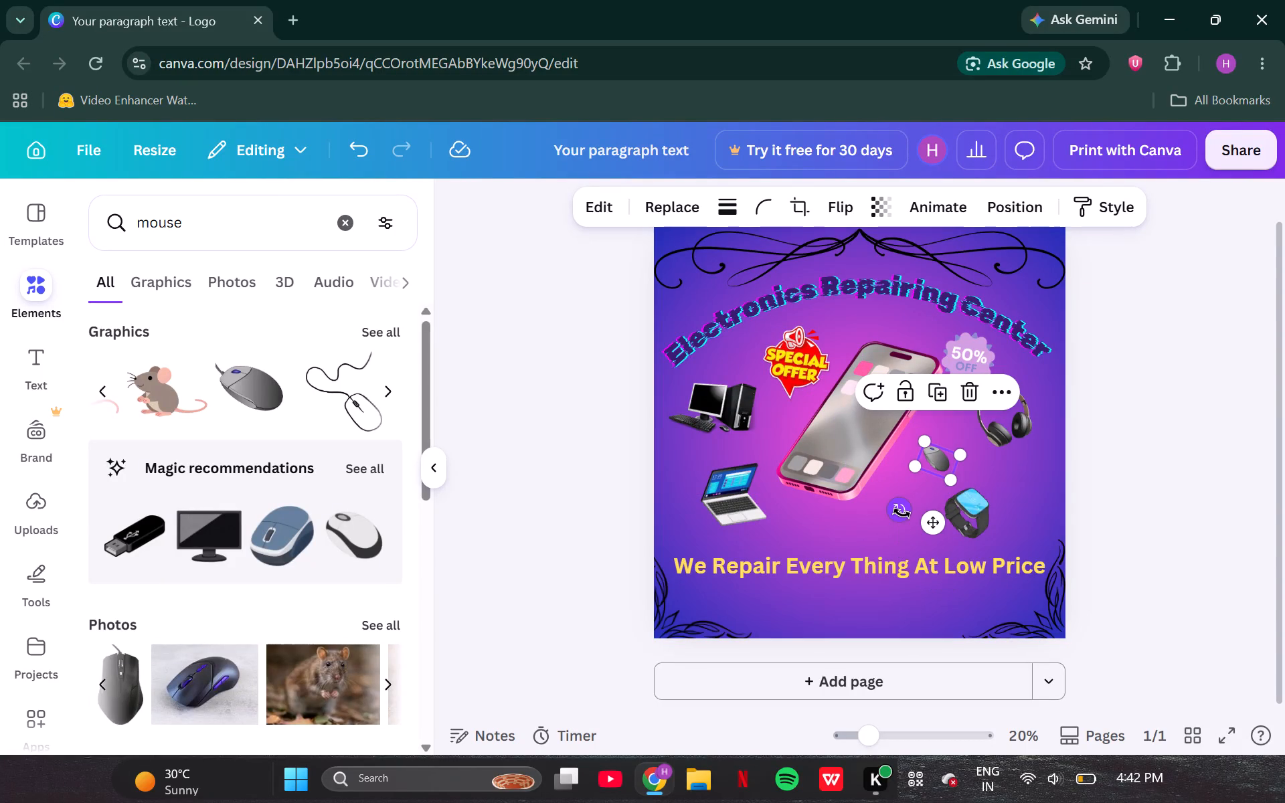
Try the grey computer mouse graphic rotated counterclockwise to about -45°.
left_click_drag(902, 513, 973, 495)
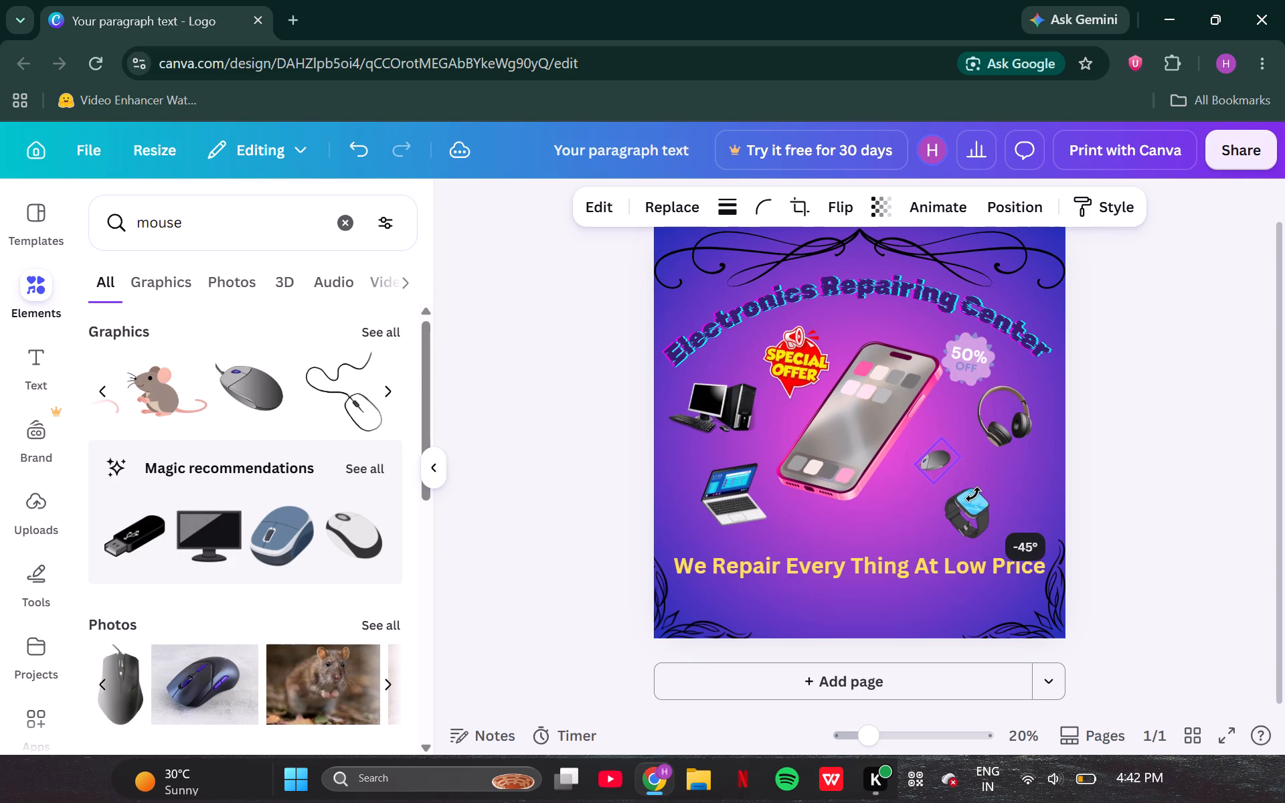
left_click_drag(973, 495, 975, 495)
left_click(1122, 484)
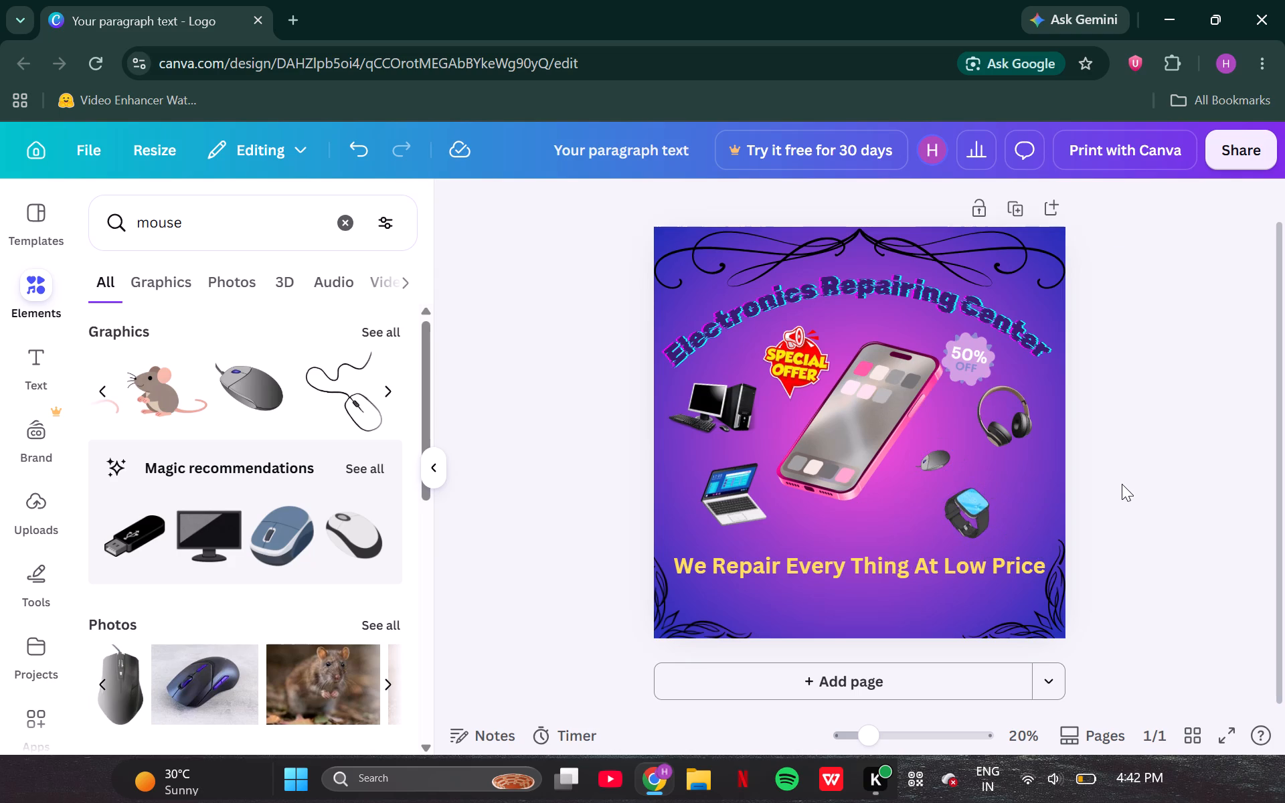
Delete the grey computer mouse graphic between the phone and smartwatch.
left_click(940, 472)
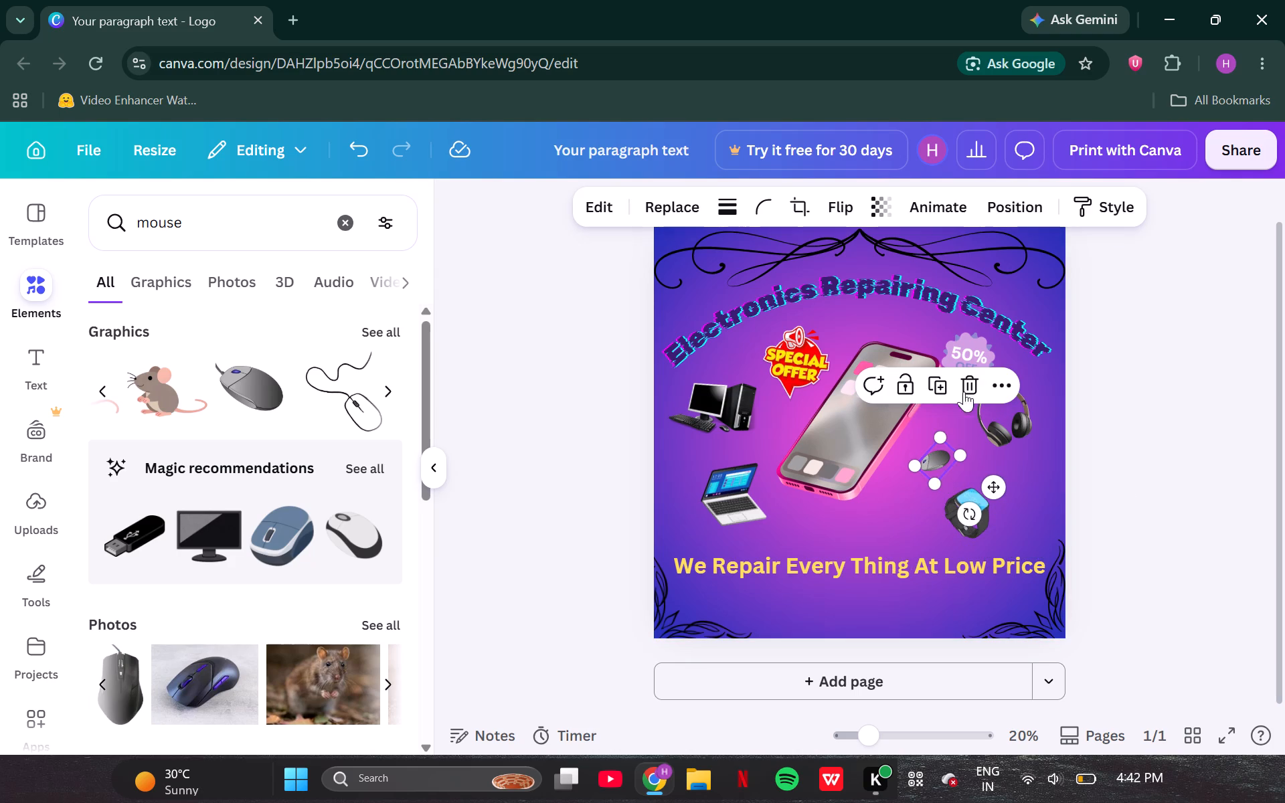
left_click(969, 385)
Browse the remaining mouse graphics for a replacement computer mouse image.
scroll(280, 517, "left", 1)
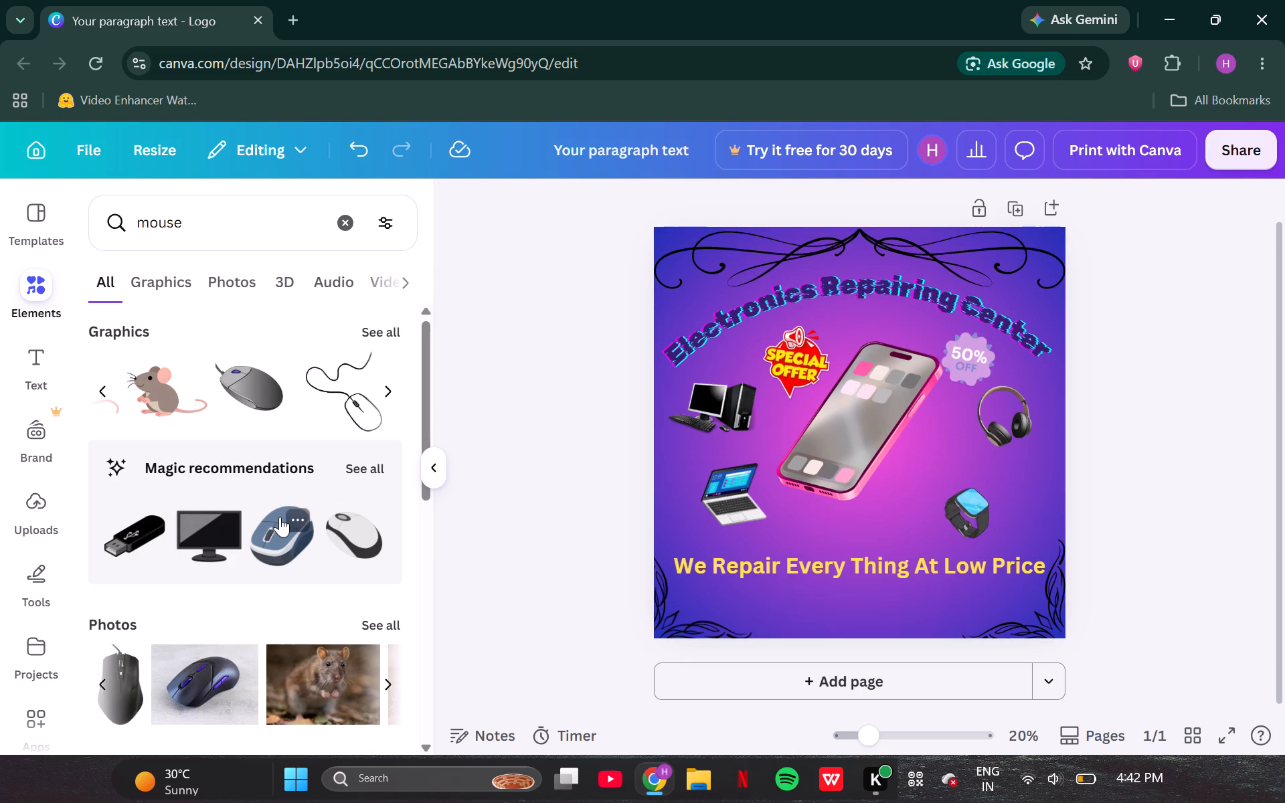
scroll(280, 517, "left", 1)
scroll(335, 398, "left", 4)
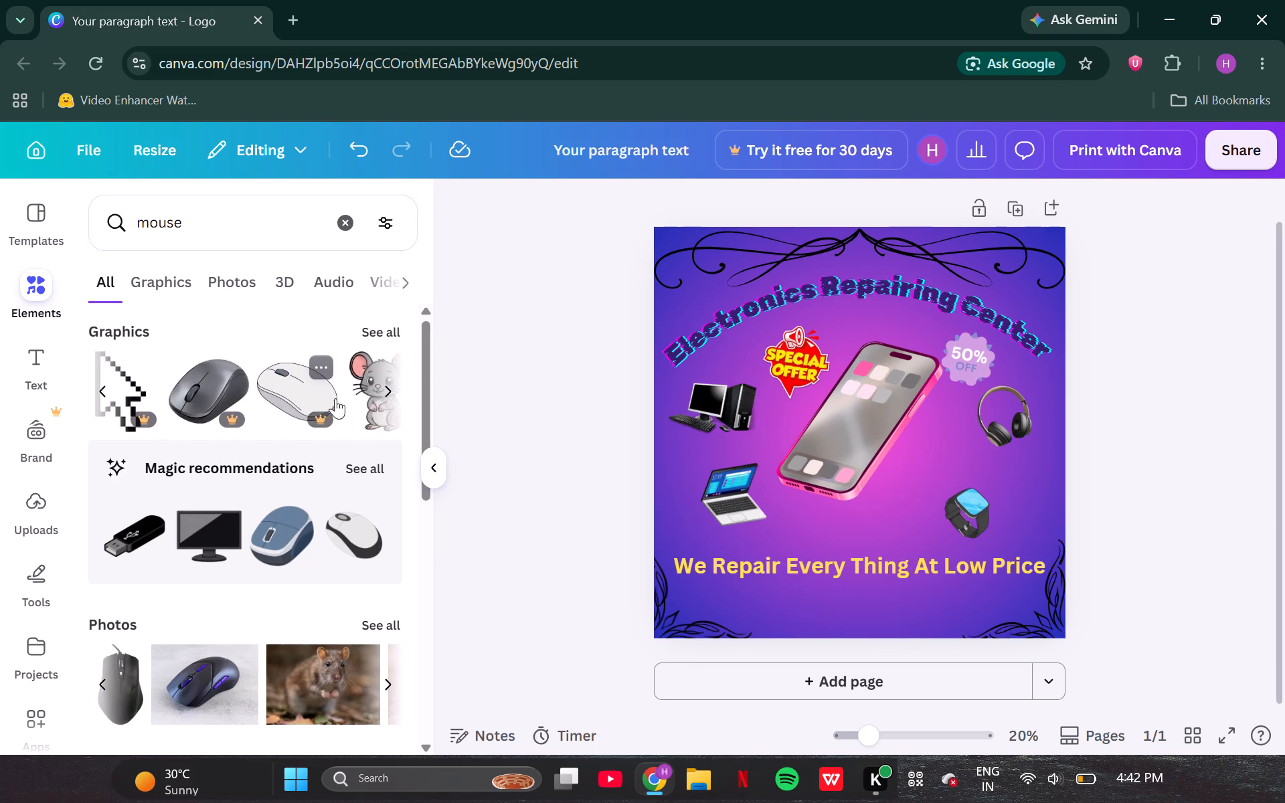
scroll(335, 398, "left", 2)
Search the elements library for mobile cover.
left_click(347, 228)
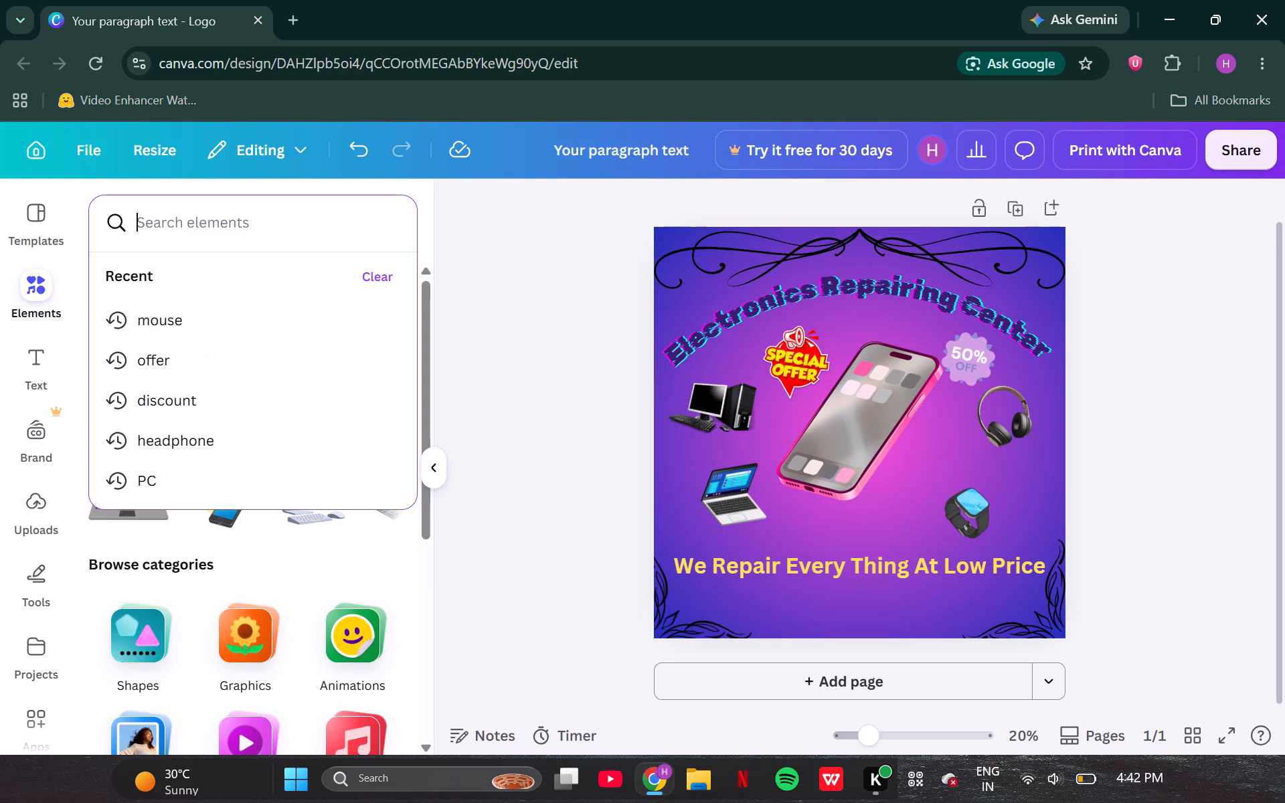
type("mobi")
key("o")
key("BackSpace")
type(";e")
key("BackSpace")
key("BackSpace")
type("le core")
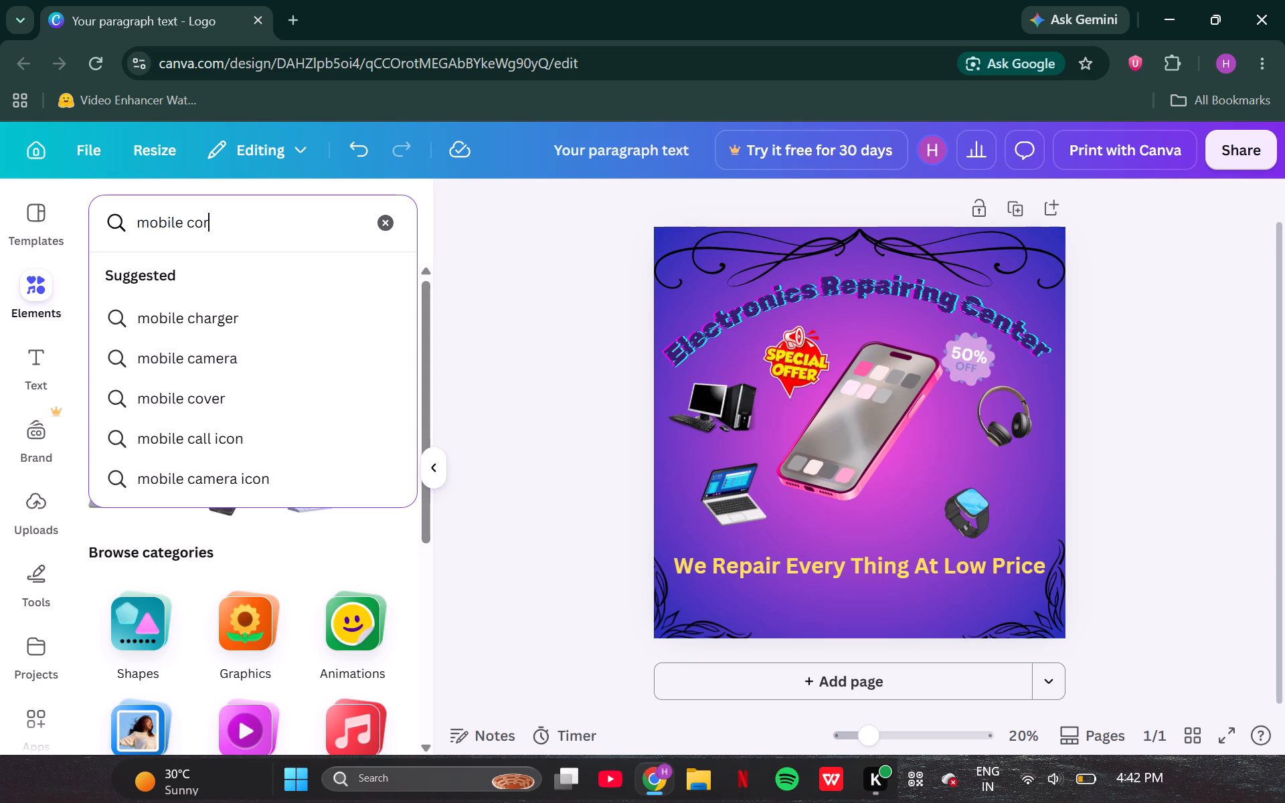
key("BackSpace")
key("BackSpace")
type("ver")
key("Return")
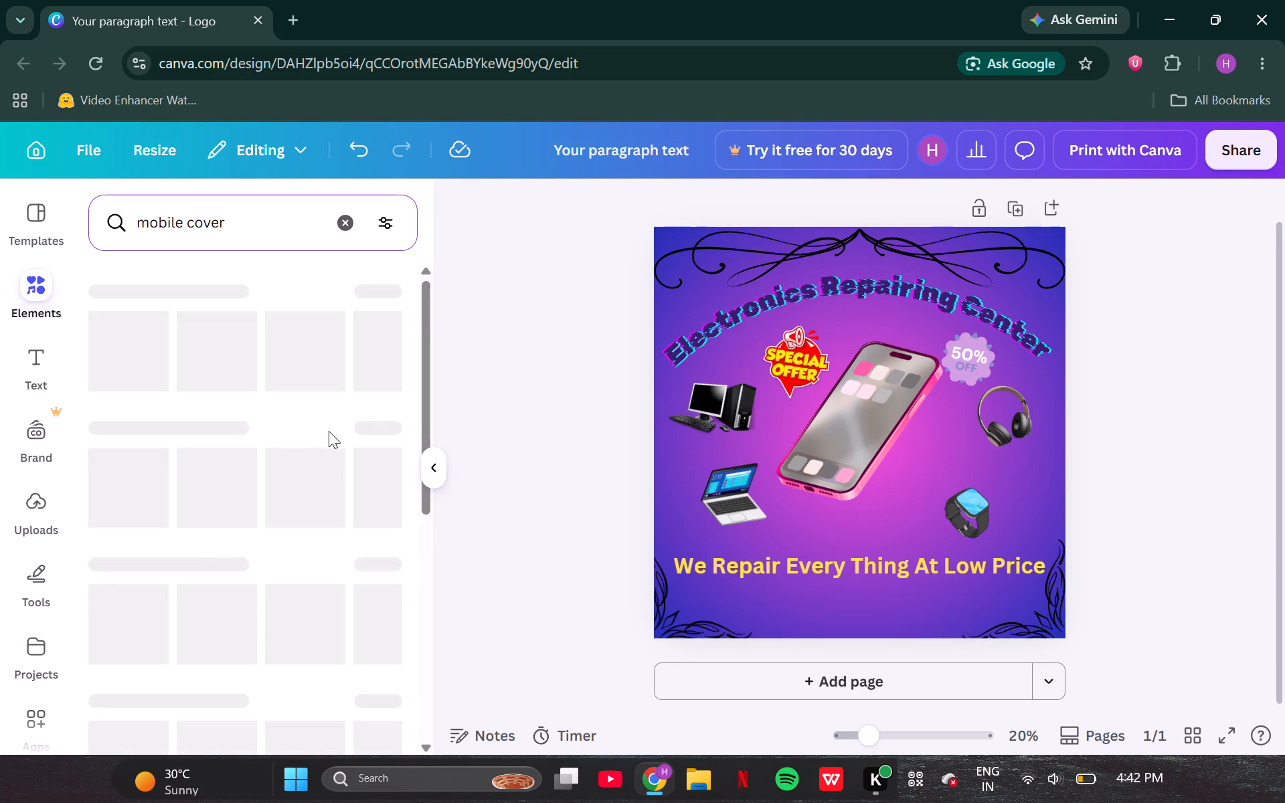
Add the cream phone case graphic, shrink it, rotate it counterclockwise until nearly upright, and place it between the phone and smartwatch.
scroll(288, 432, "left", 1)
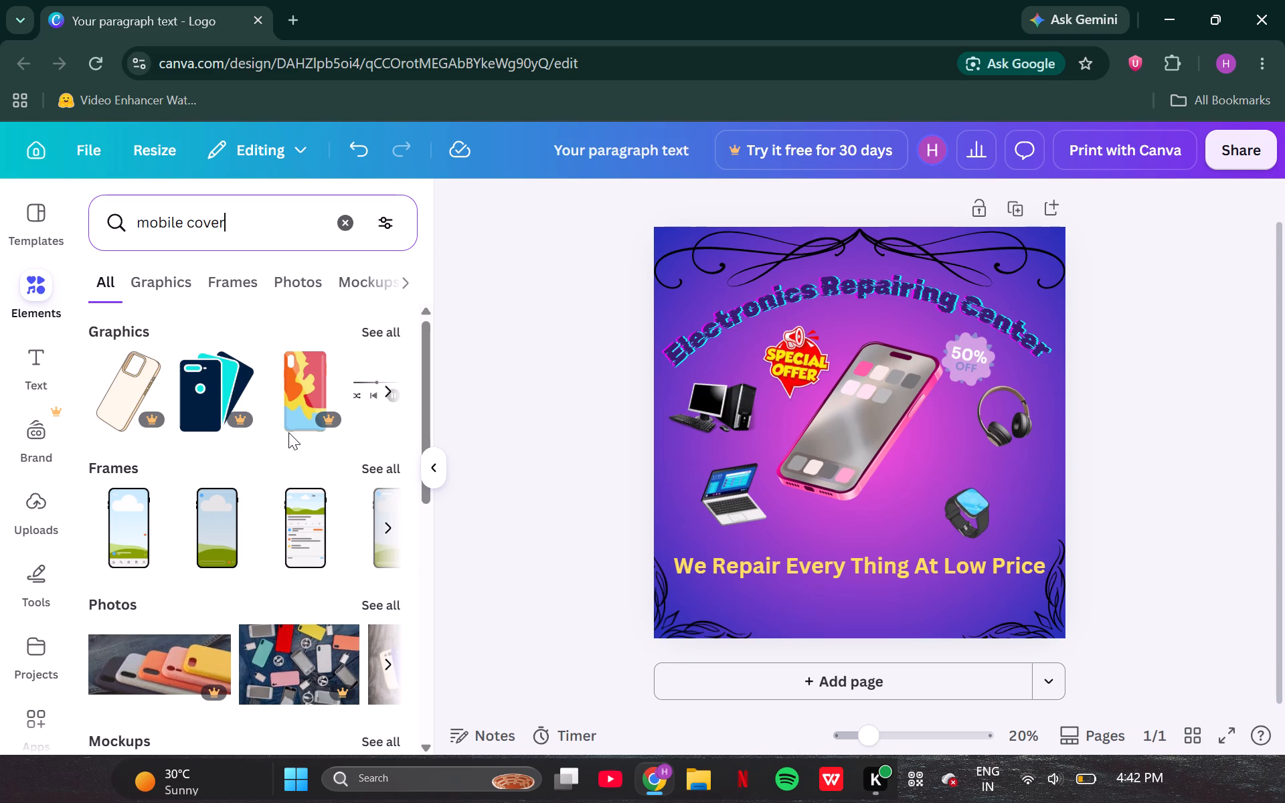
scroll(288, 432, "left", 1)
scroll(332, 385, "left", 2)
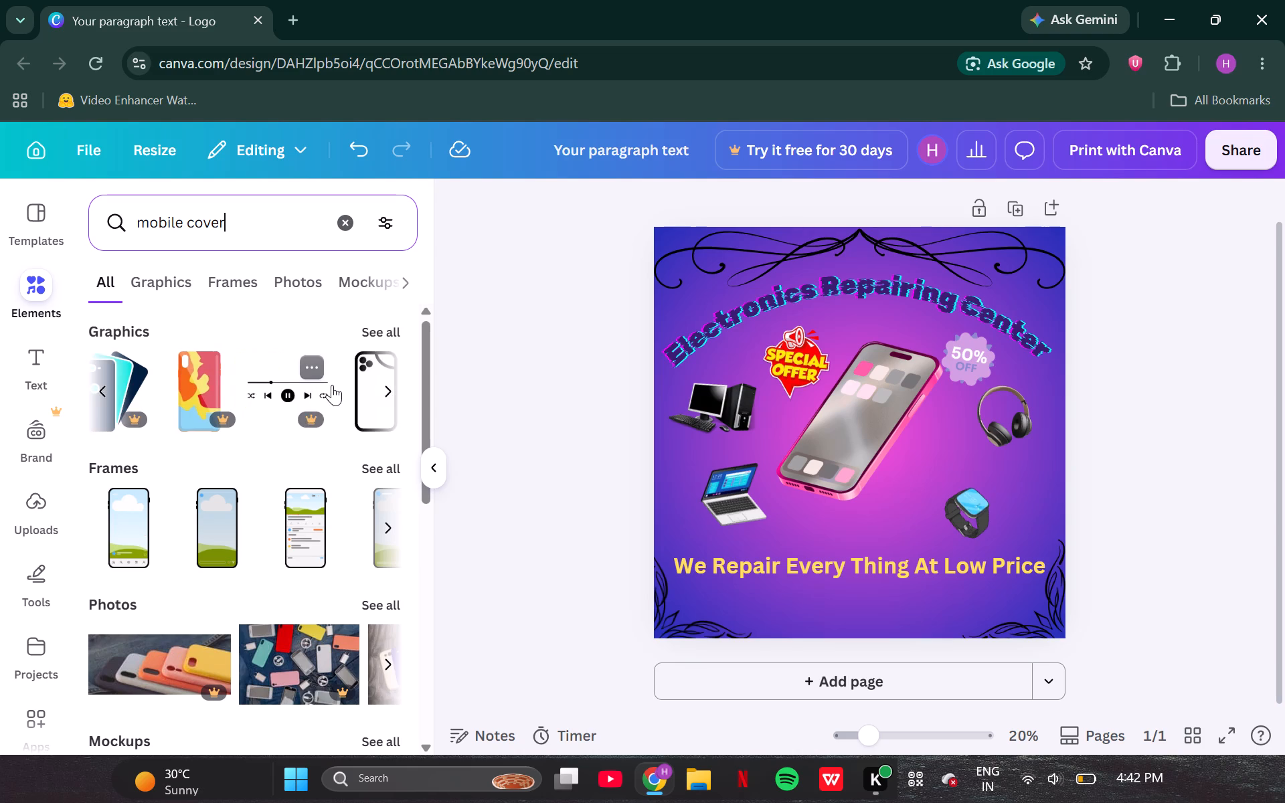
scroll(332, 385, "left", 6)
scroll(332, 385, "right", 6)
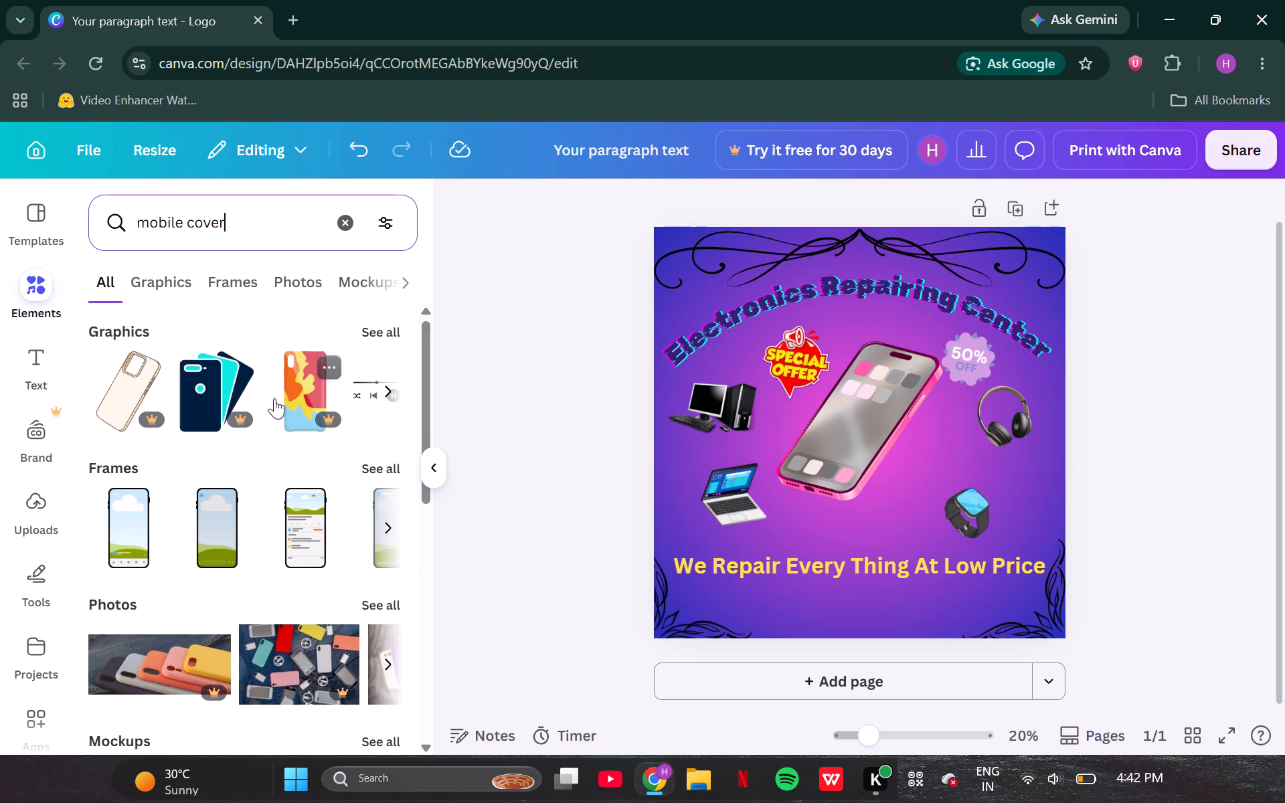
left_click(138, 379)
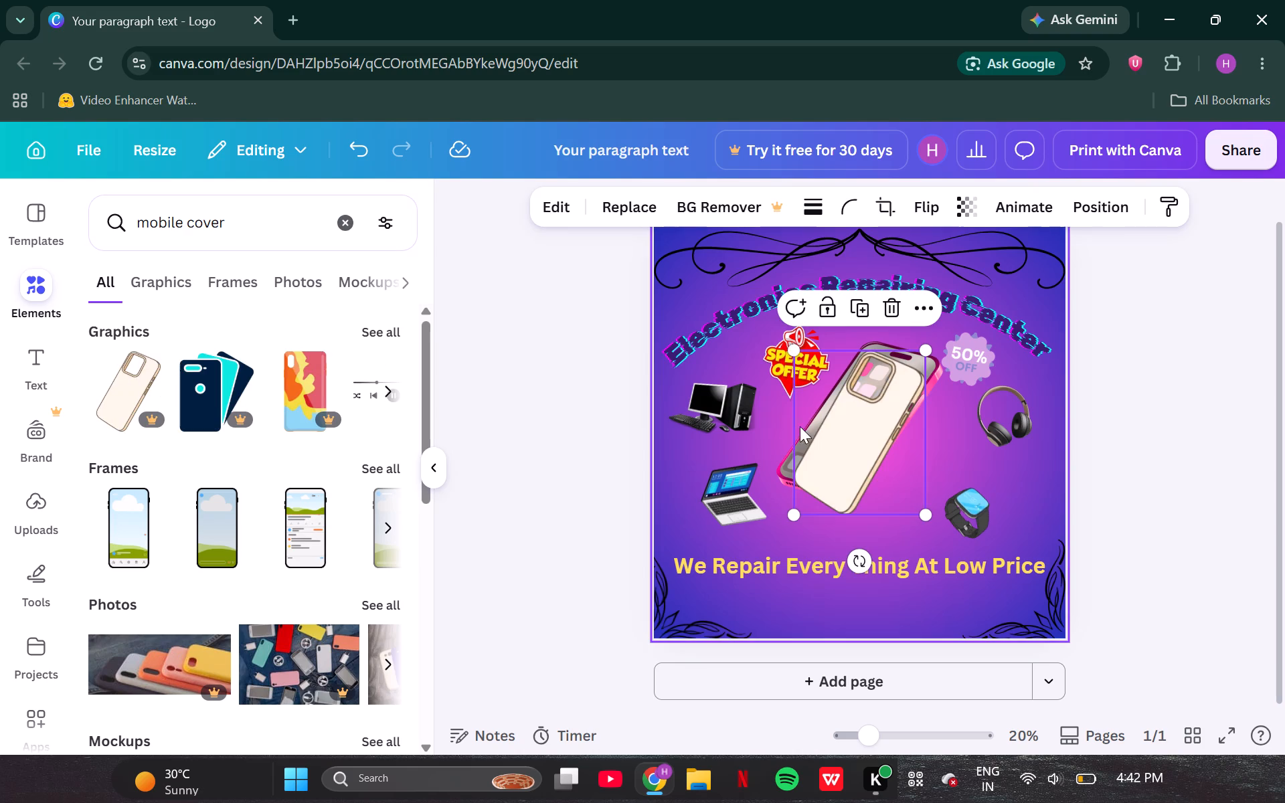
left_click_drag(792, 517, 890, 482)
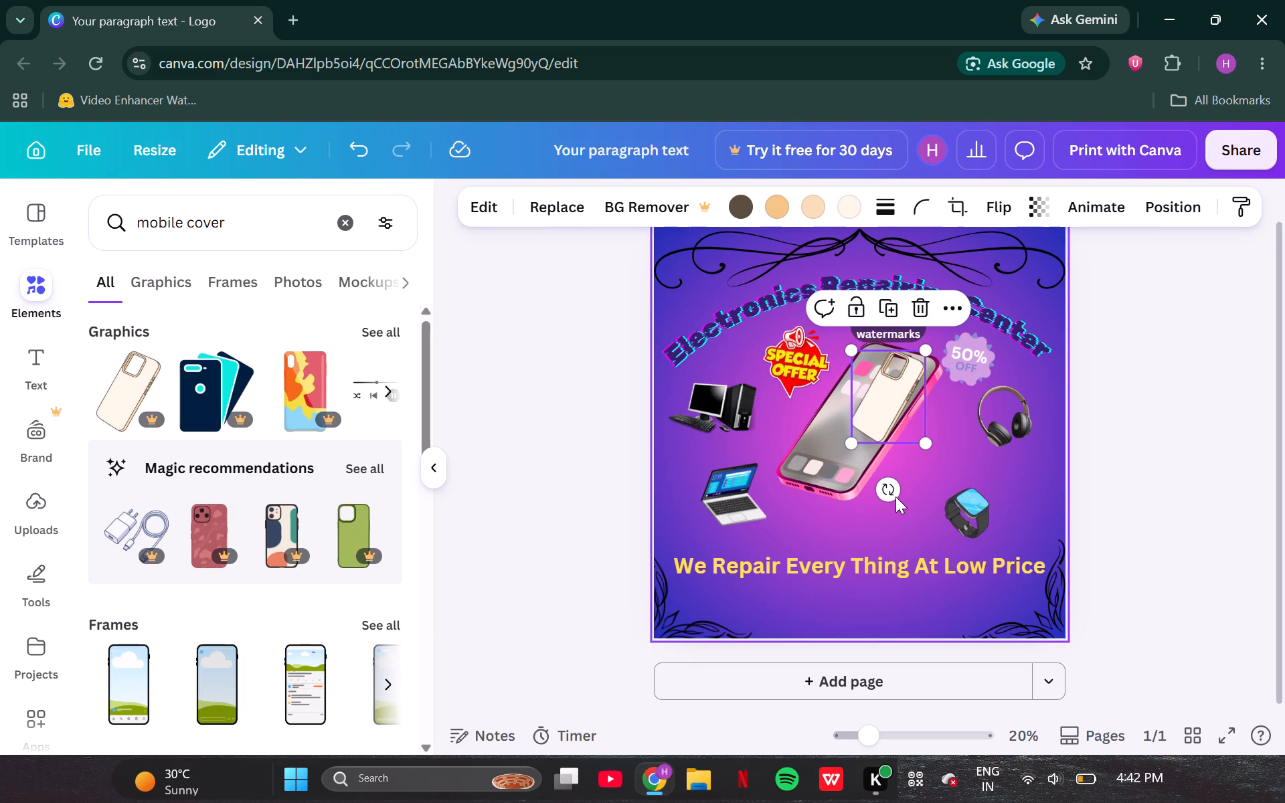
left_click_drag(883, 499, 938, 470)
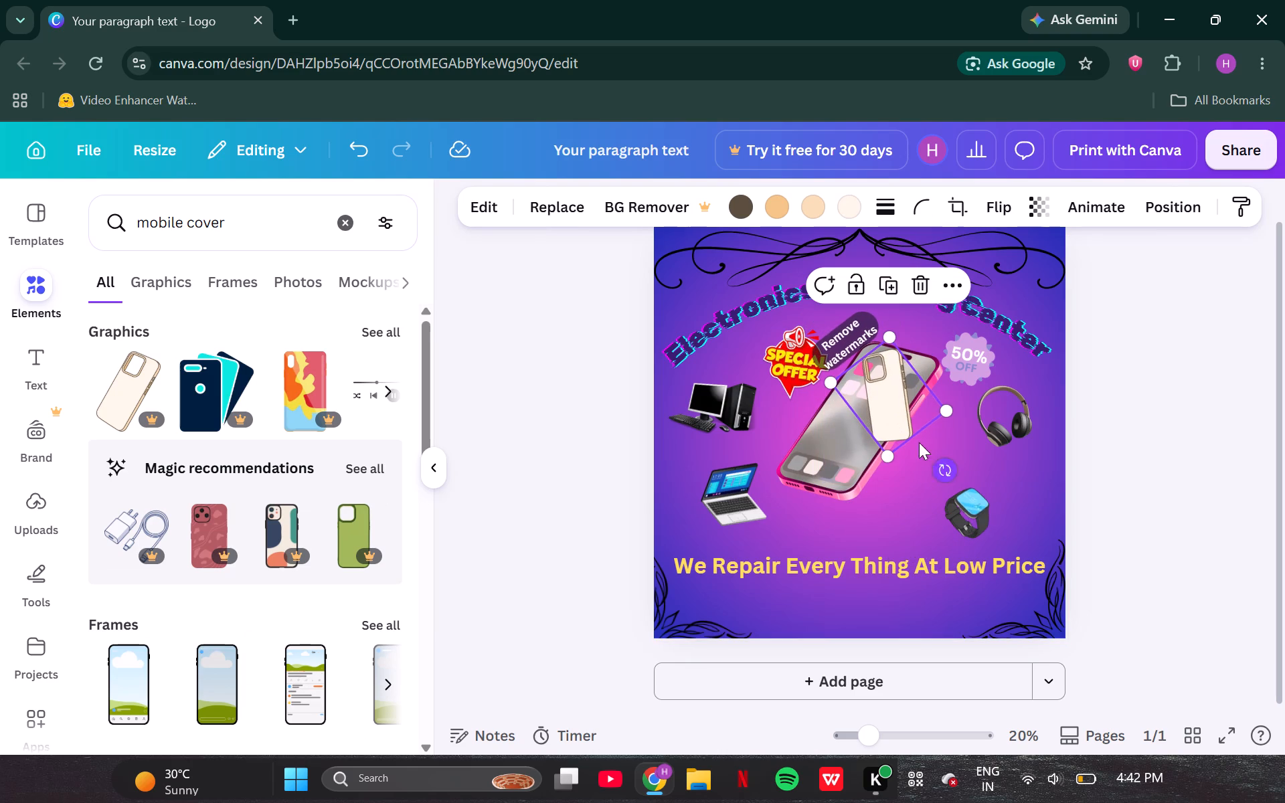
left_click_drag(882, 393, 922, 476)
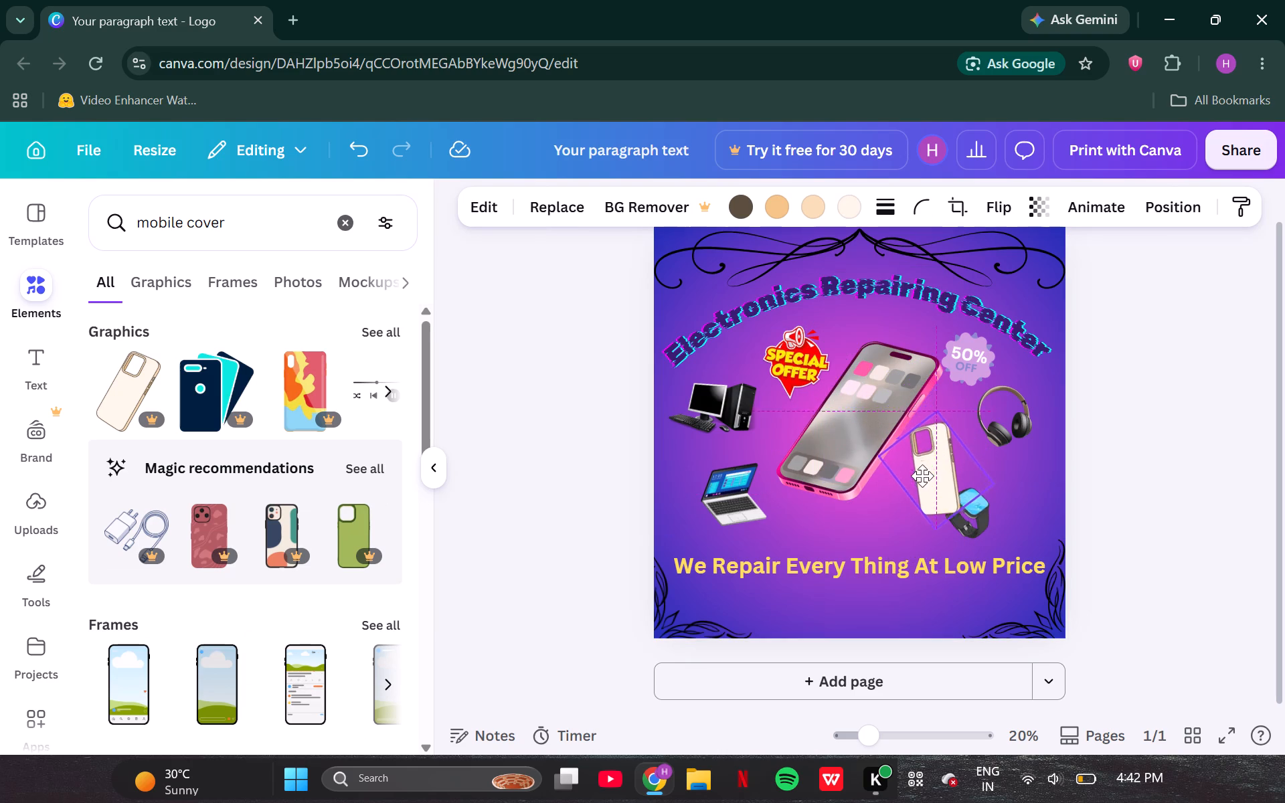
left_click_drag(922, 476, 906, 501)
left_click_drag(914, 444, 912, 488)
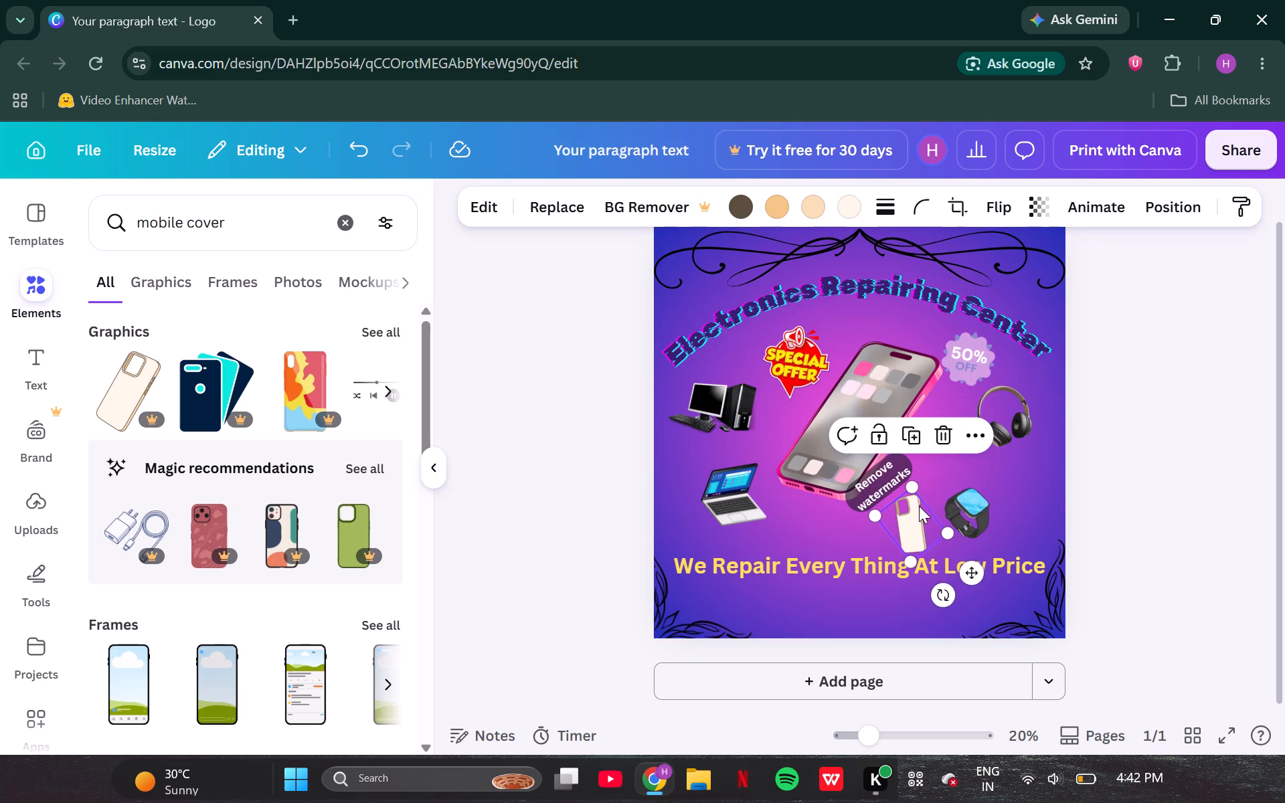
left_click_drag(914, 517, 934, 452)
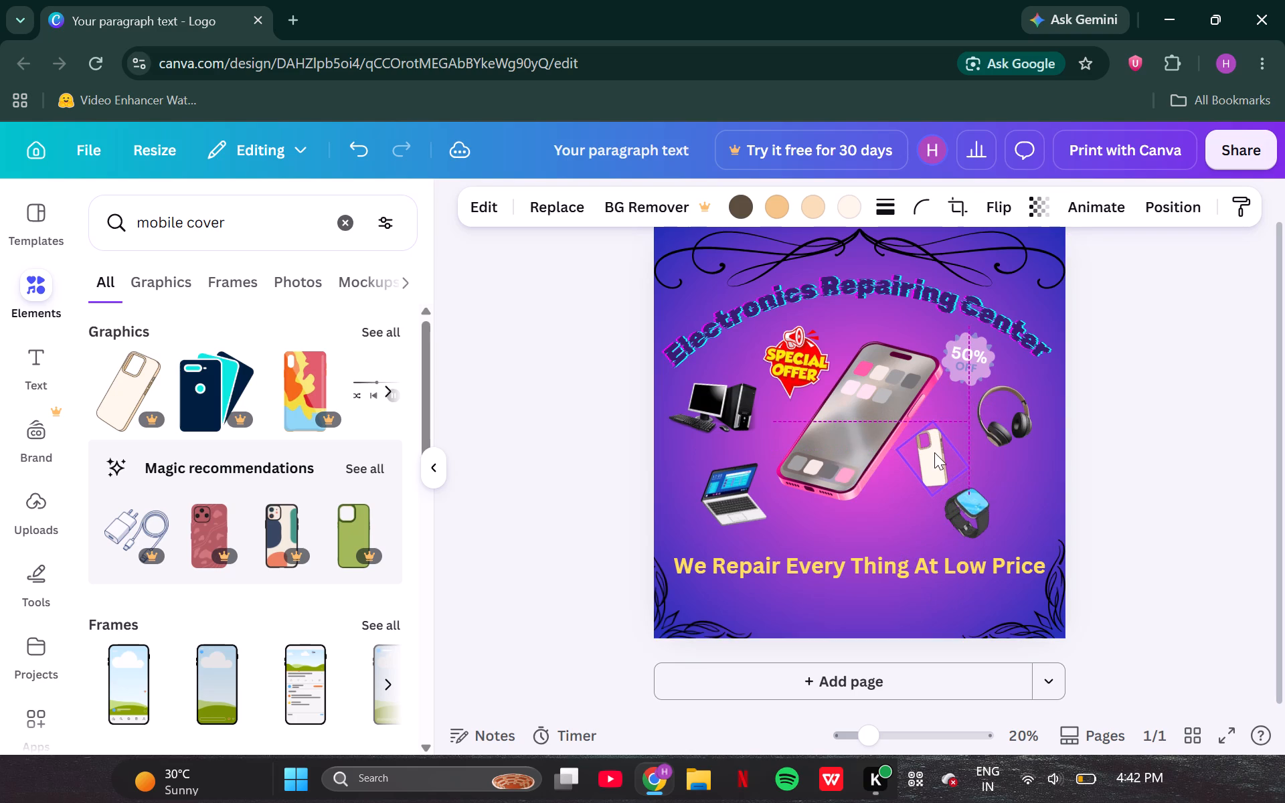
left_click(1112, 476)
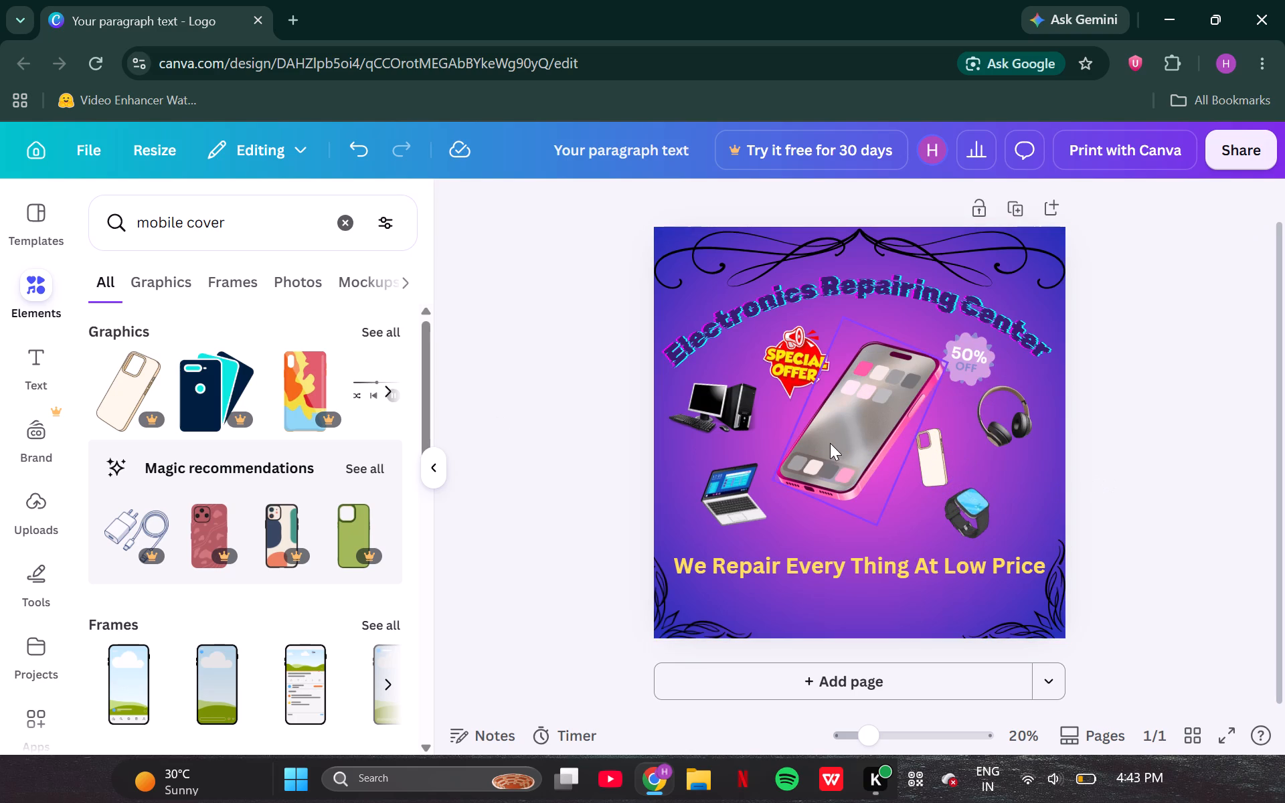
Nudge the large central phone slightly down and to the left, away from the phone case.
left_click_drag(833, 443, 827, 449)
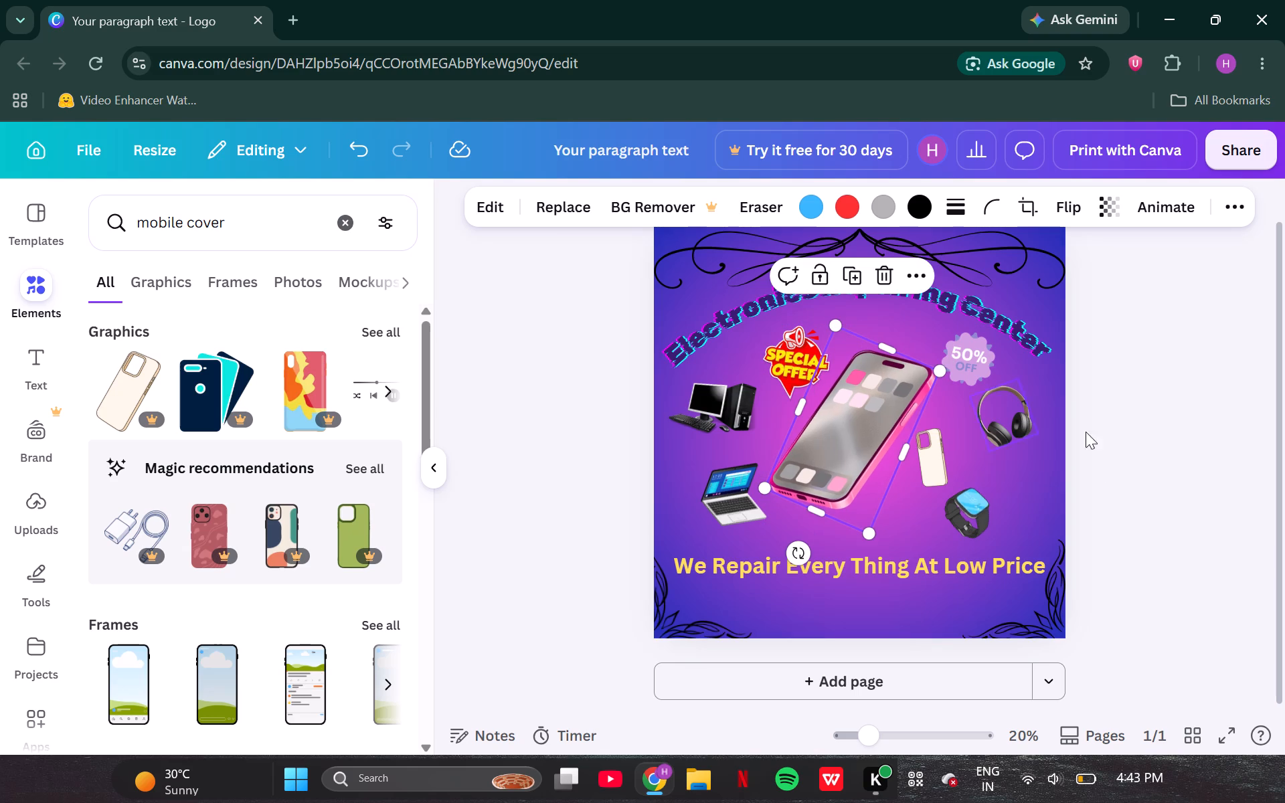
left_click(1141, 444)
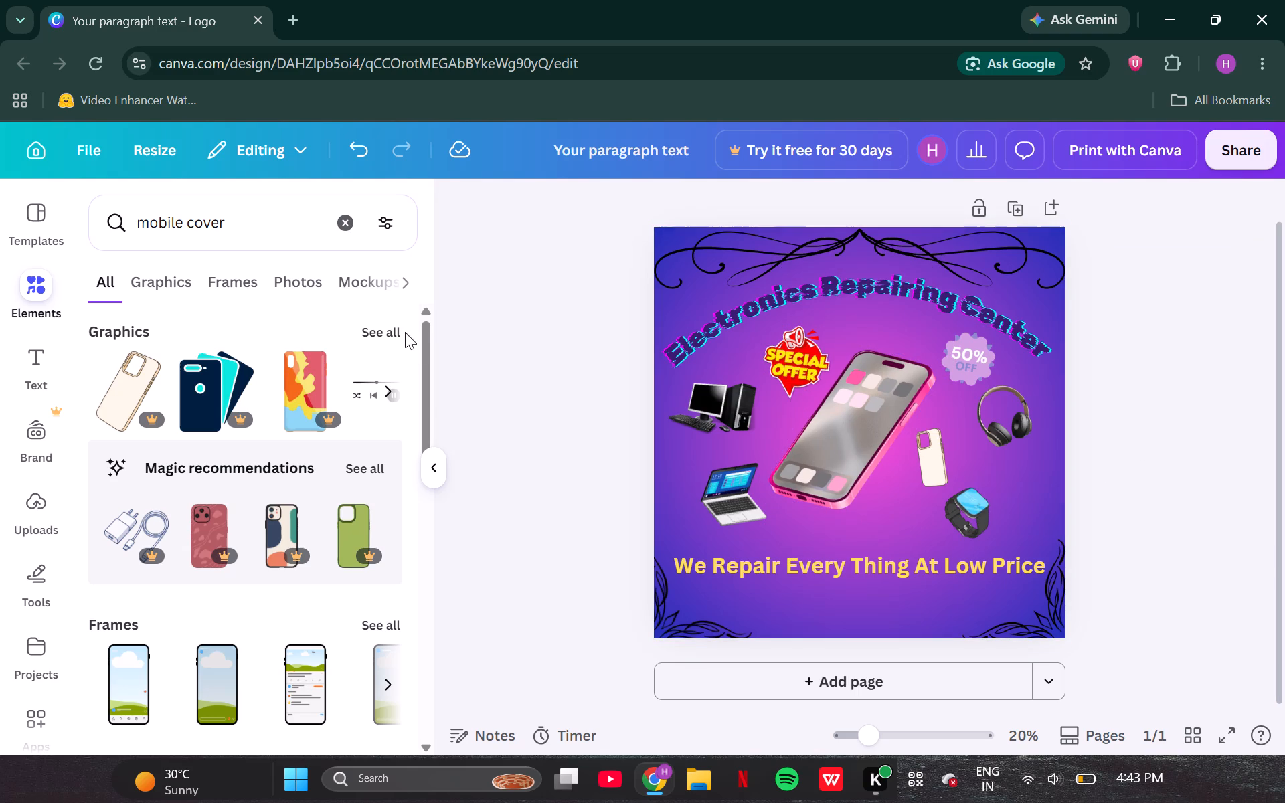
Search the elements library for "corner folower".
left_click(346, 230)
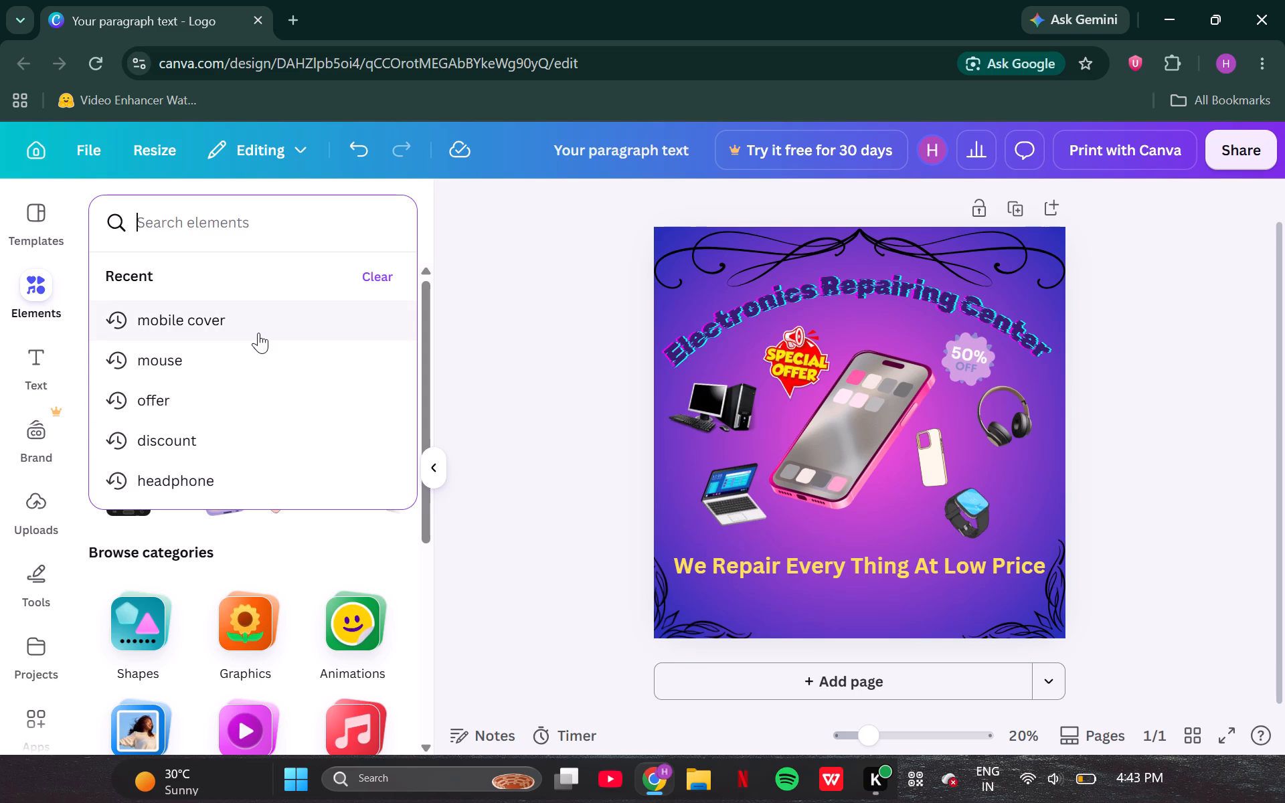
type("corner follower")
key("BackSpace")
key("BackSpace")
key("BackSpace")
key("BackSpace")
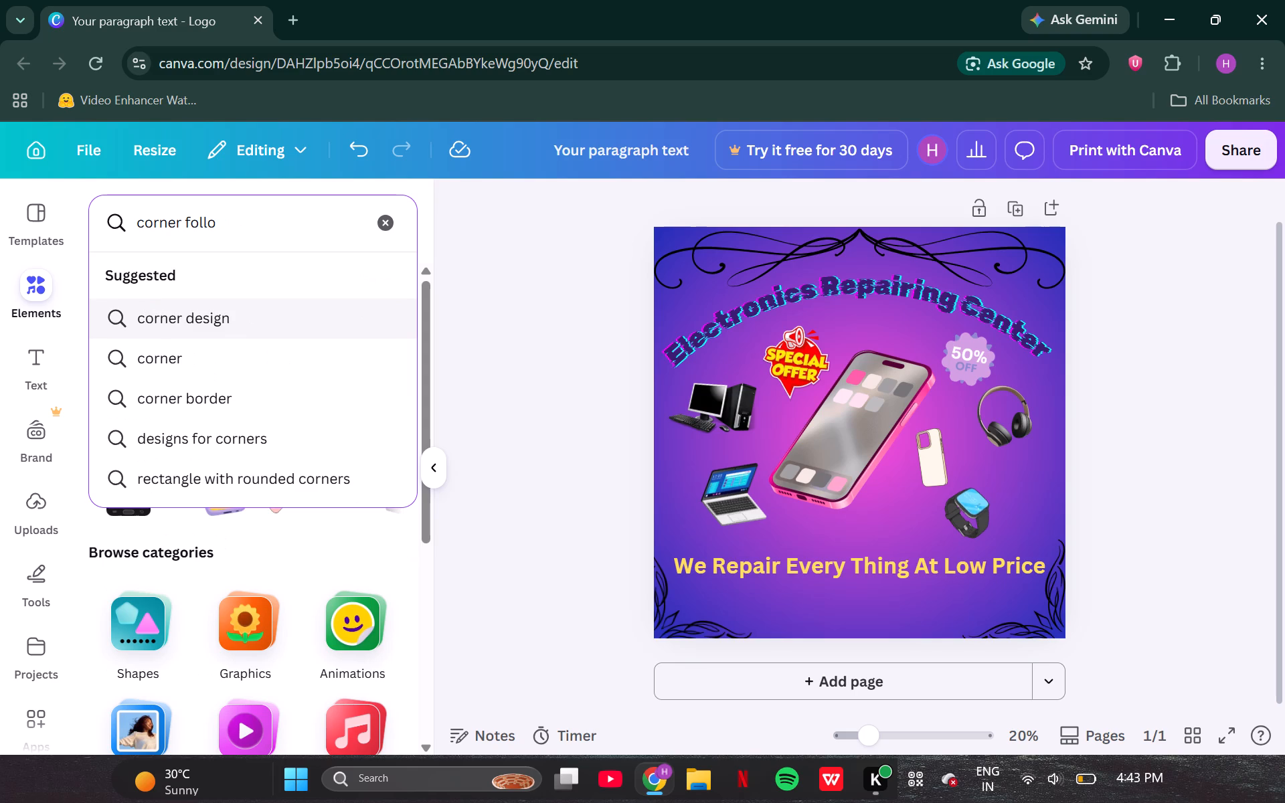
key("BackSpace")
type("ower")
key("Return")
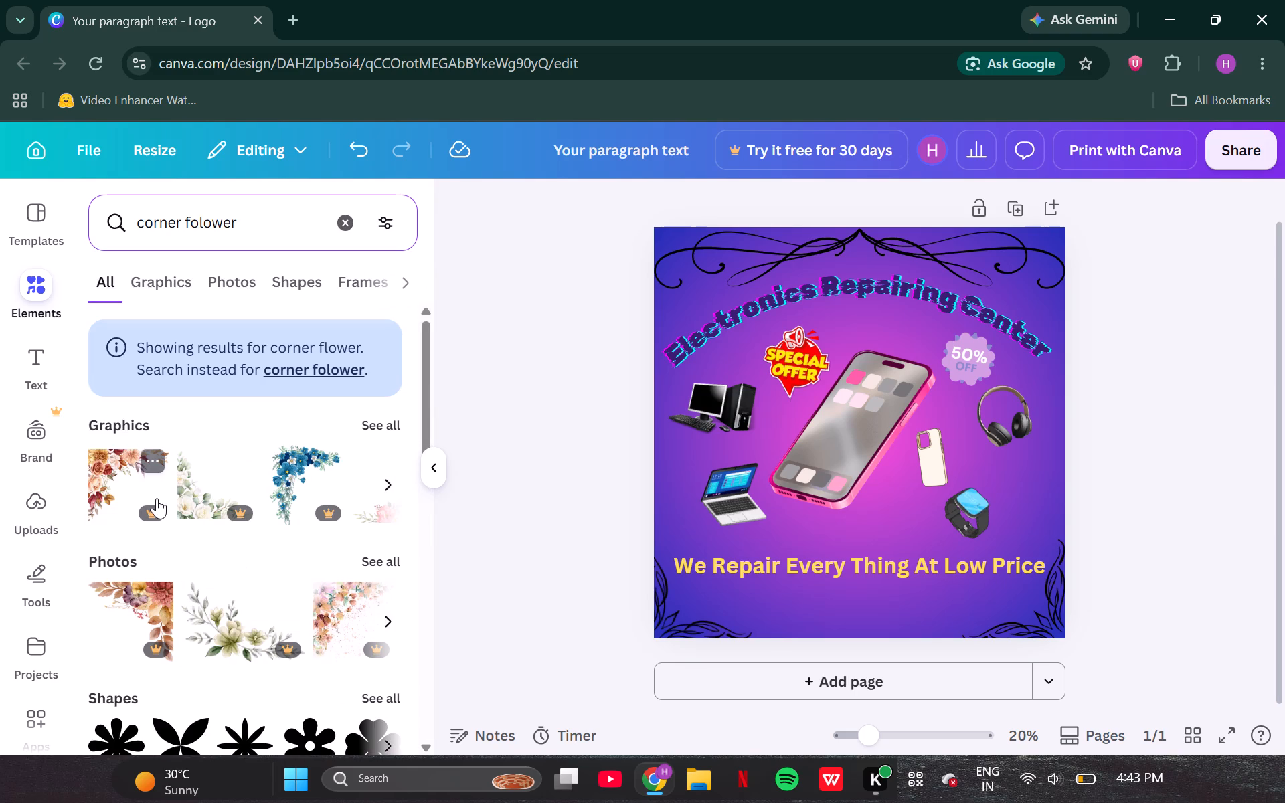
Browse the floral corner graphics for a decoration that suits the logo.
scroll(157, 498, "down", 3)
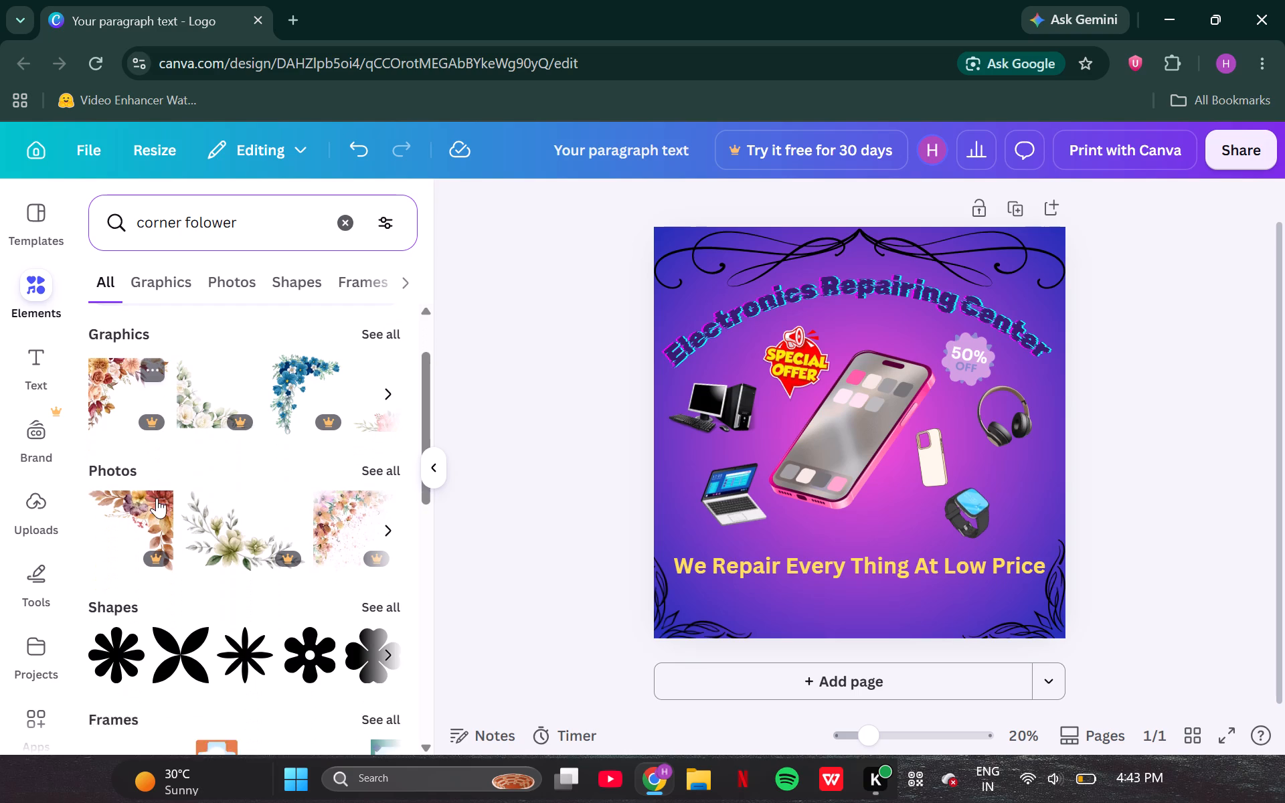
scroll(288, 356, "left", 2)
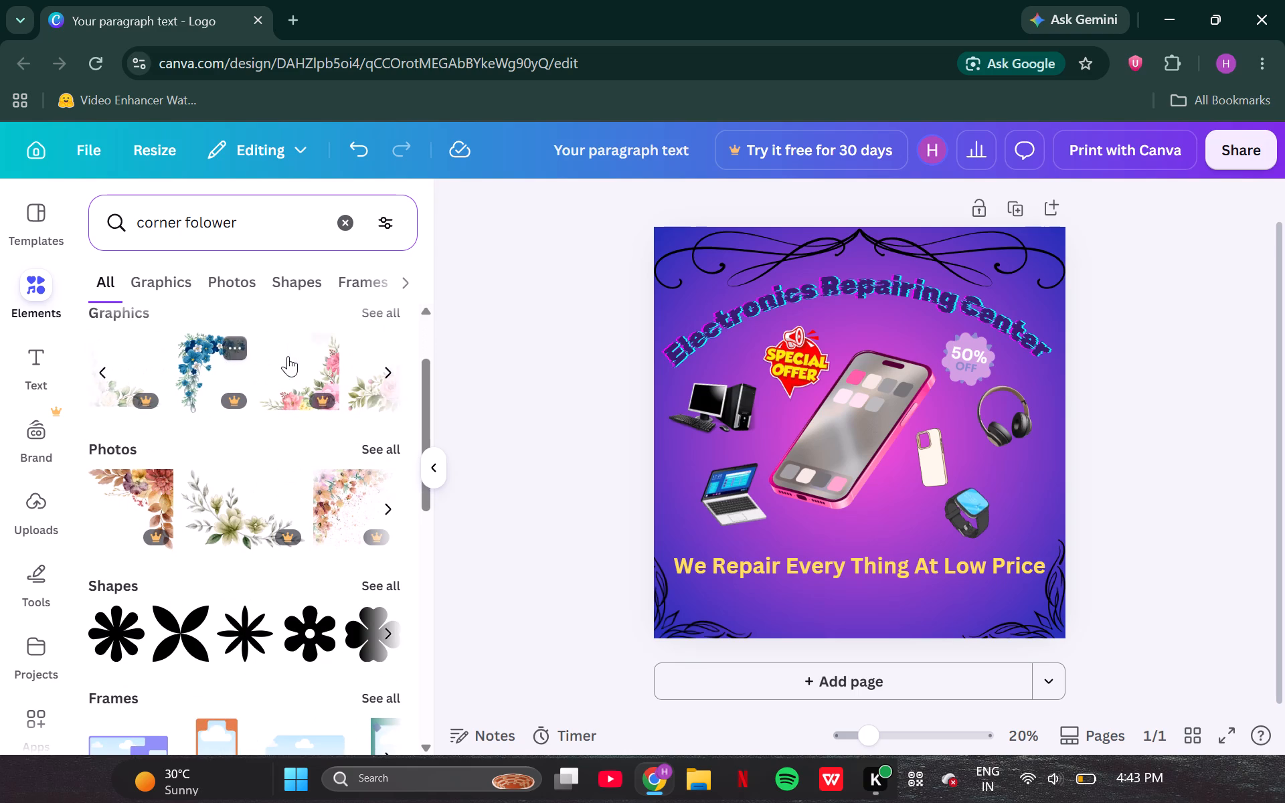
scroll(288, 356, "left", 1)
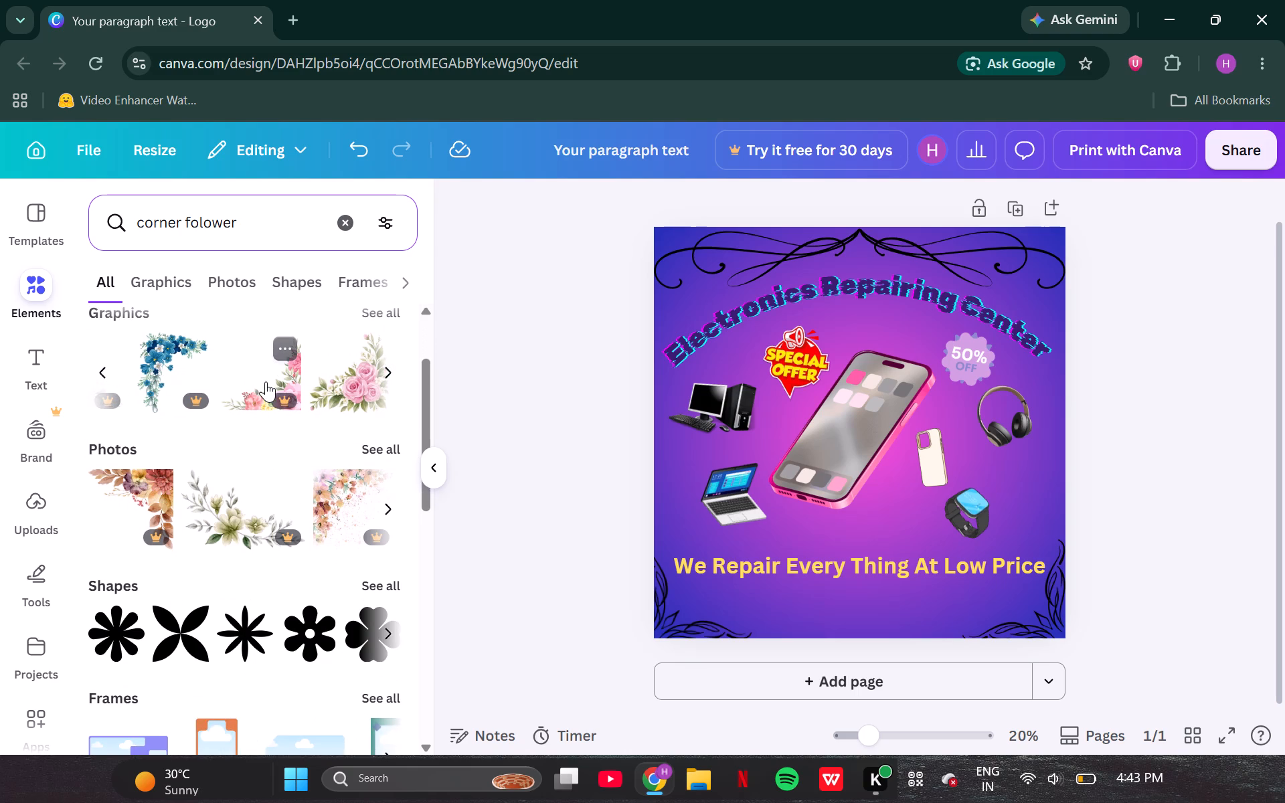
left_click_drag(266, 381, 324, 397)
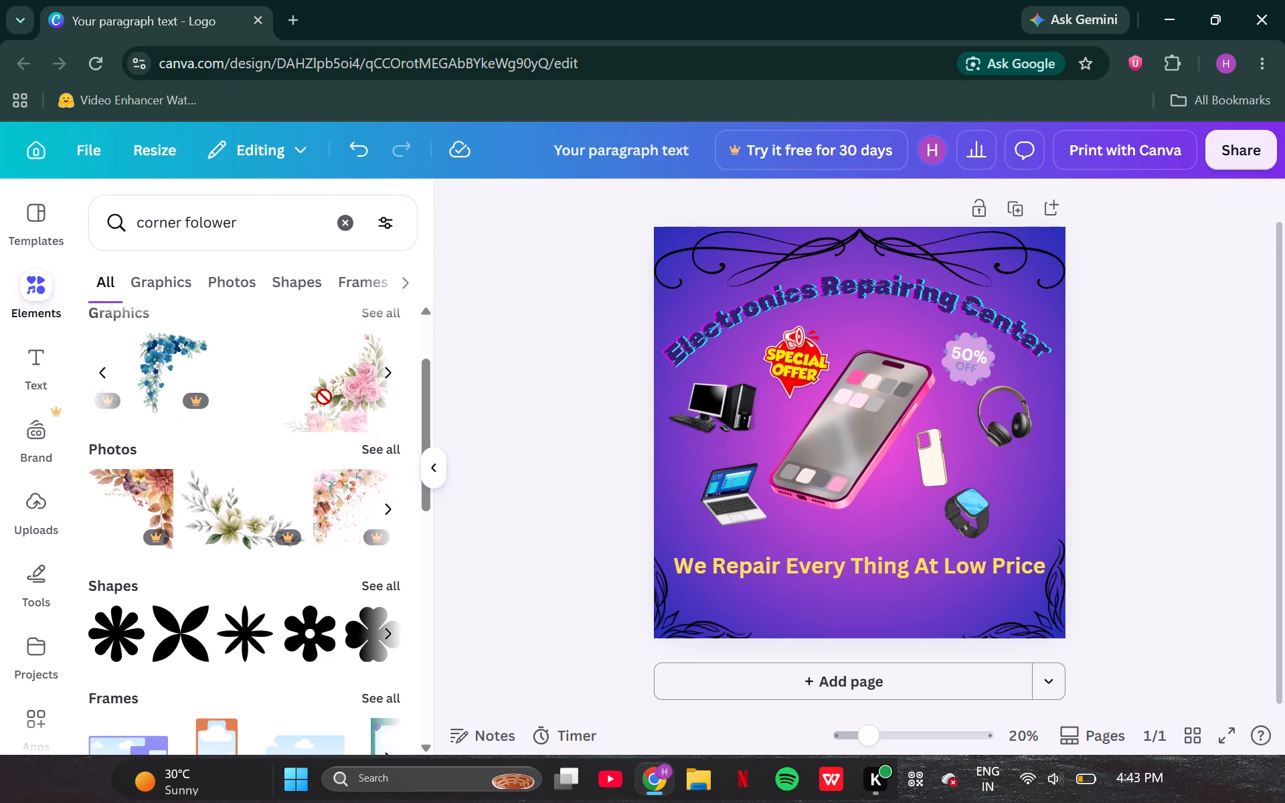
left_click_drag(324, 397, 305, 385)
scroll(305, 385, "left", 3)
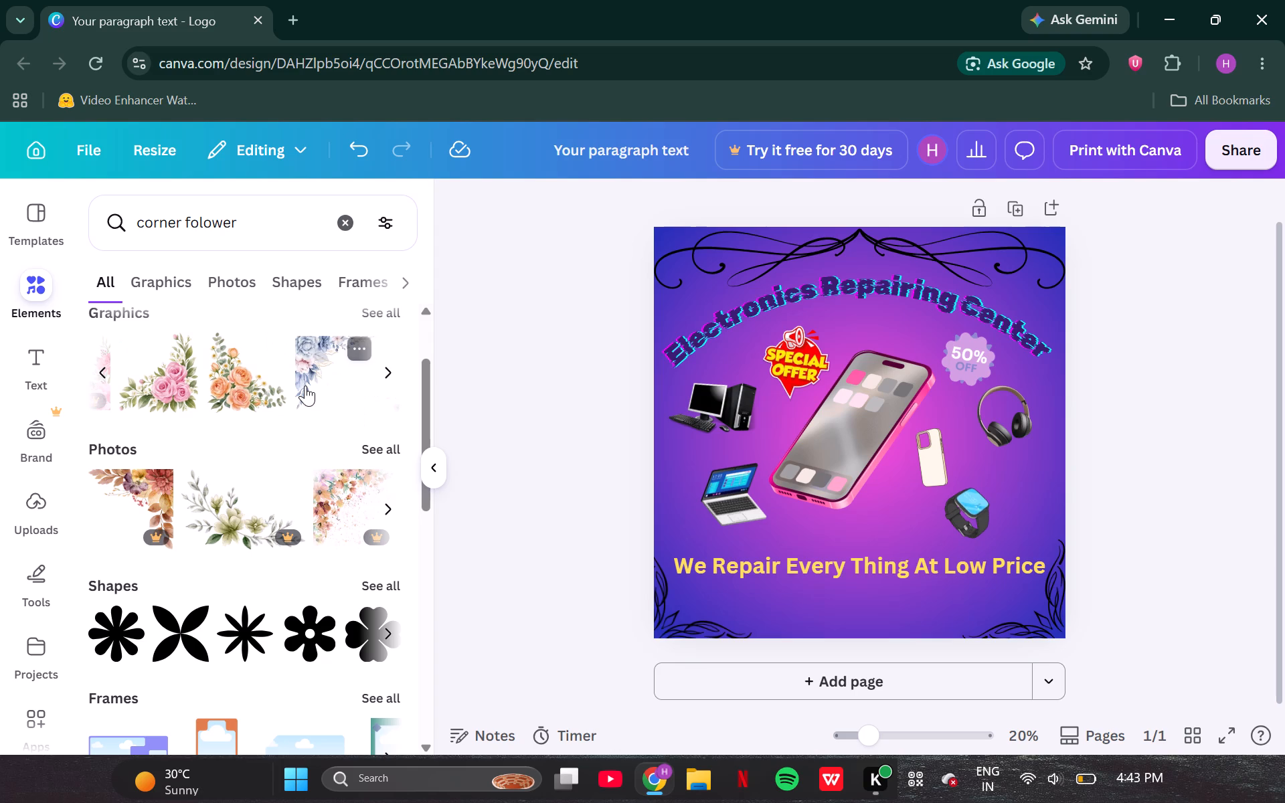
scroll(258, 394, "left", 3)
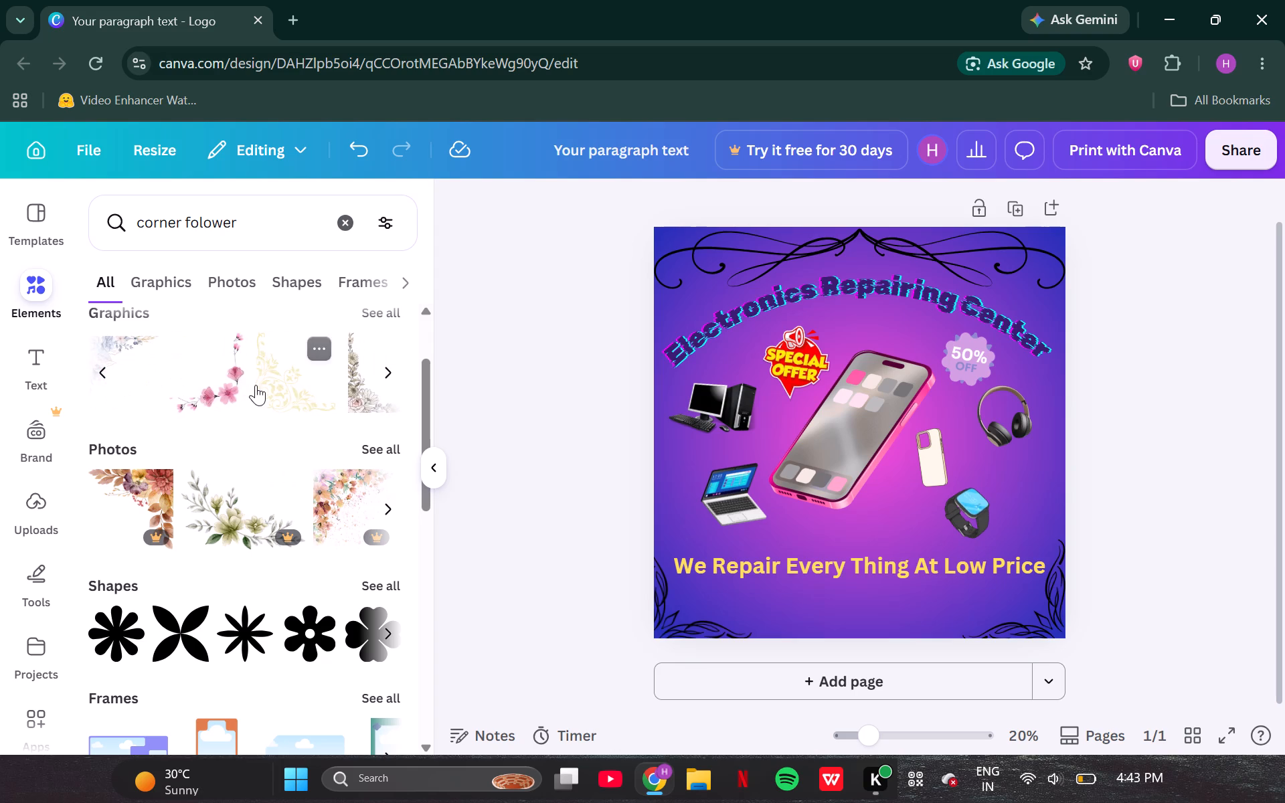
Shorten the elements search to "folower" and run it.
left_click(185, 228)
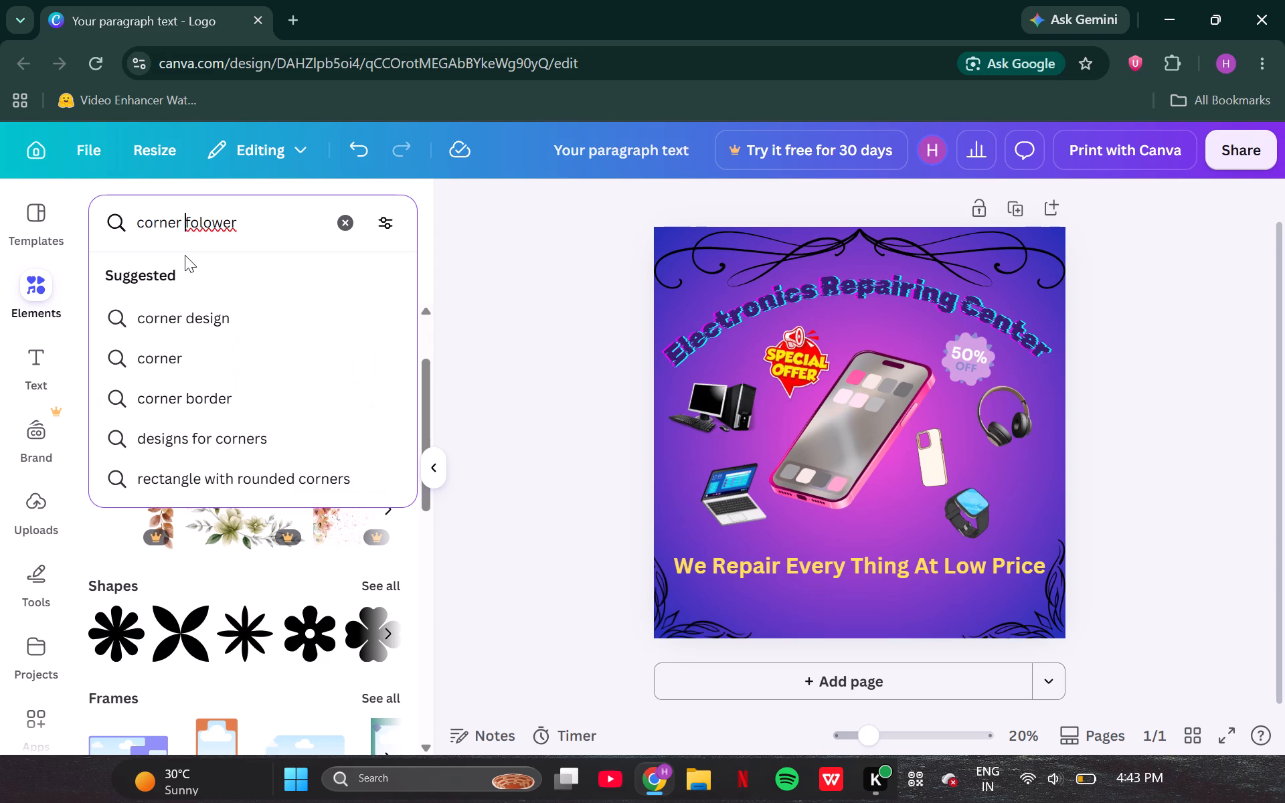
key("BackSpace")
key("BackSpace")
key("BackSpace")
key("BackSpace")
key("BackSpace")
key("BackSpace")
key("BackSpace")
key("BackSpace")
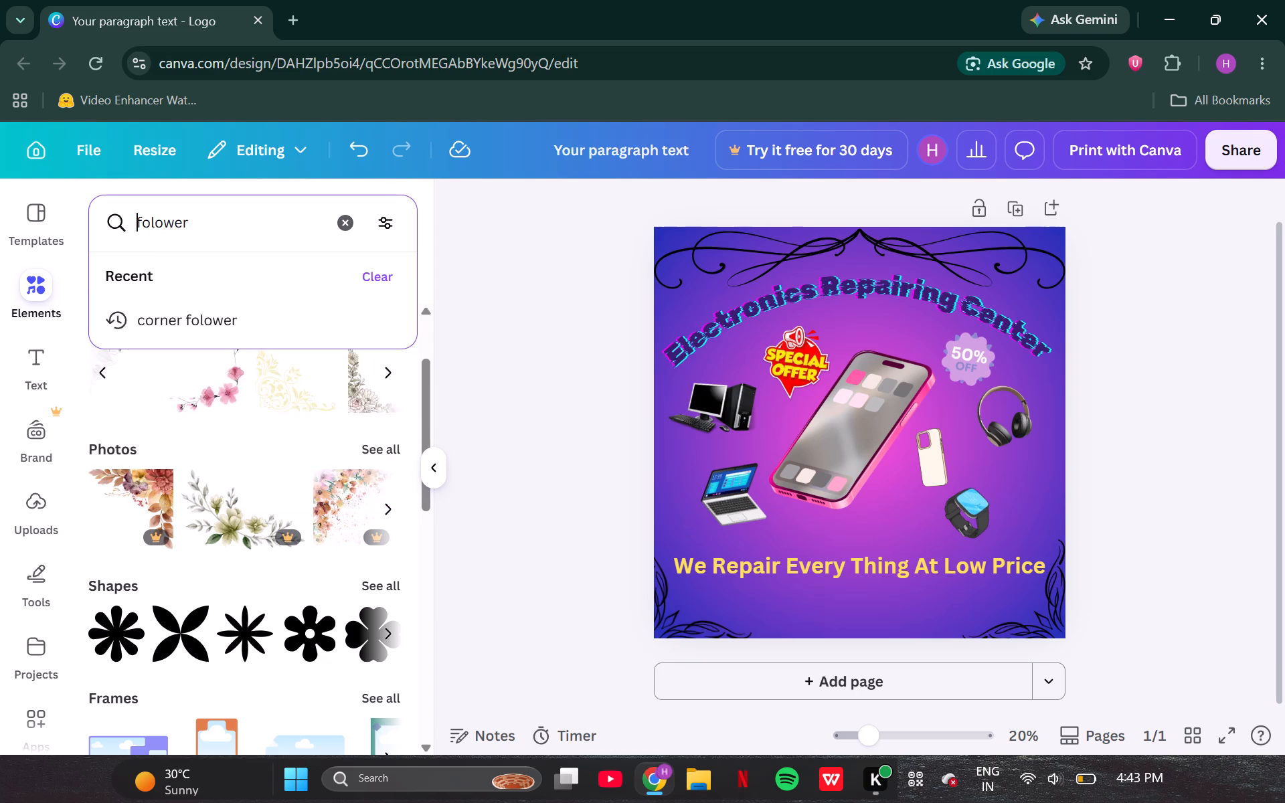
key("Return")
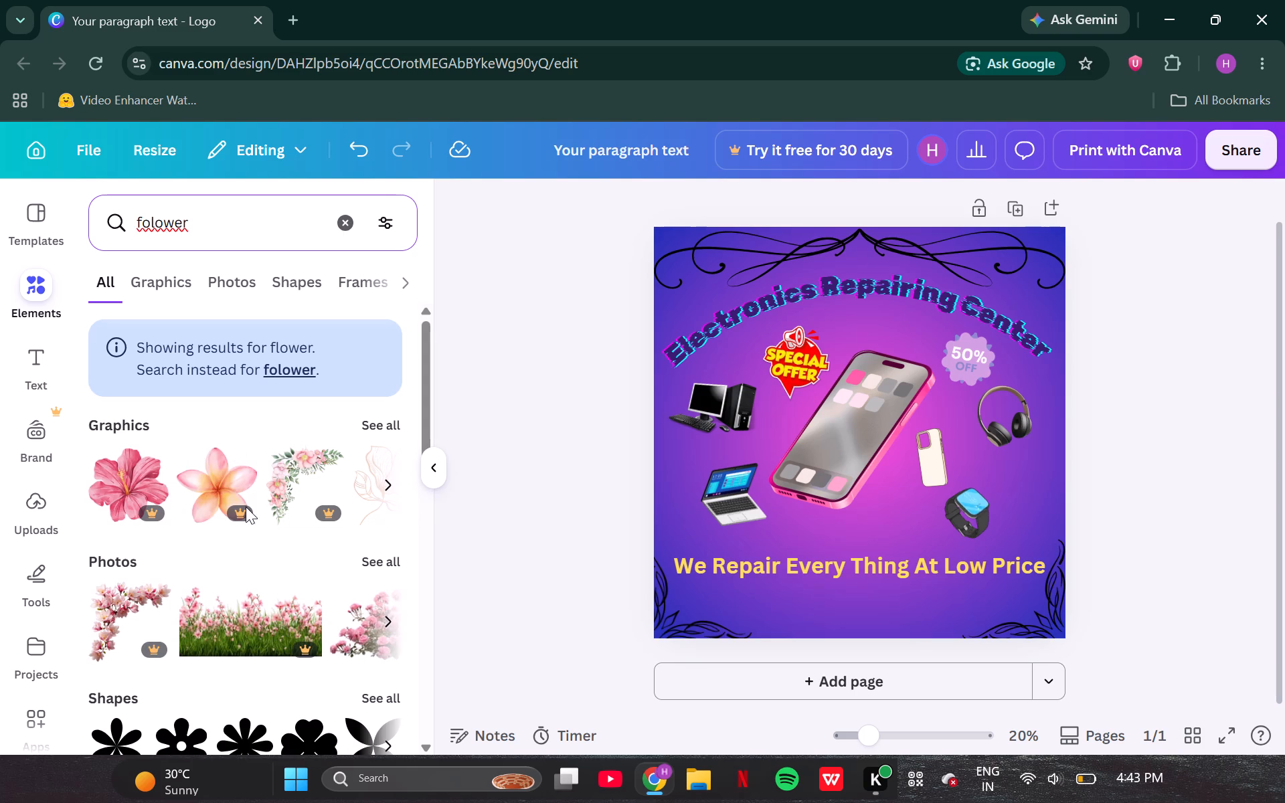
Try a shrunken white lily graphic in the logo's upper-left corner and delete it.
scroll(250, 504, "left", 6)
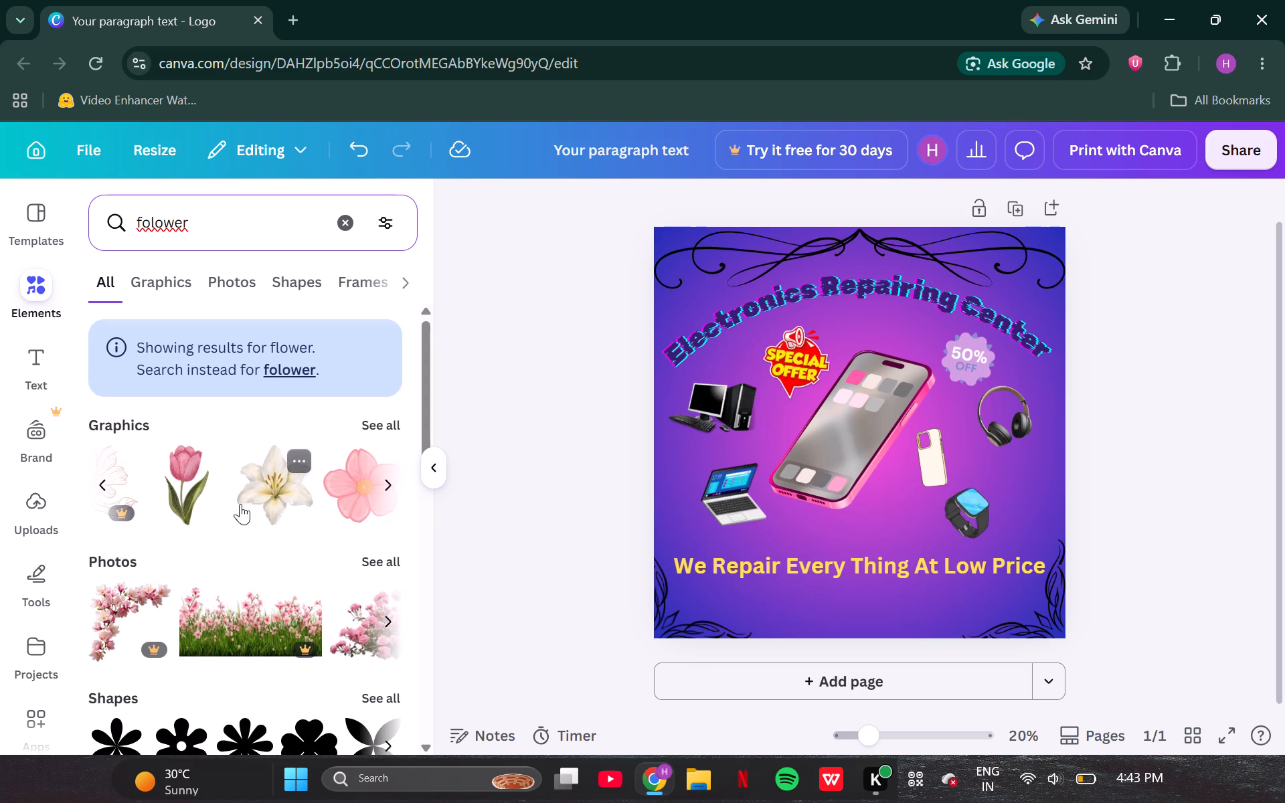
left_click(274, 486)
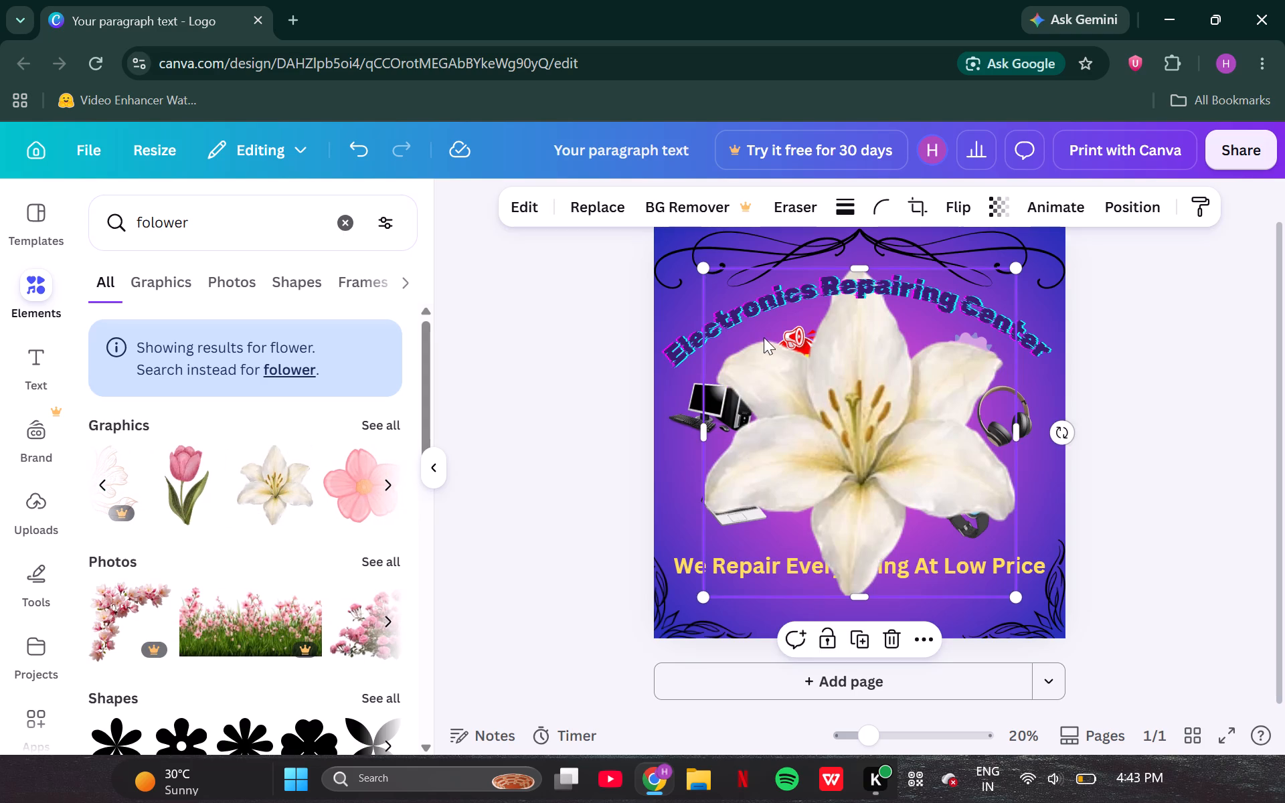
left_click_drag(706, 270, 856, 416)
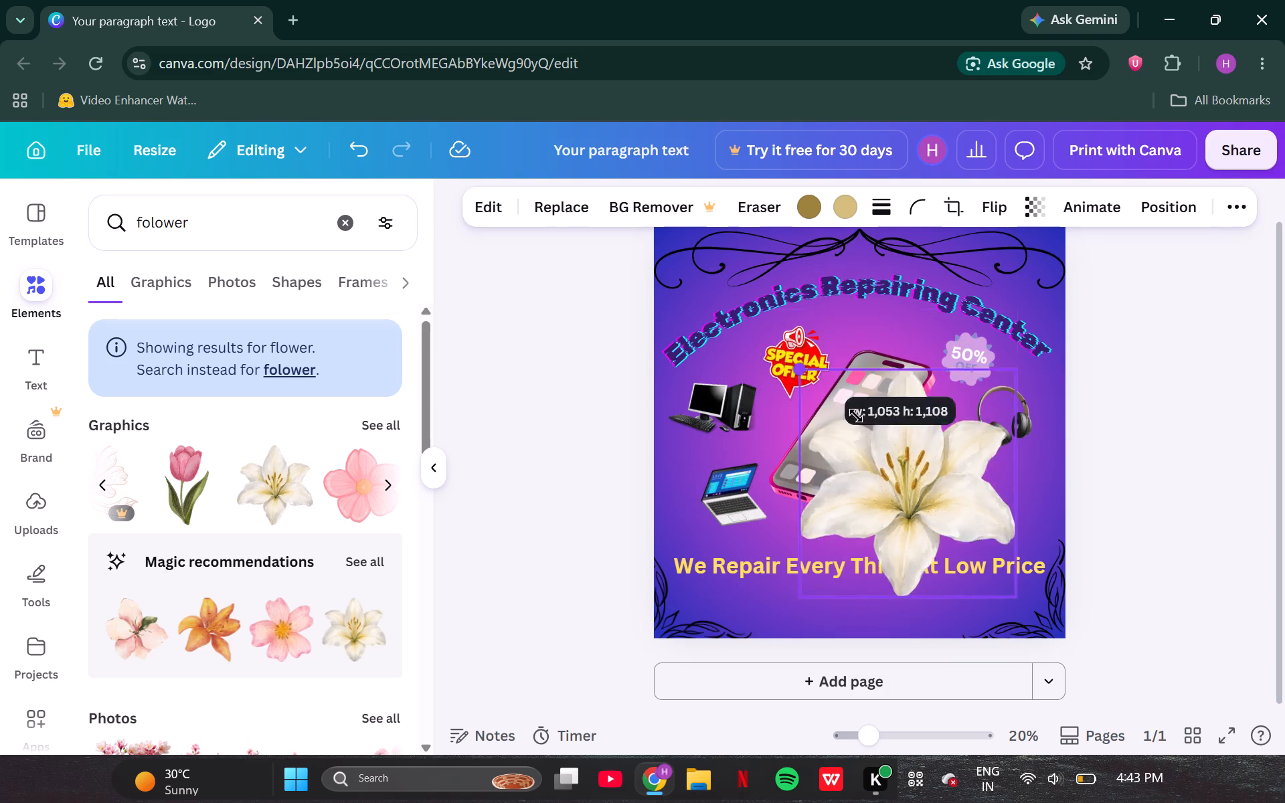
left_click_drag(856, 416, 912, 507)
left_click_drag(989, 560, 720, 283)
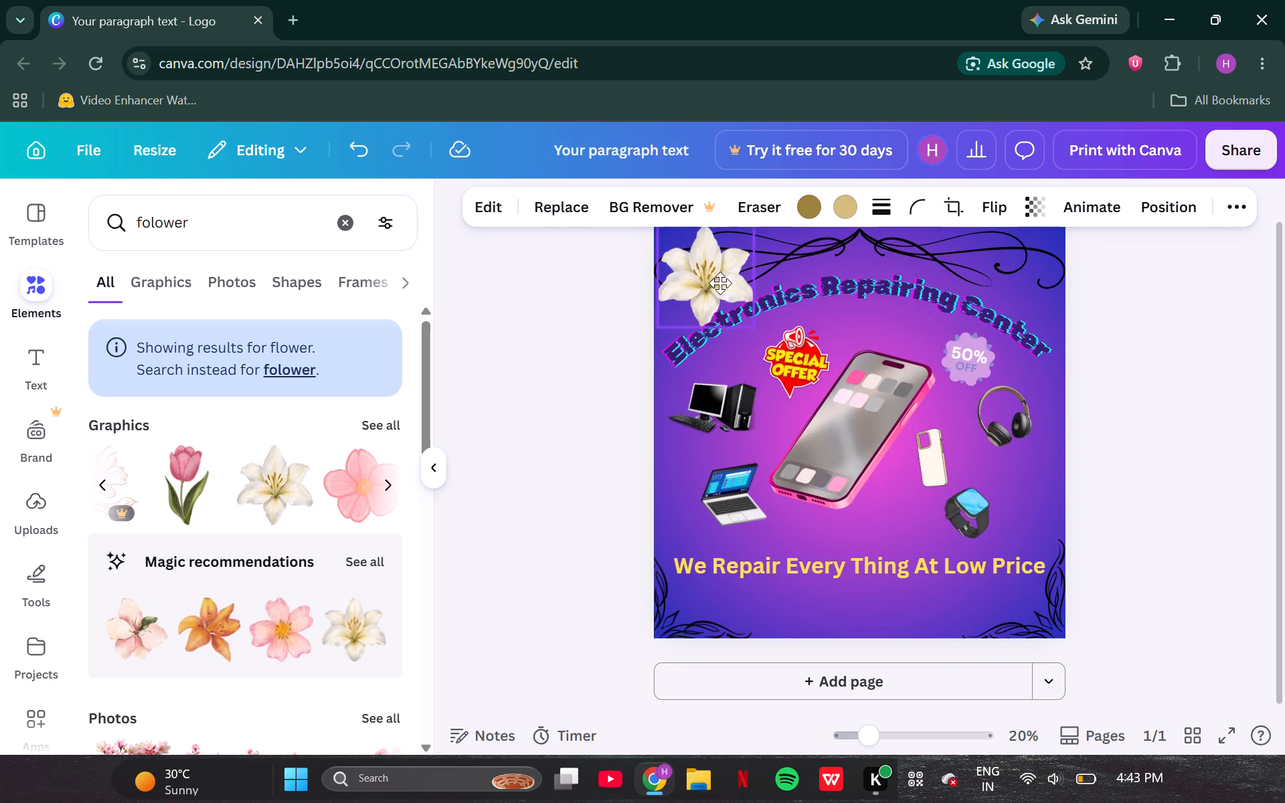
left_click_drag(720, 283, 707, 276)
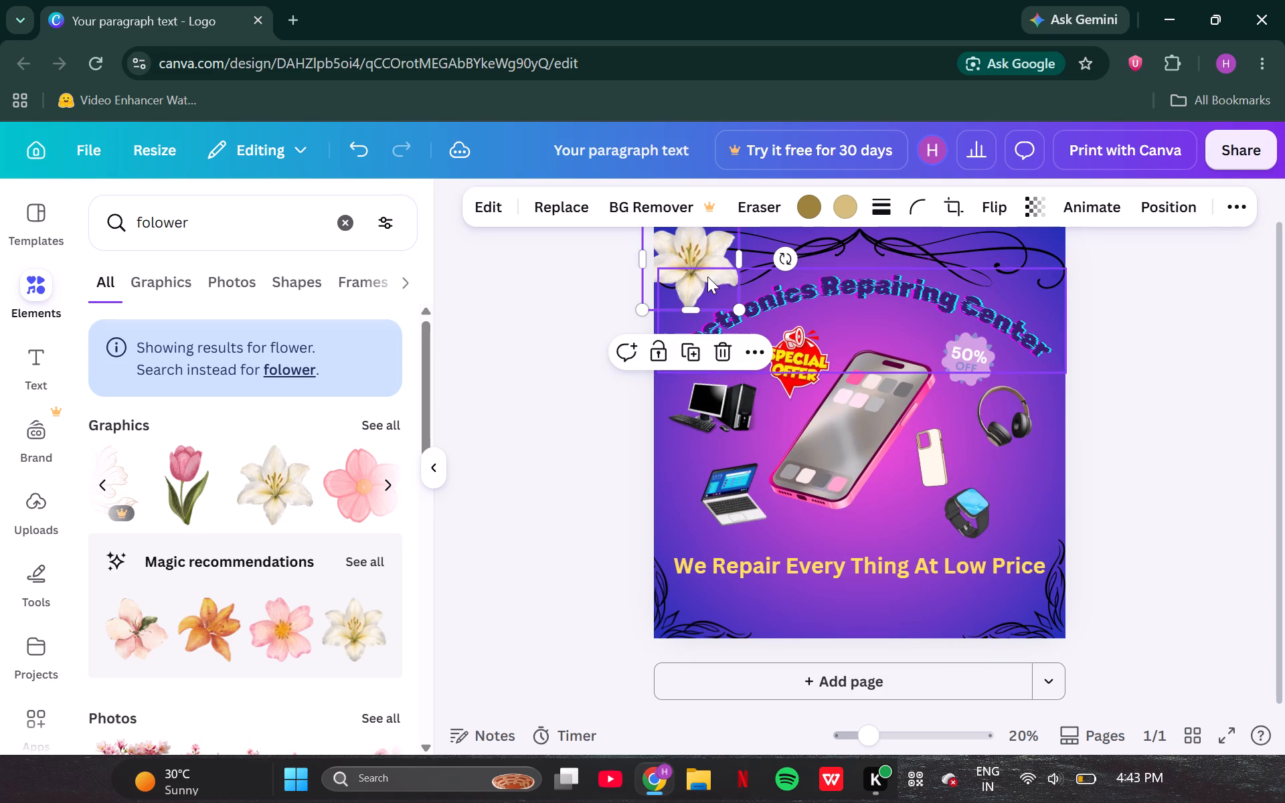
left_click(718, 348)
Browse the flower results across categories, particularly the 3D flowers, for a decoration that suits the logo.
scroll(325, 495, "down", 2)
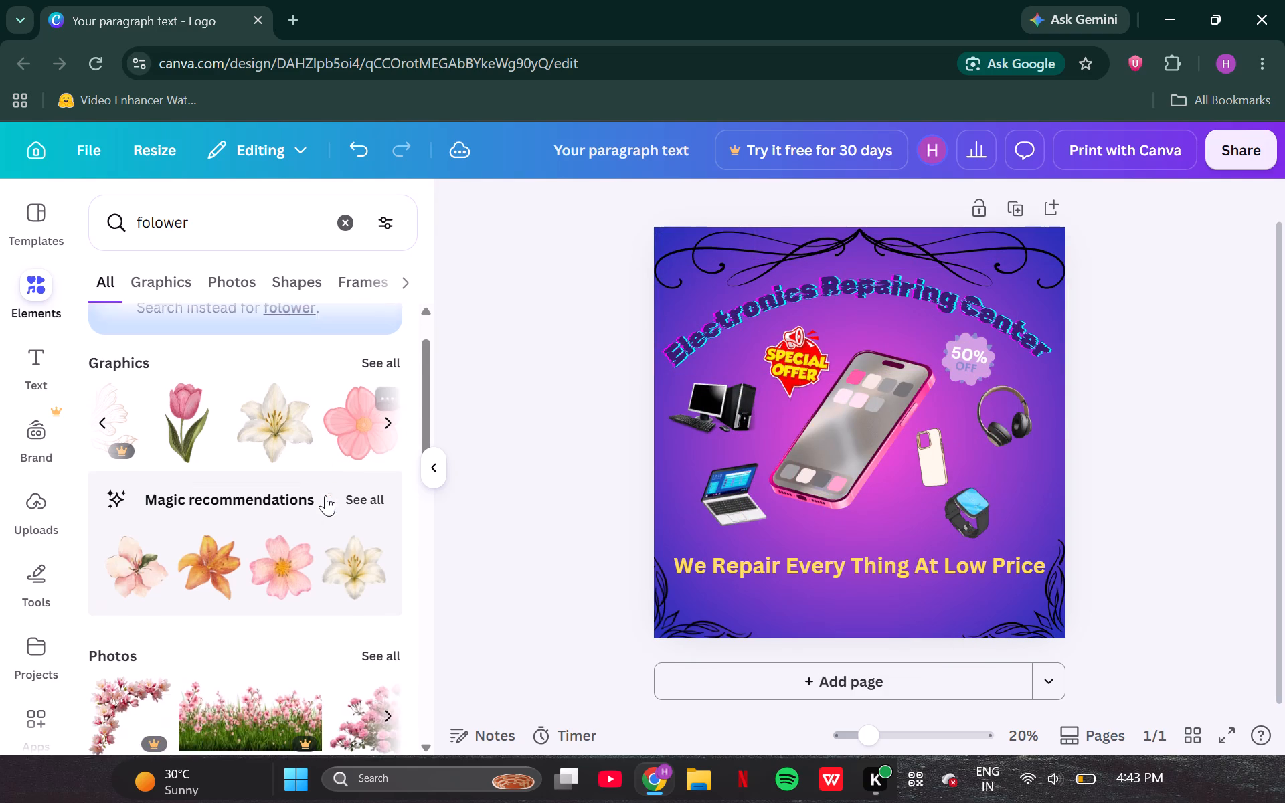
scroll(325, 495, "down", 5)
scroll(325, 495, "up", 1)
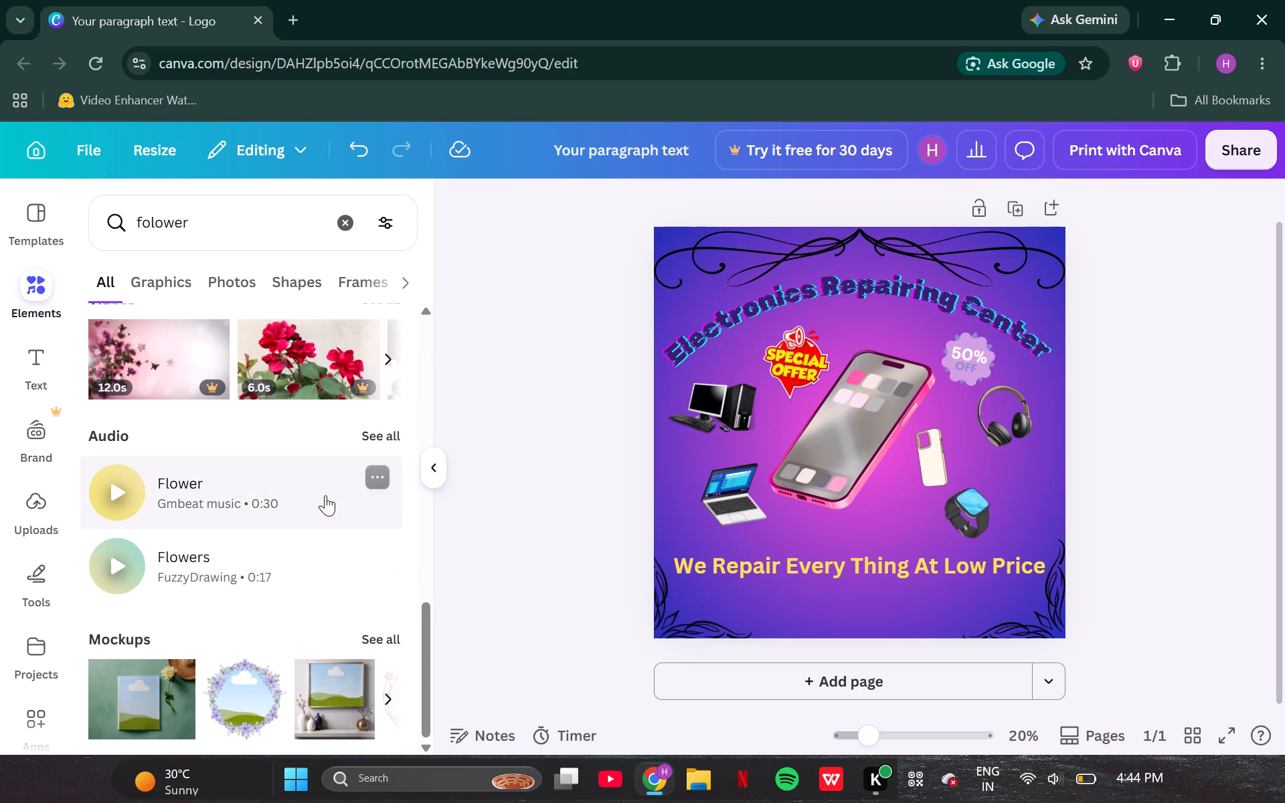
scroll(325, 495, "up", 2)
scroll(329, 614, "left", 1)
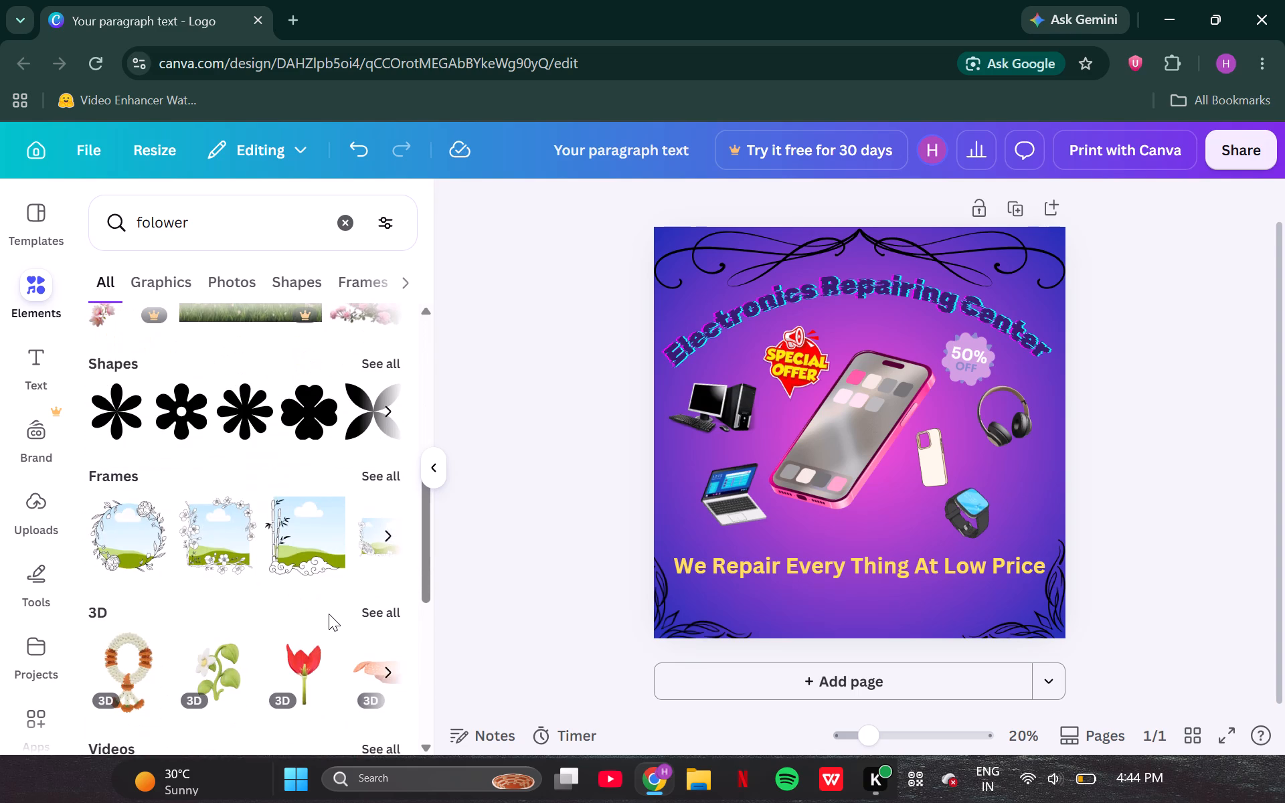
scroll(329, 614, "left", 1)
scroll(329, 614, "down", 2)
scroll(288, 607, "left", 2)
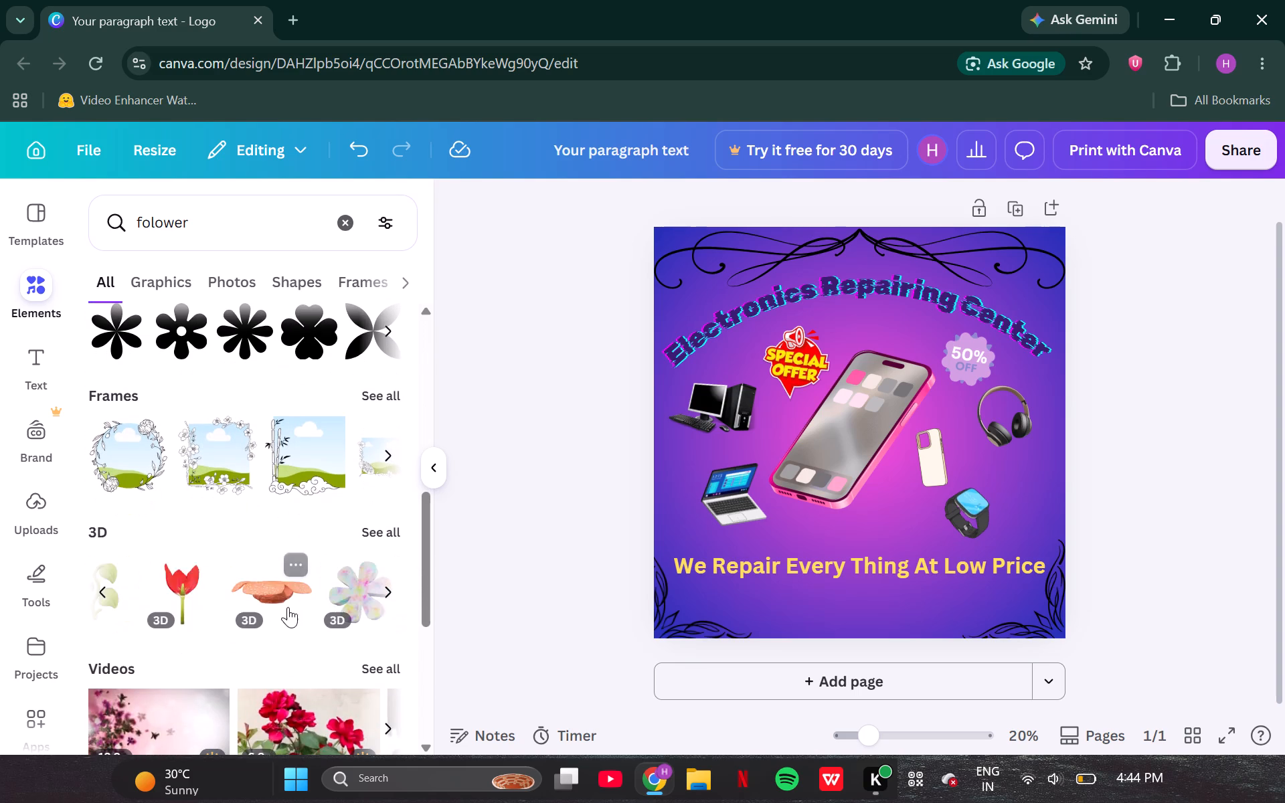
scroll(288, 607, "left", 3)
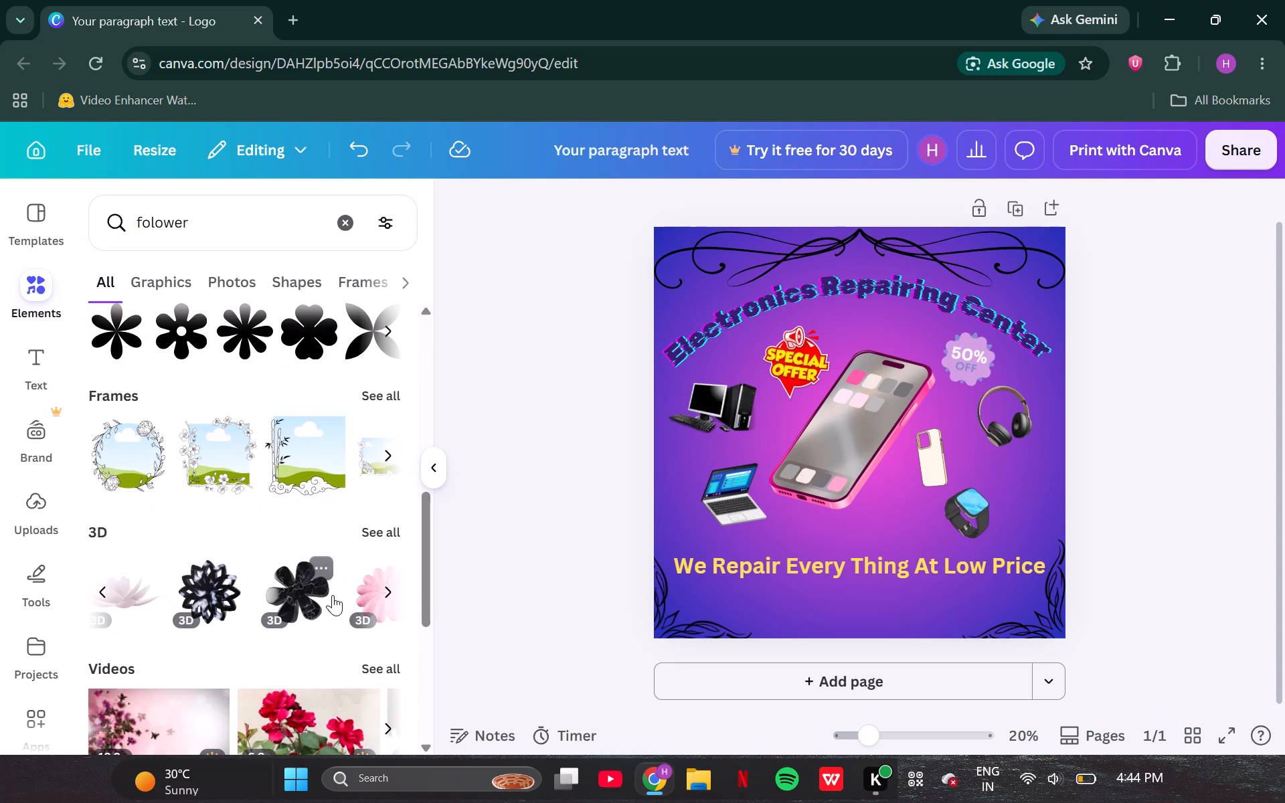
scroll(333, 595, "left", 5)
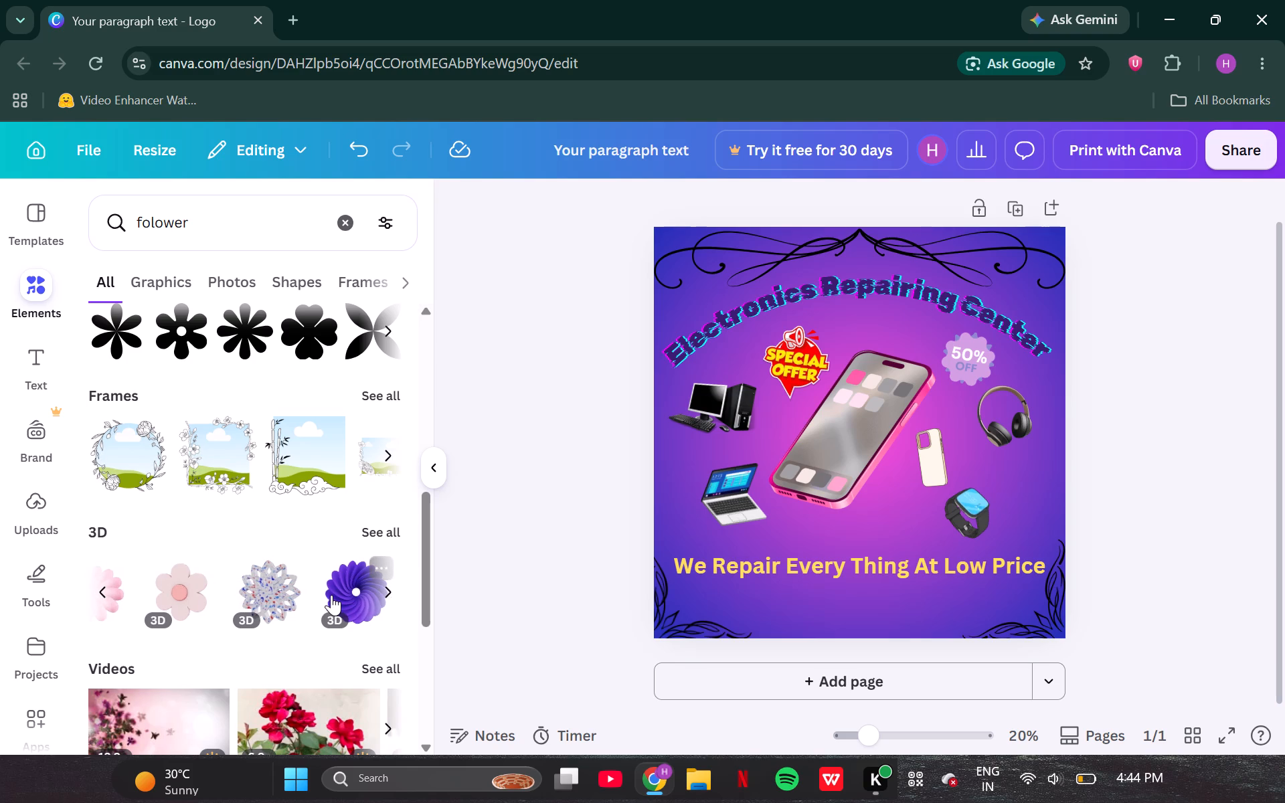
scroll(331, 595, "left", 7)
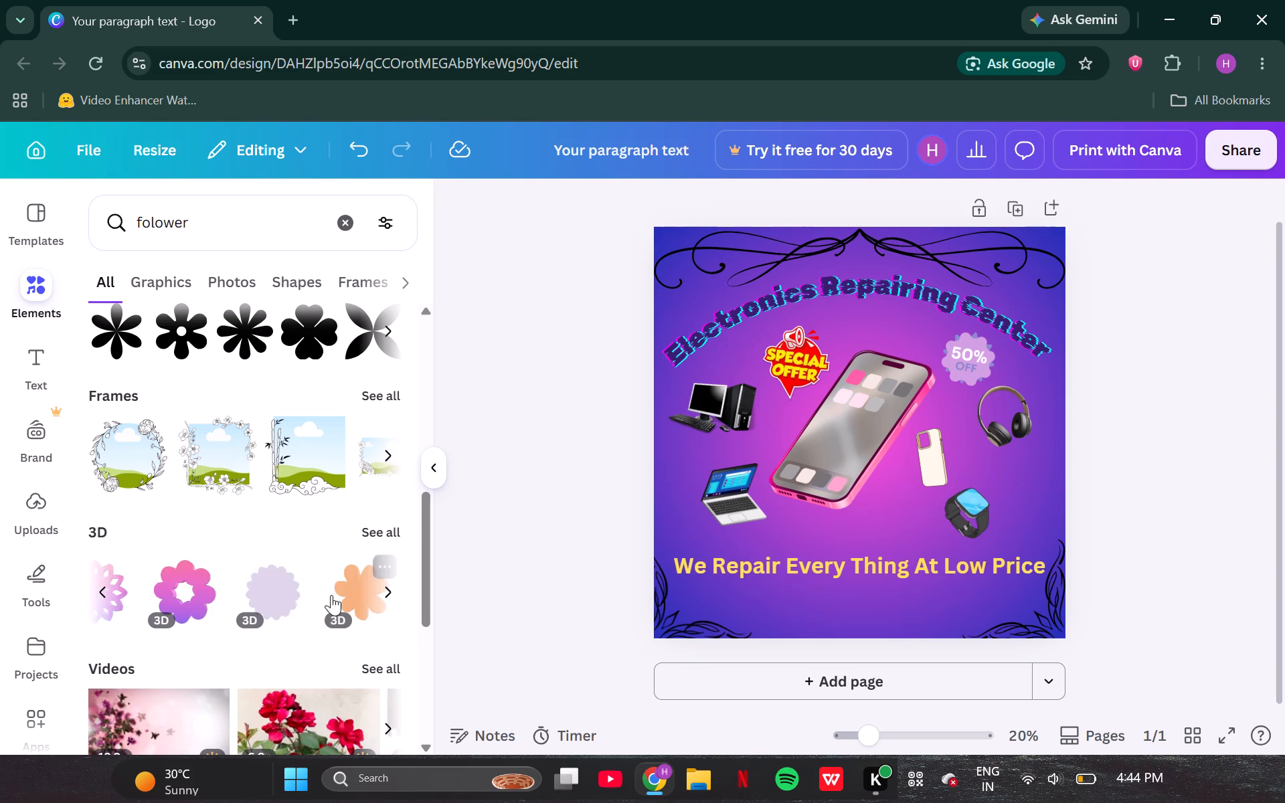
Show the full set of 3D flower results and examine them for a suitable corner decoration.
left_click(398, 527)
scroll(267, 523, "down", 1)
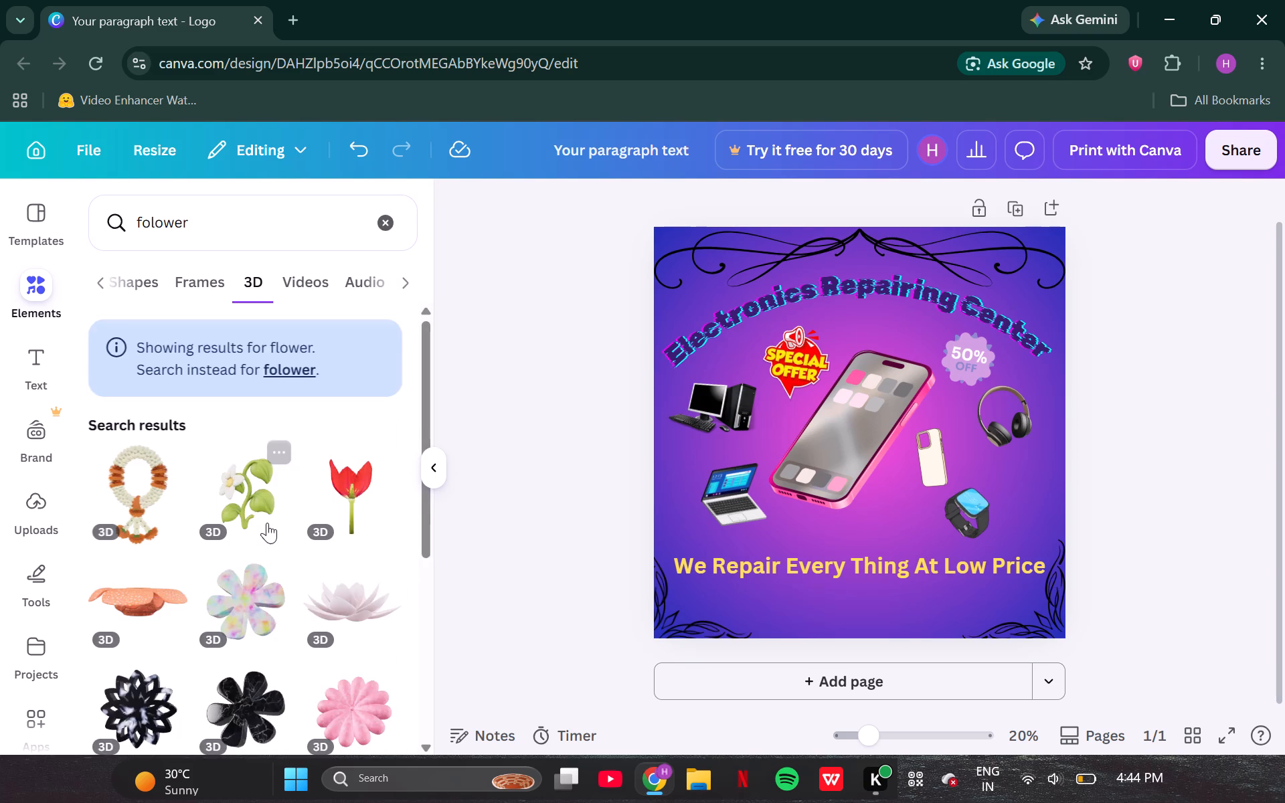
scroll(267, 523, "down", 7)
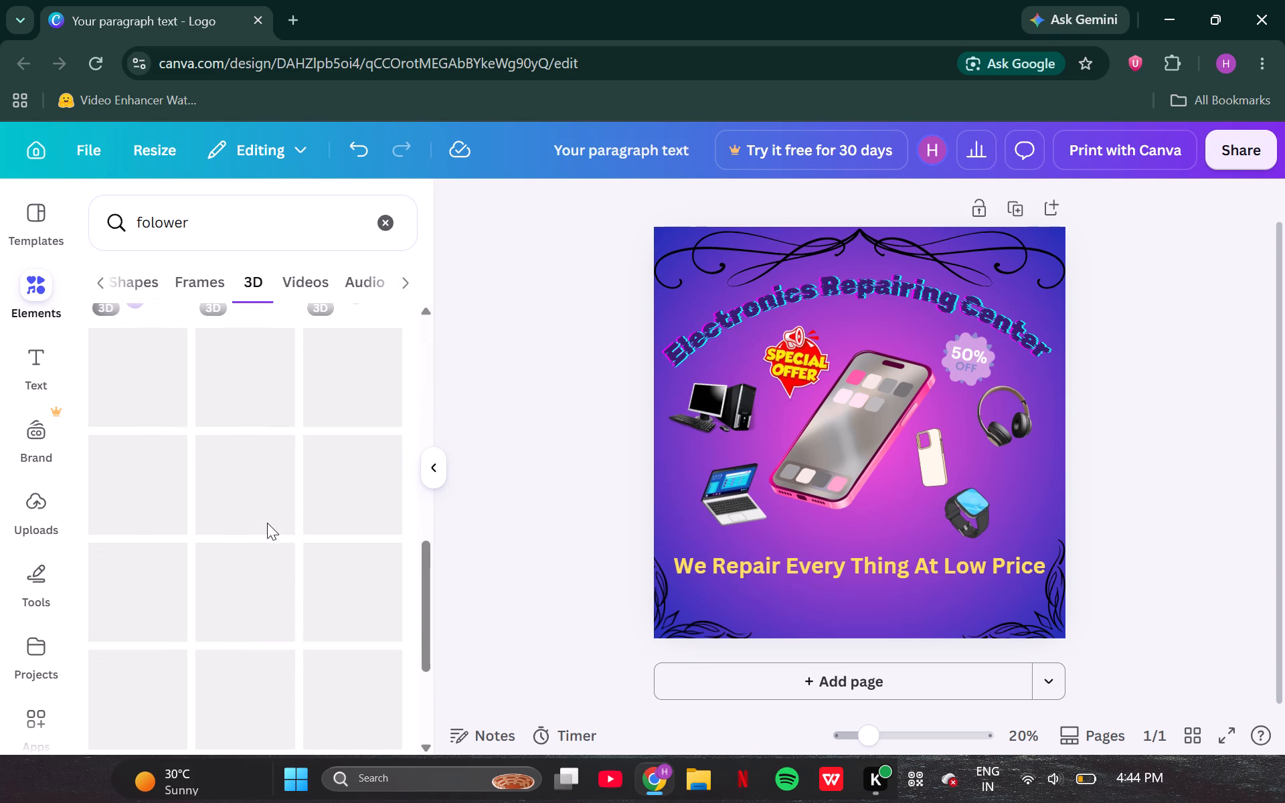
scroll(267, 523, "down", 10)
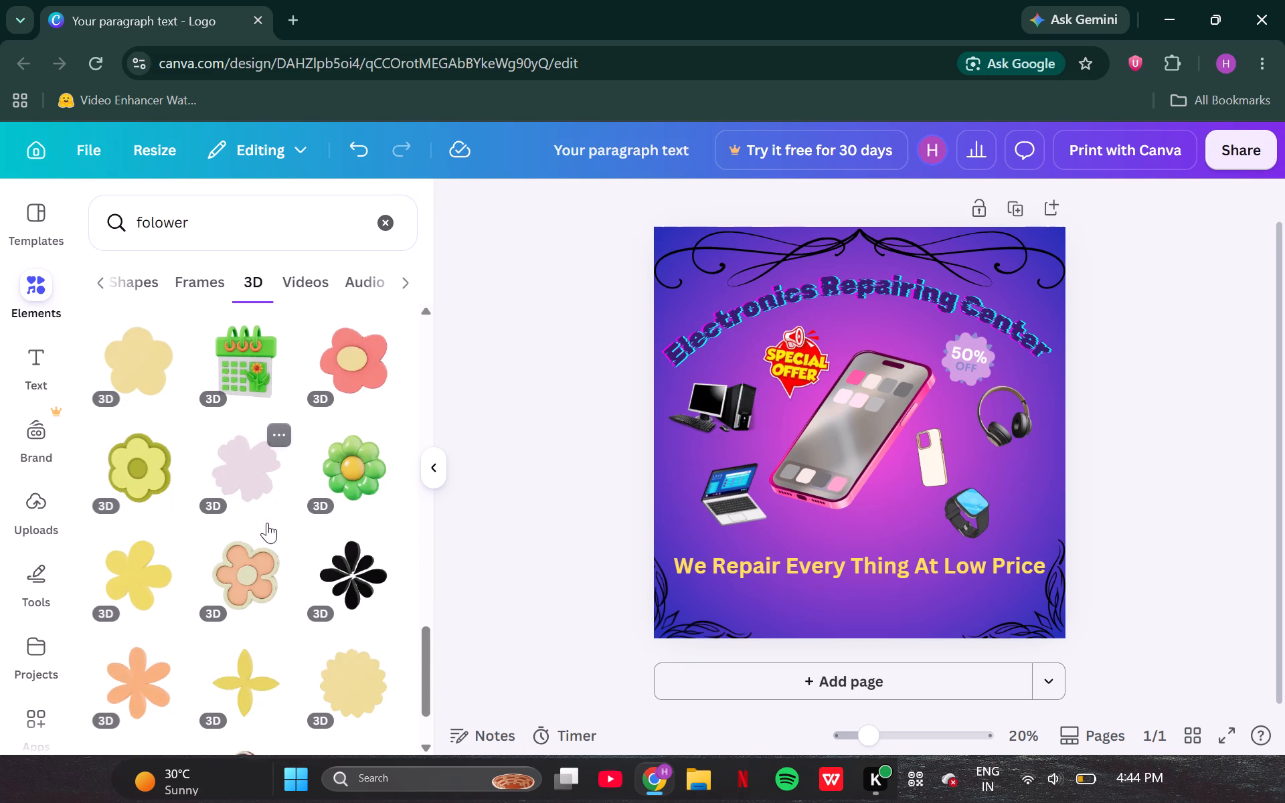
scroll(267, 523, "down", 6)
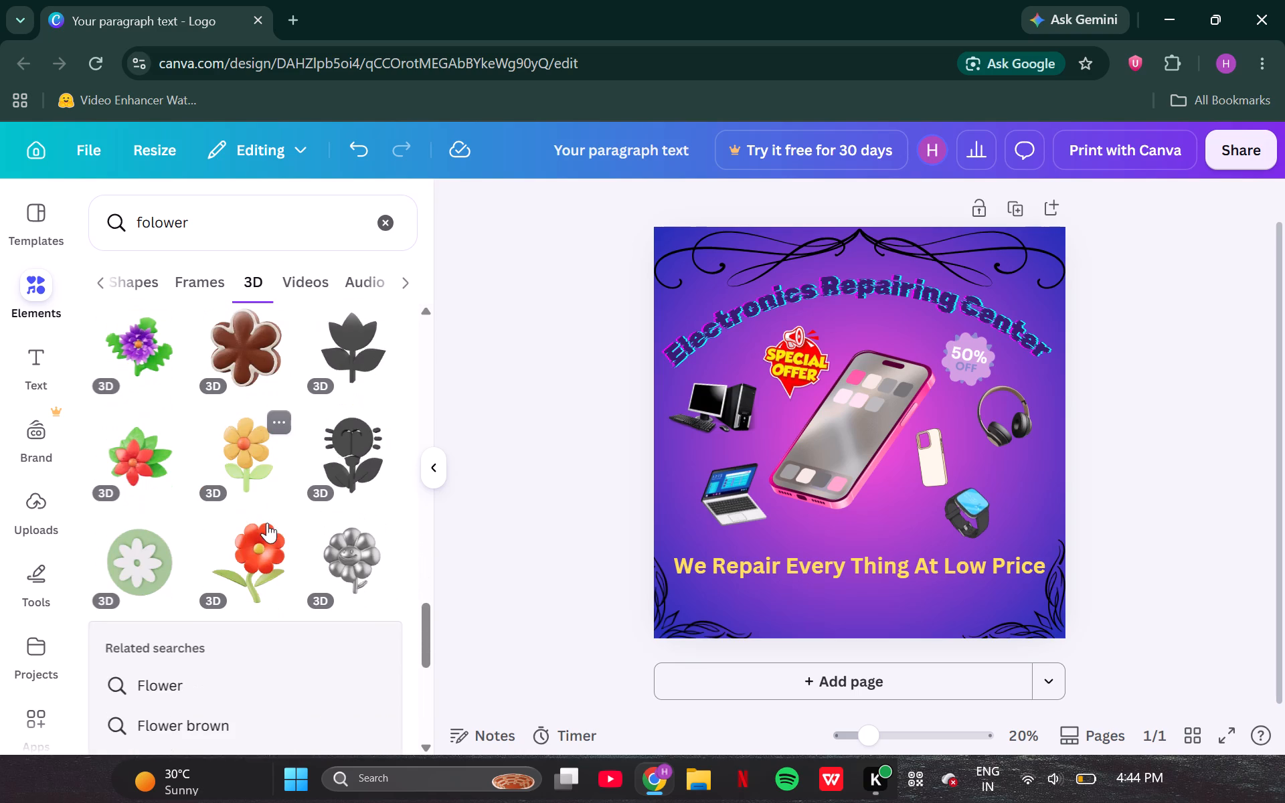
Add the 3D red flower with green leaves and place a copy, shrunk and tilted counter-clockwise, in the logo's upper-left corner.
left_click(149, 438)
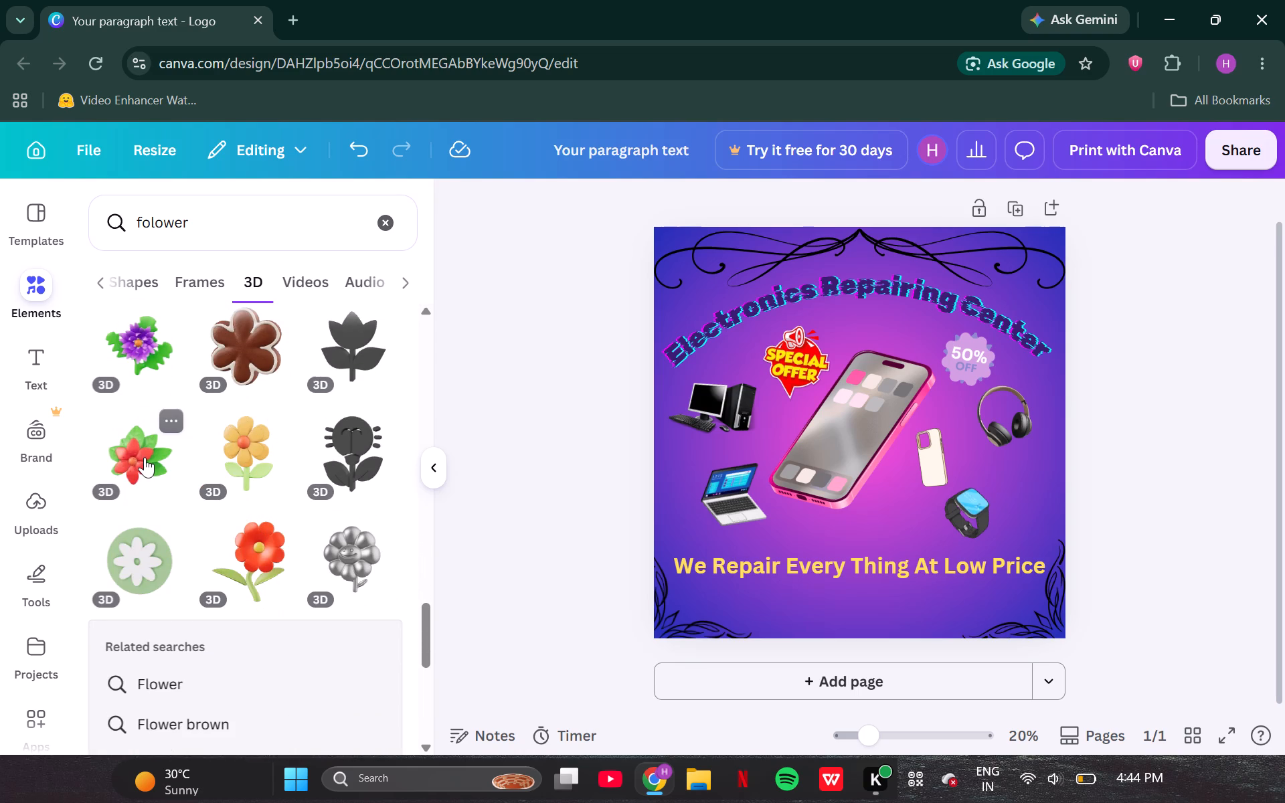
left_click(133, 456)
left_click(133, 456)
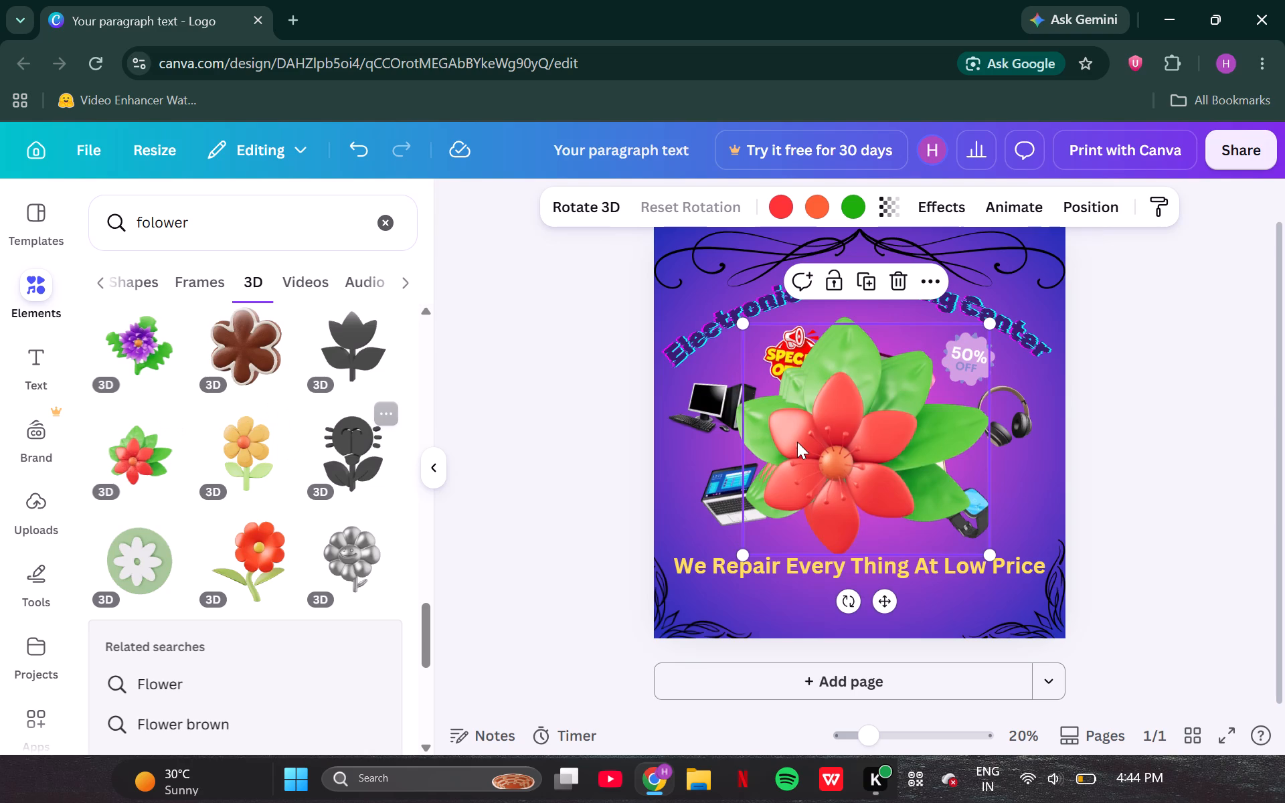
left_click_drag(849, 461, 707, 327)
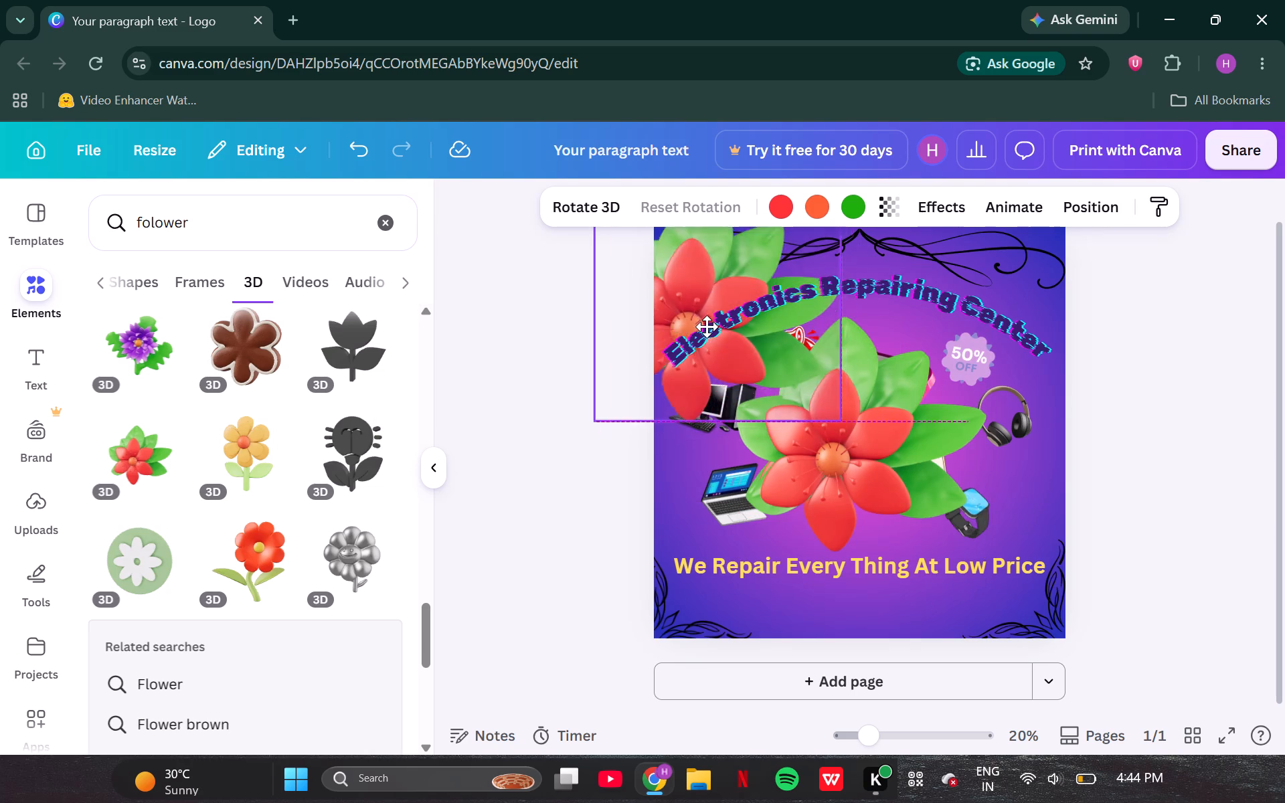
left_click_drag(707, 327, 796, 379)
left_click_drag(942, 474, 776, 365)
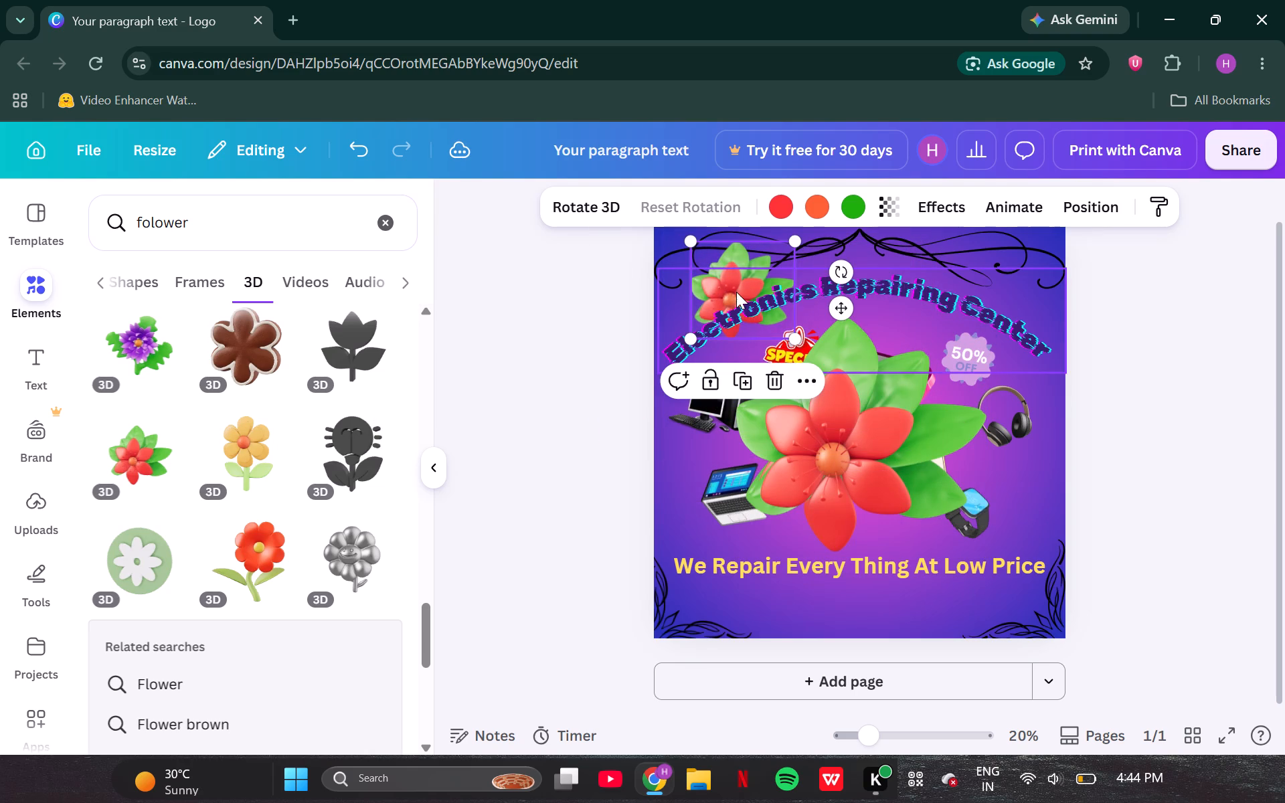
left_click_drag(833, 268, 762, 238)
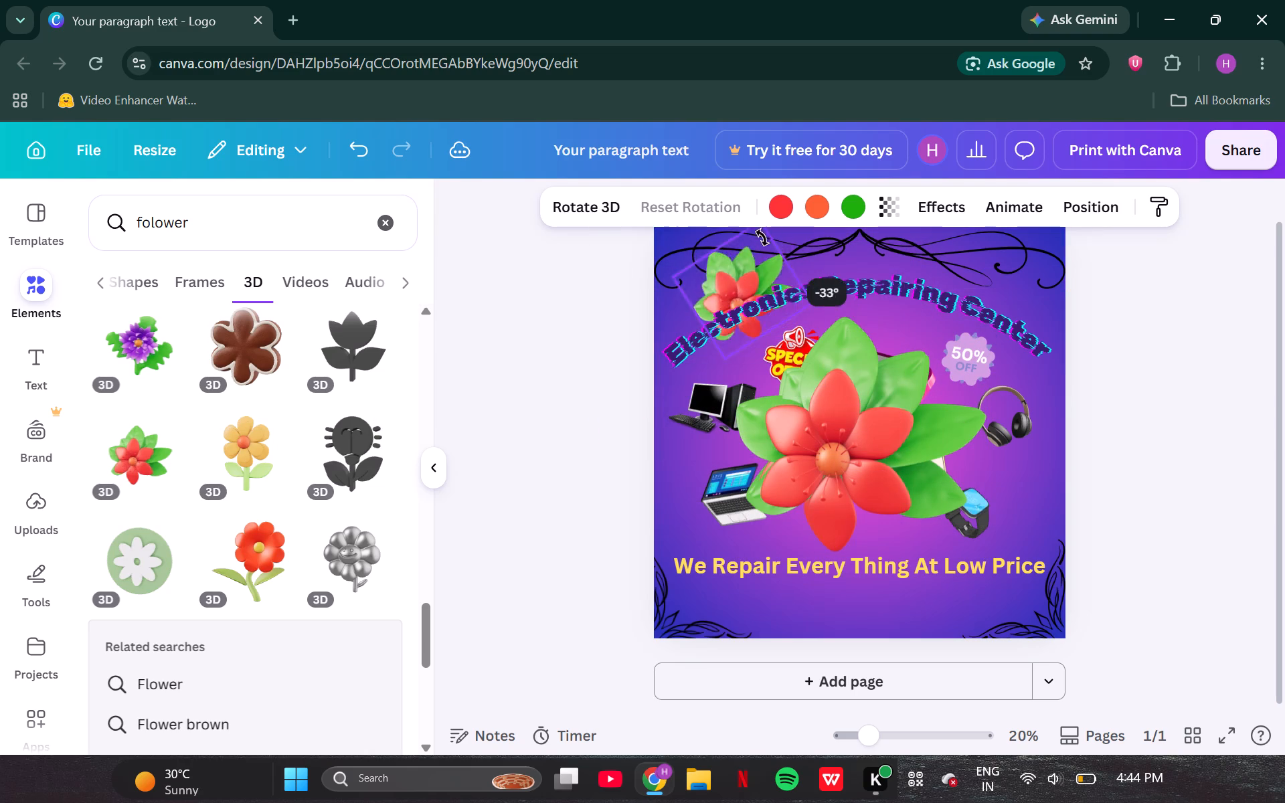
left_click_drag(762, 238, 748, 246)
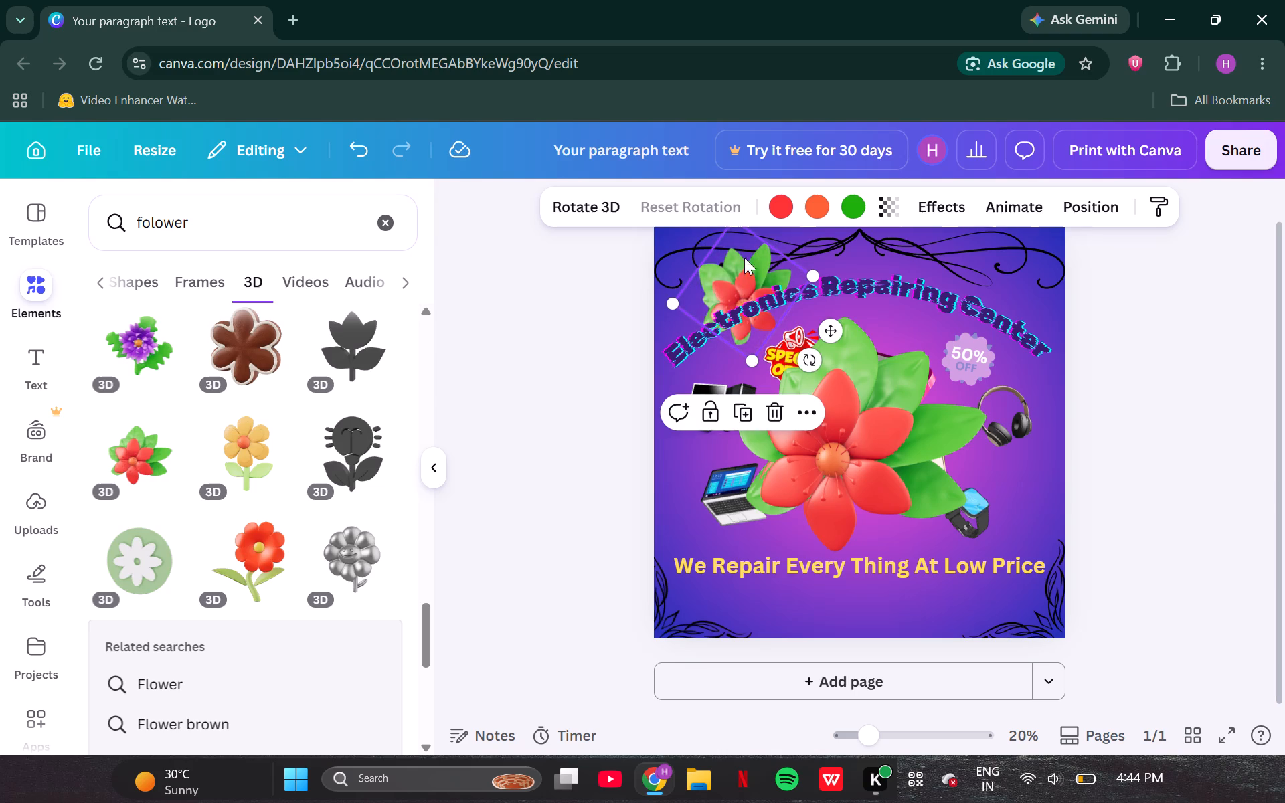
left_click_drag(742, 271, 687, 253)
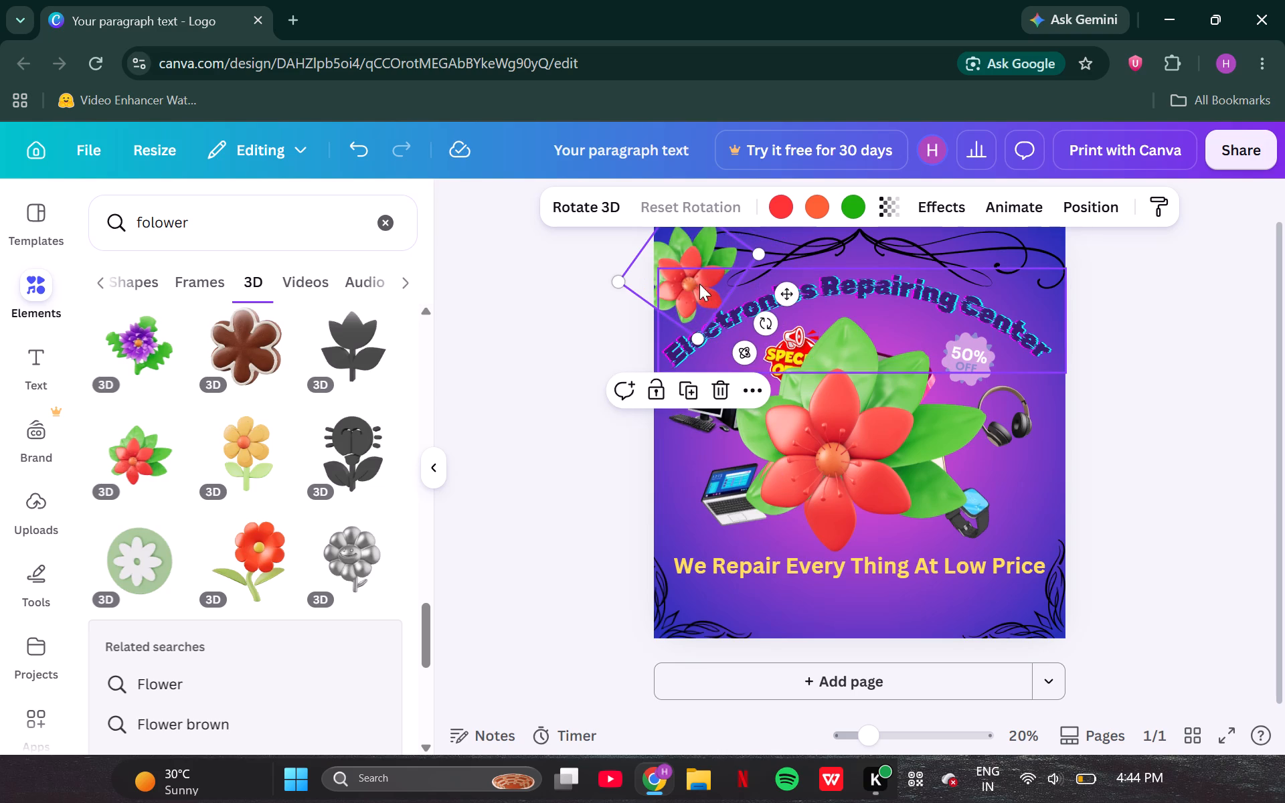
Rotate the upper-left corner flower slightly in 3D to change its viewing angle.
left_click(582, 197)
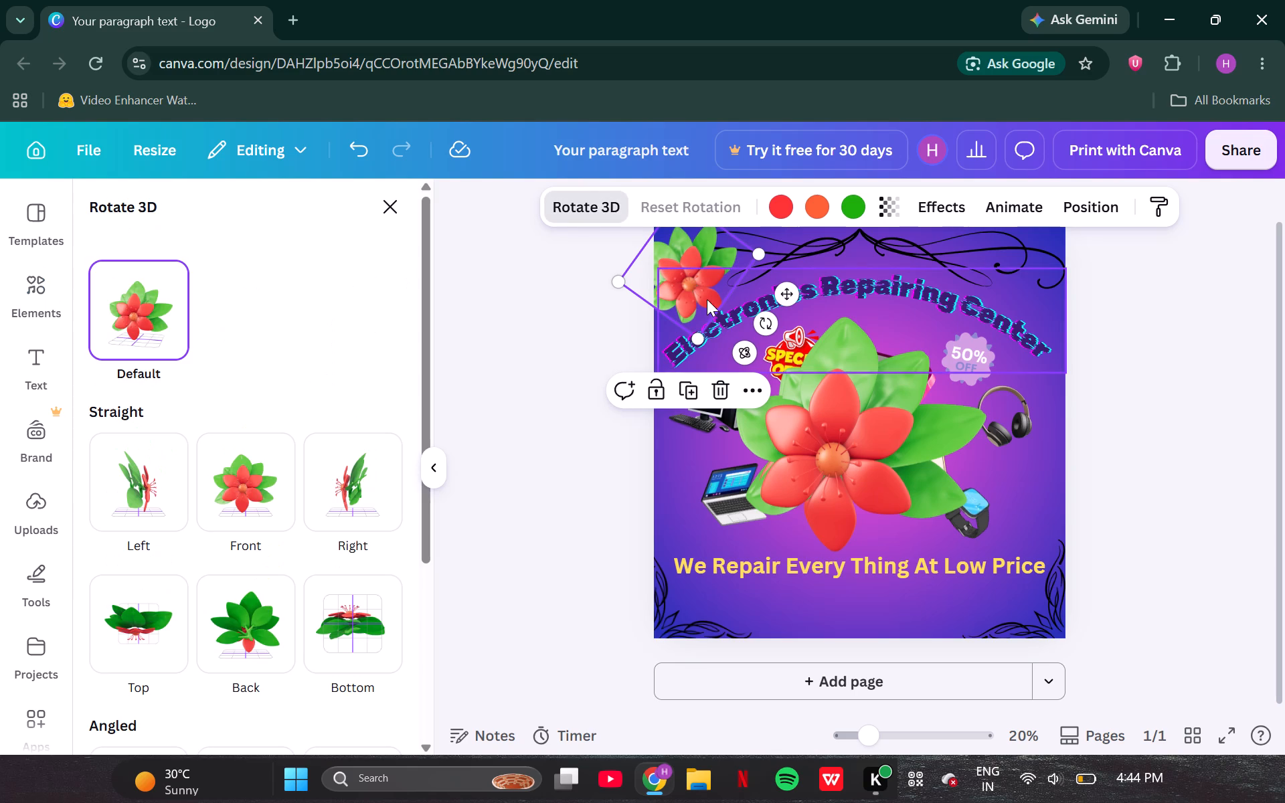
left_click(744, 352)
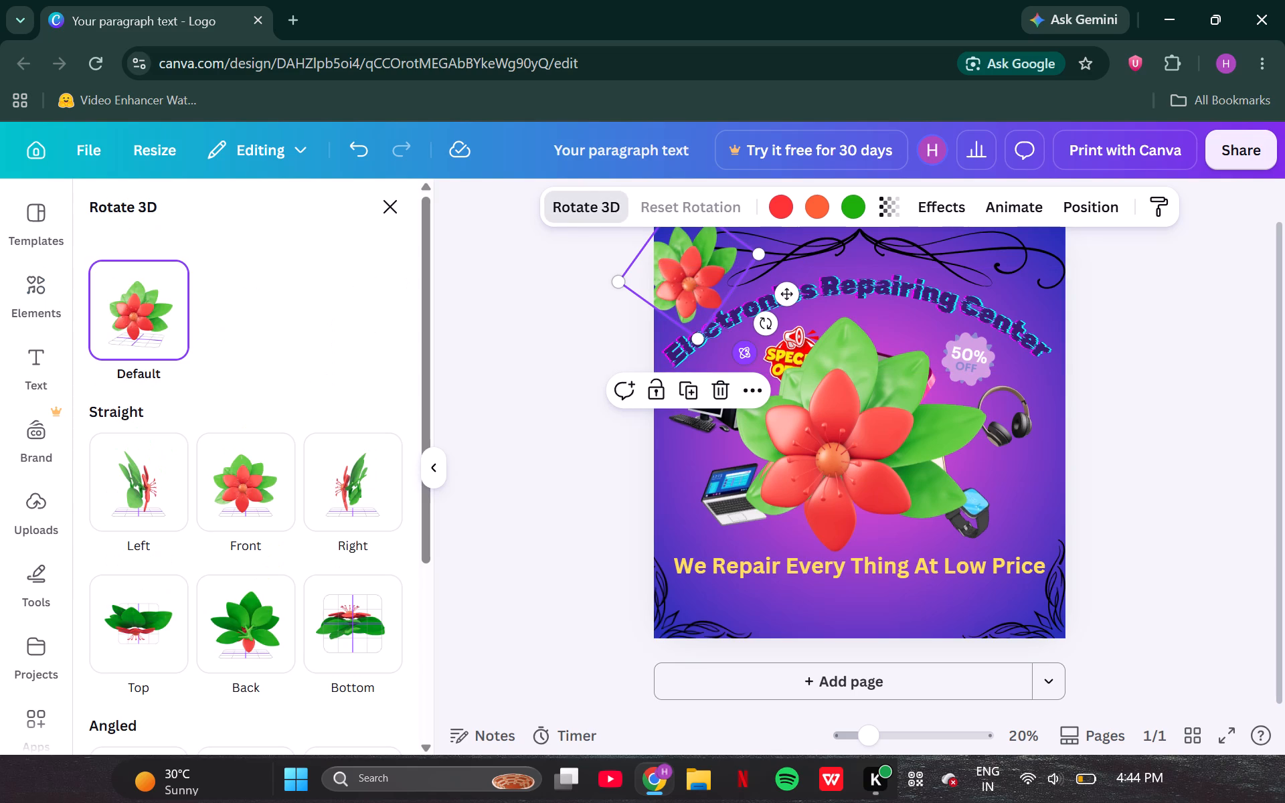
left_click_drag(746, 355, 782, 378)
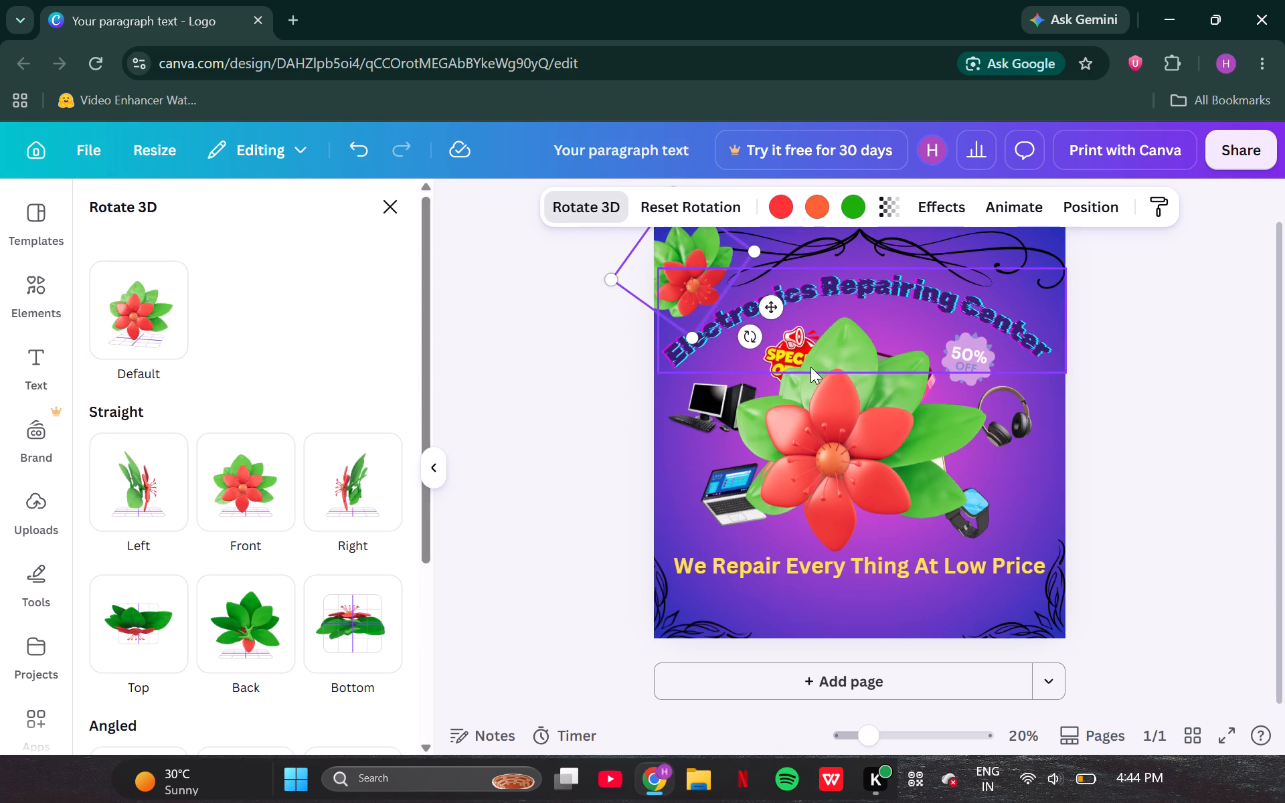
left_click(1169, 298)
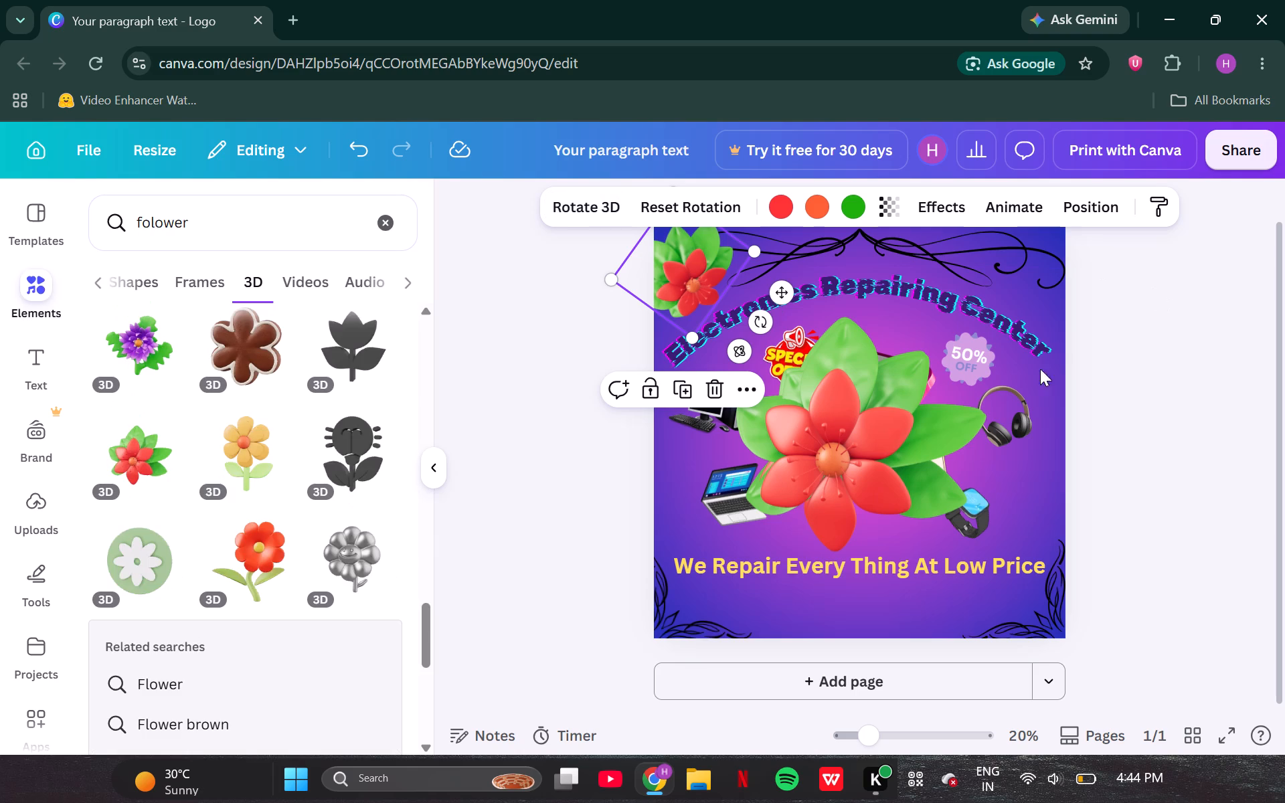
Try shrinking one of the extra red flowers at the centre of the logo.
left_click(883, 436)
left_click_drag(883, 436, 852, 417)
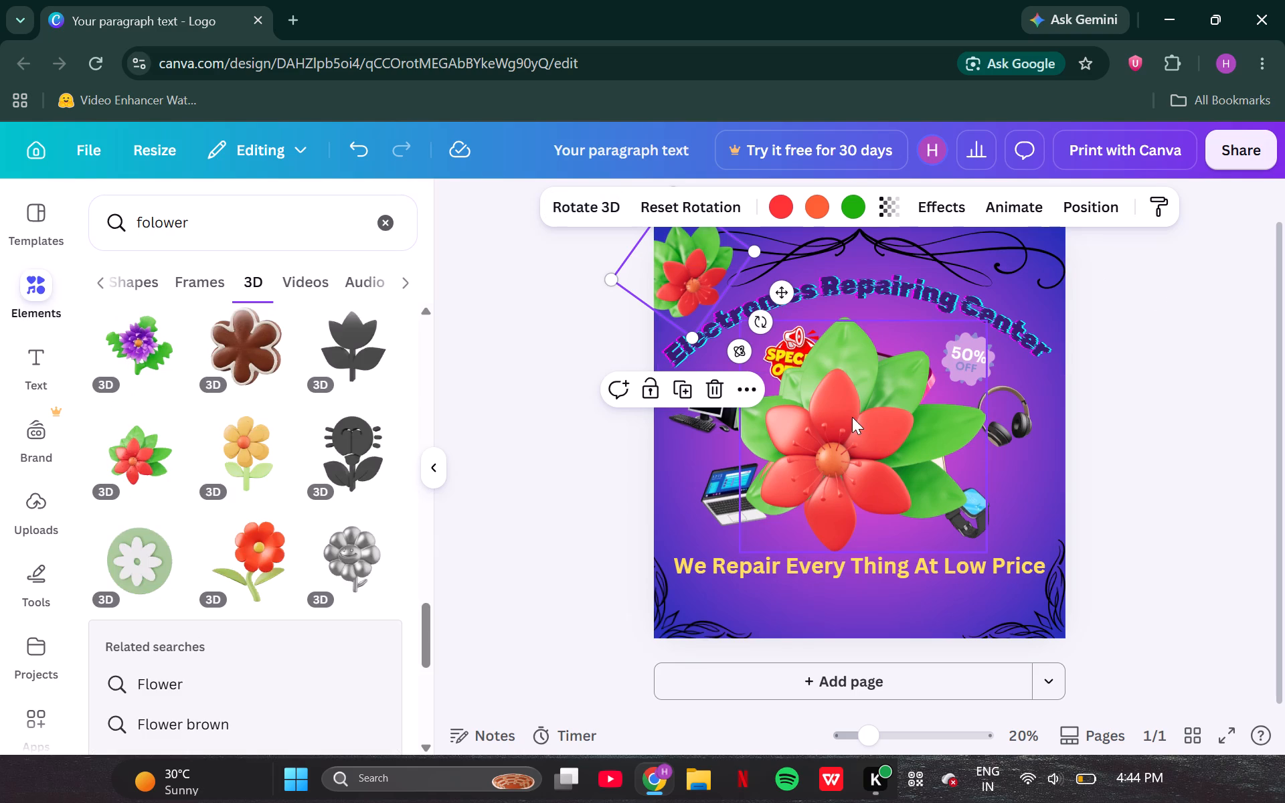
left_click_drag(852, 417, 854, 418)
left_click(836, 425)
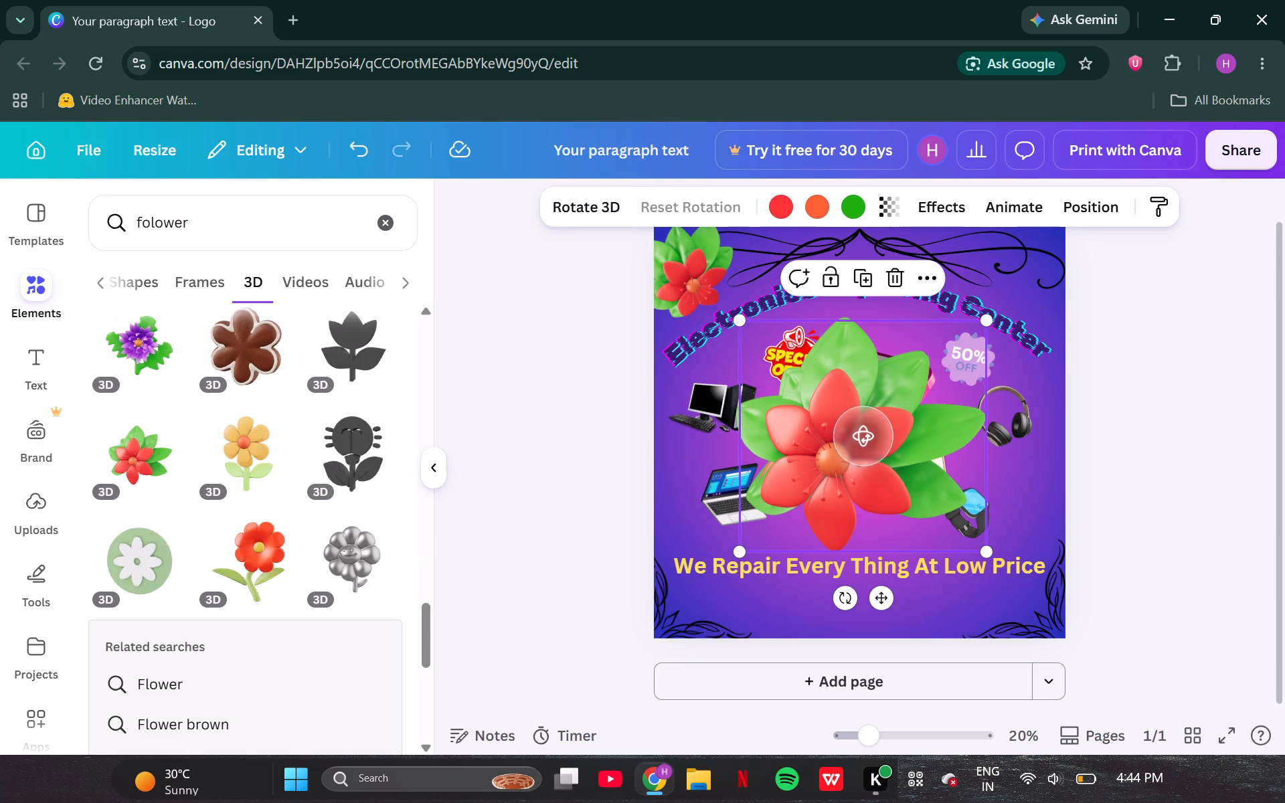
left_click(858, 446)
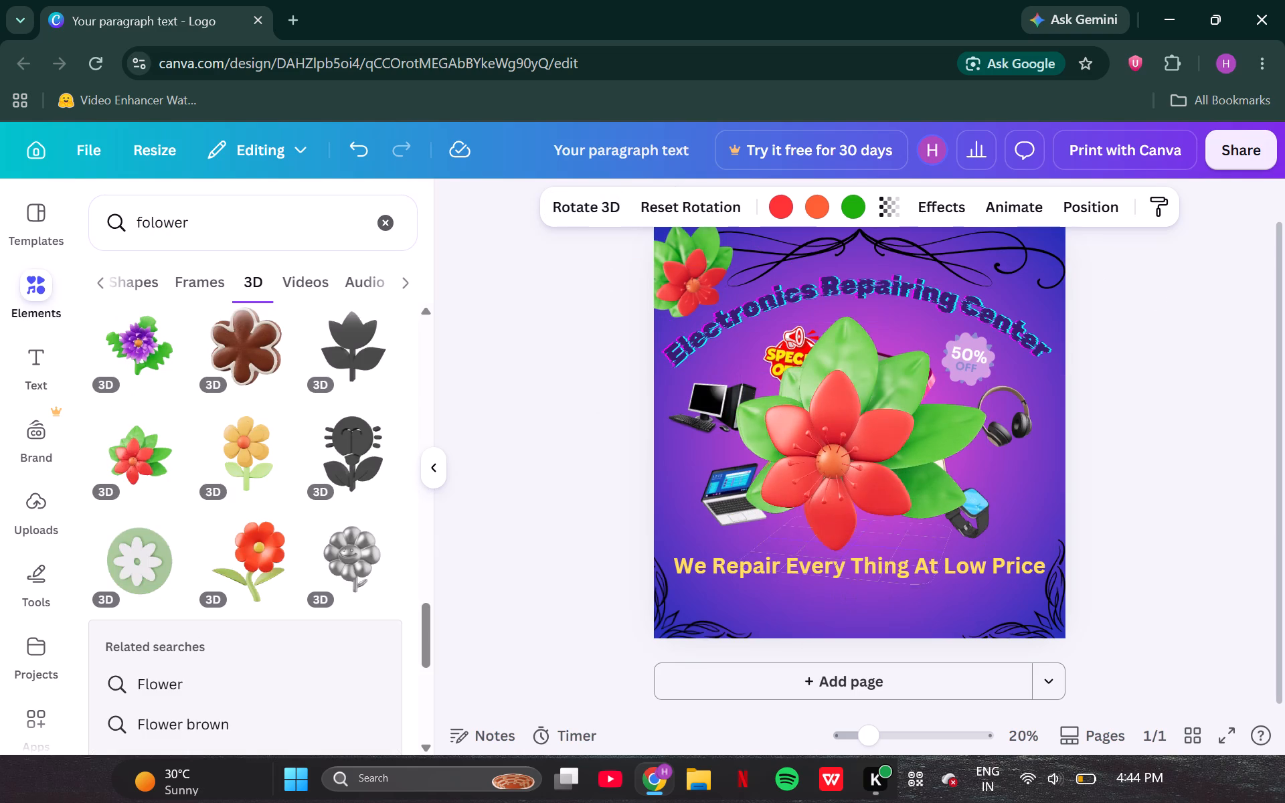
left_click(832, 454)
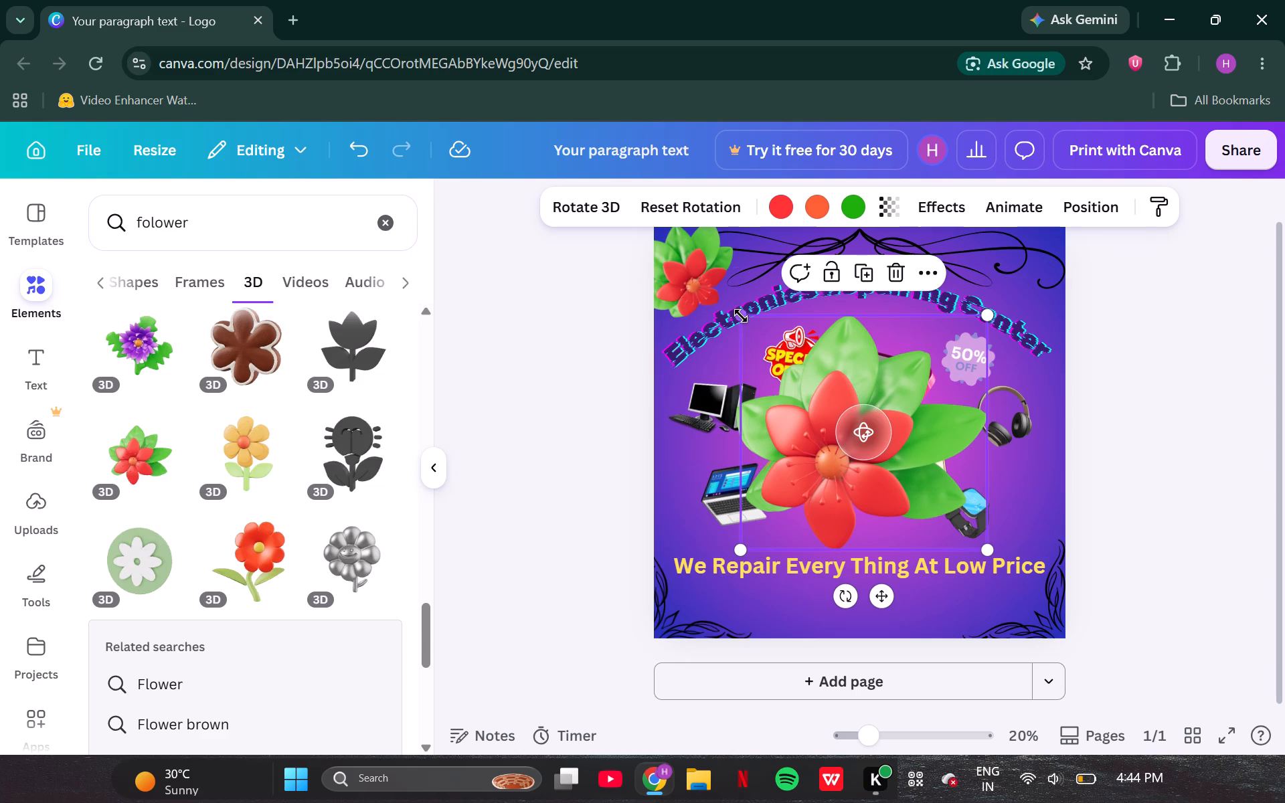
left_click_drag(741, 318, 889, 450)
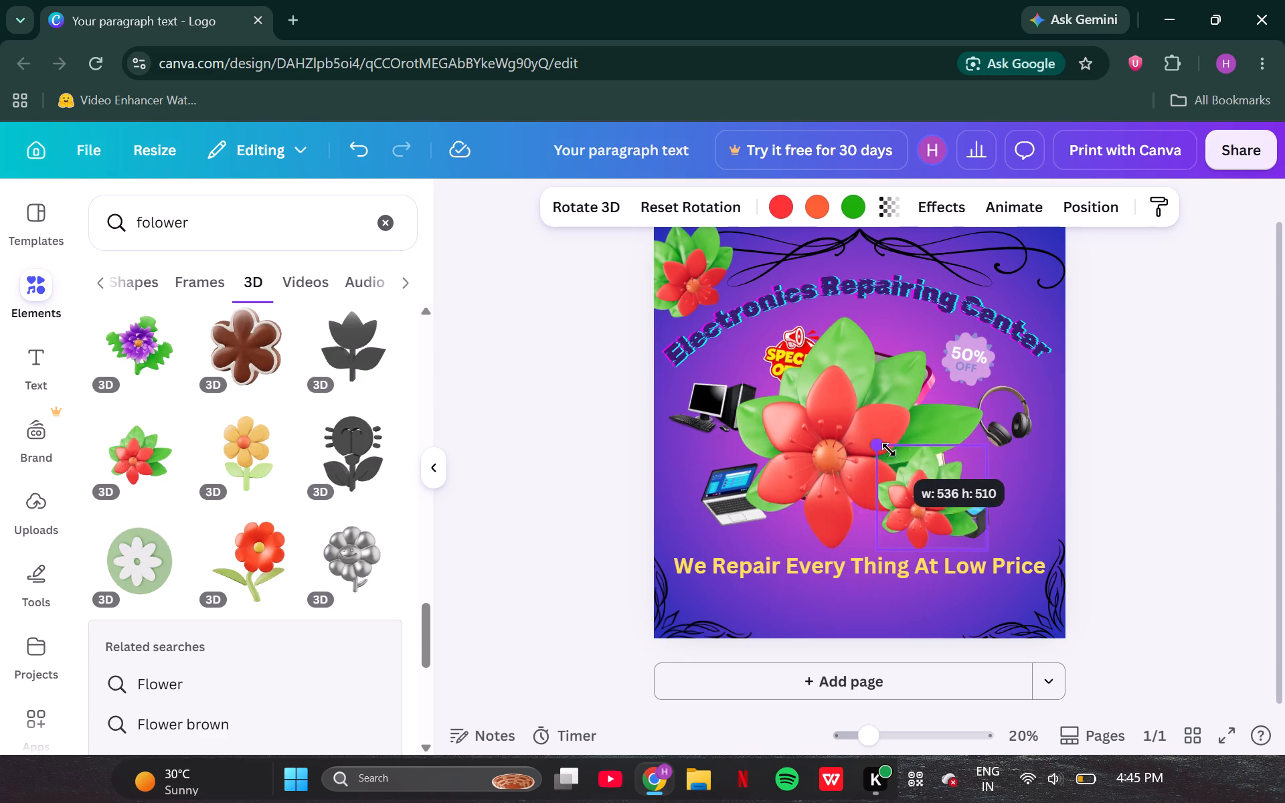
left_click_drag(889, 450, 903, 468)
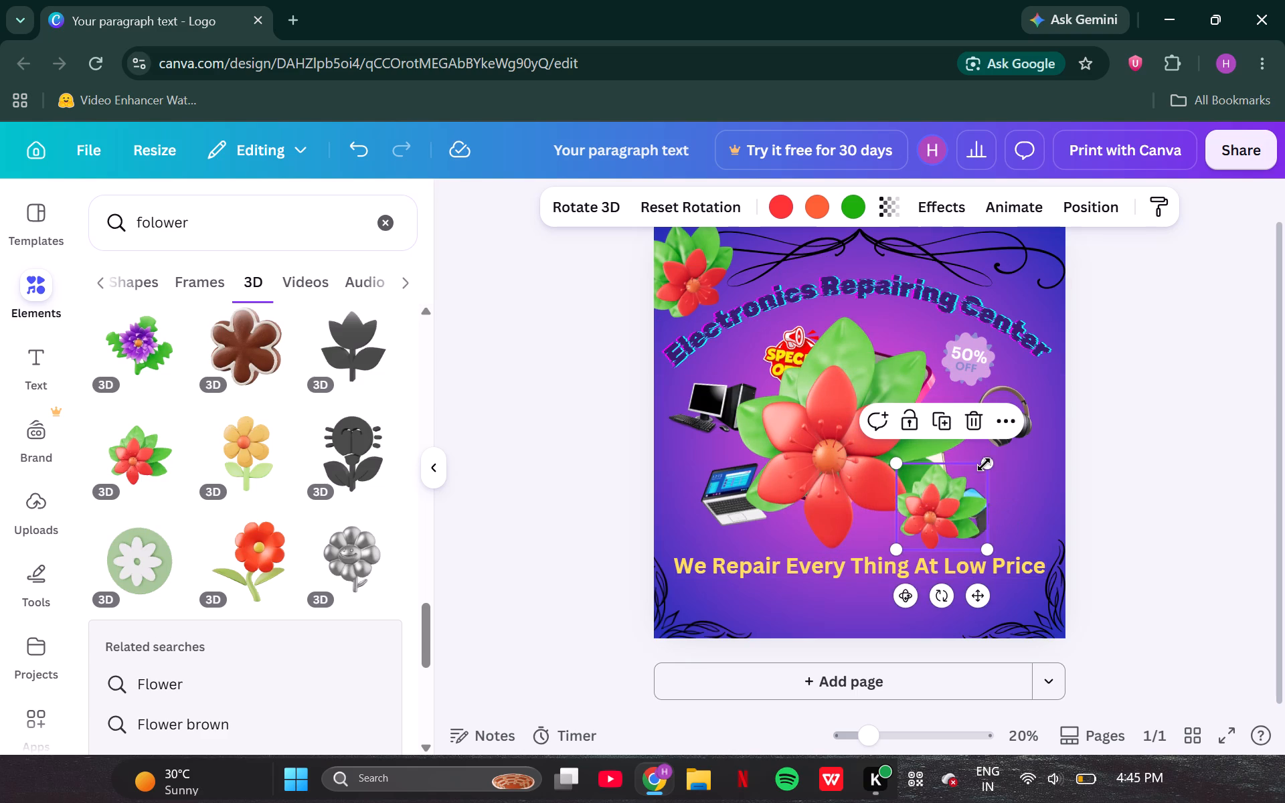
Delete the two extra red flowers covering the phone, keeping only the one in the upper-left corner.
left_click(979, 431)
left_click(921, 388)
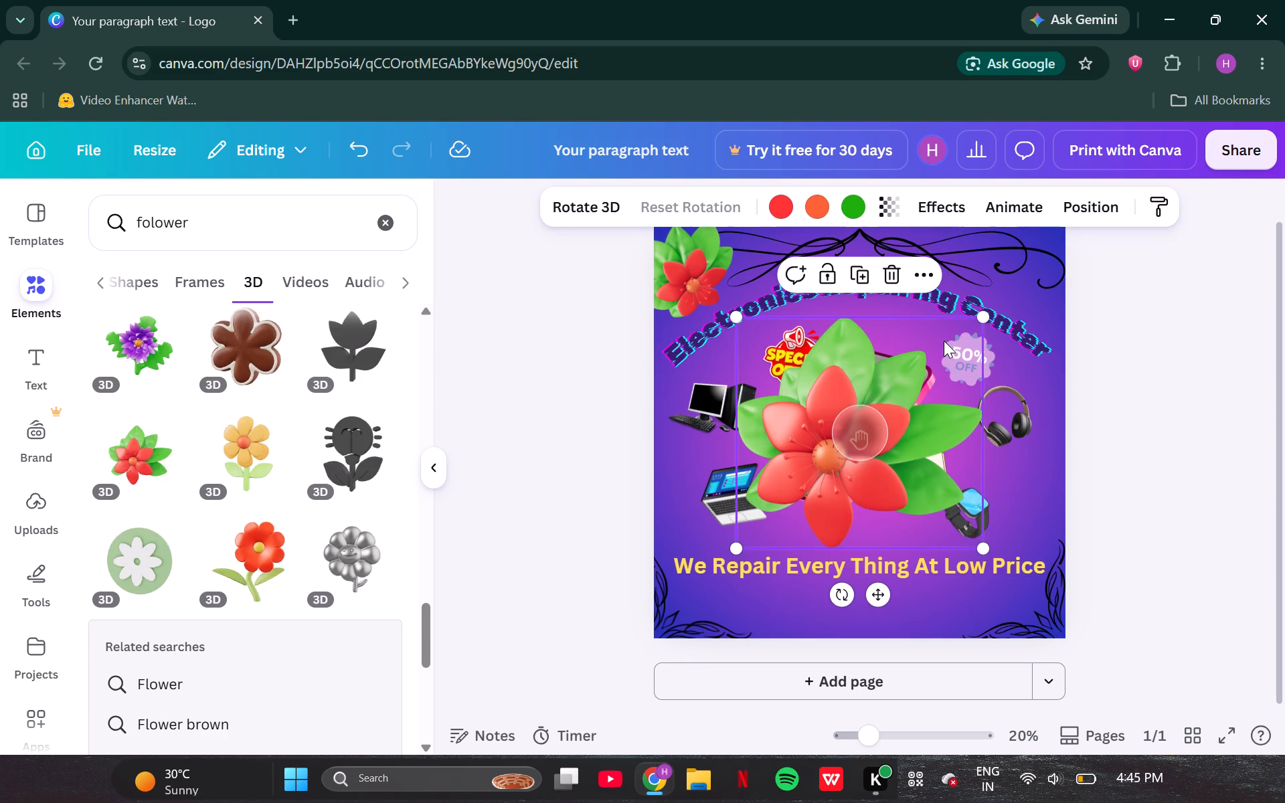
left_click(899, 282)
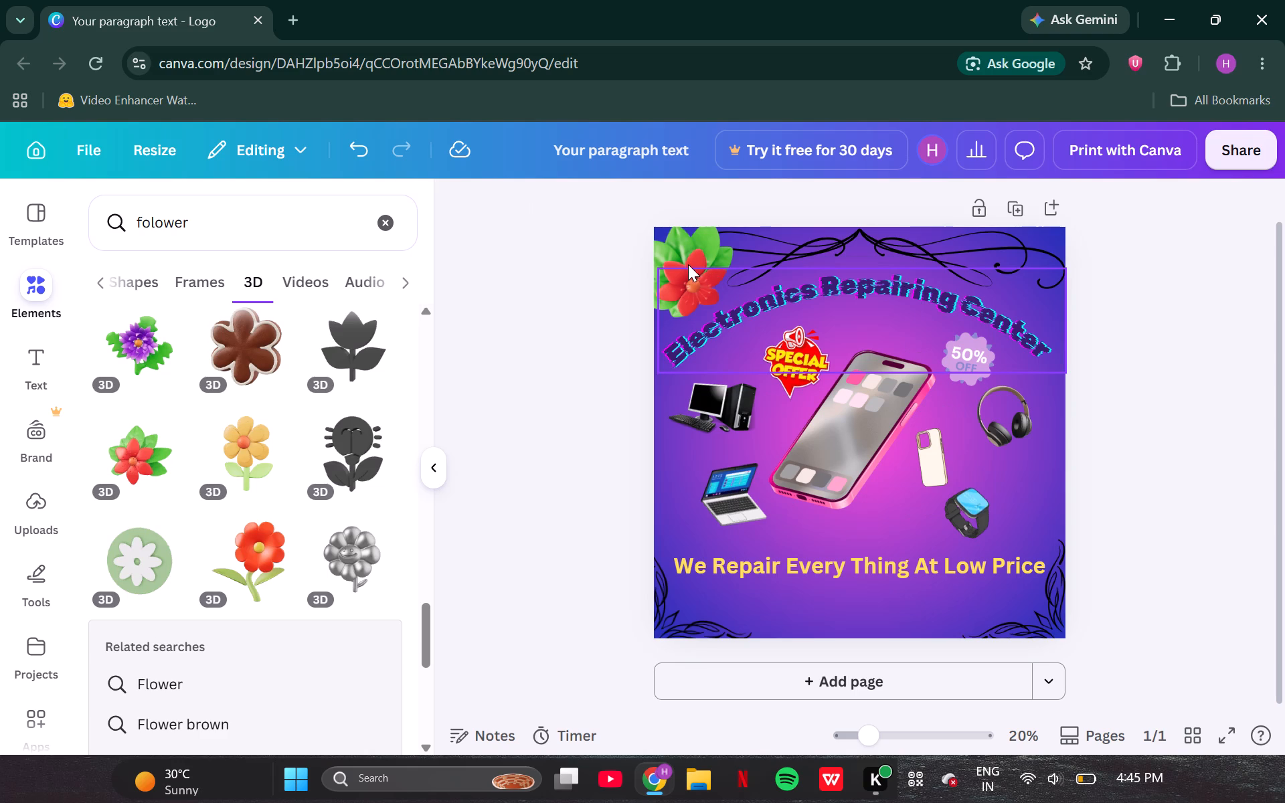
Duplicate the upper-left red flower, move the copy towards the logo's upper-right area and rotate it clockwise to about 34°.
left_click(686, 260)
left_click(686, 260)
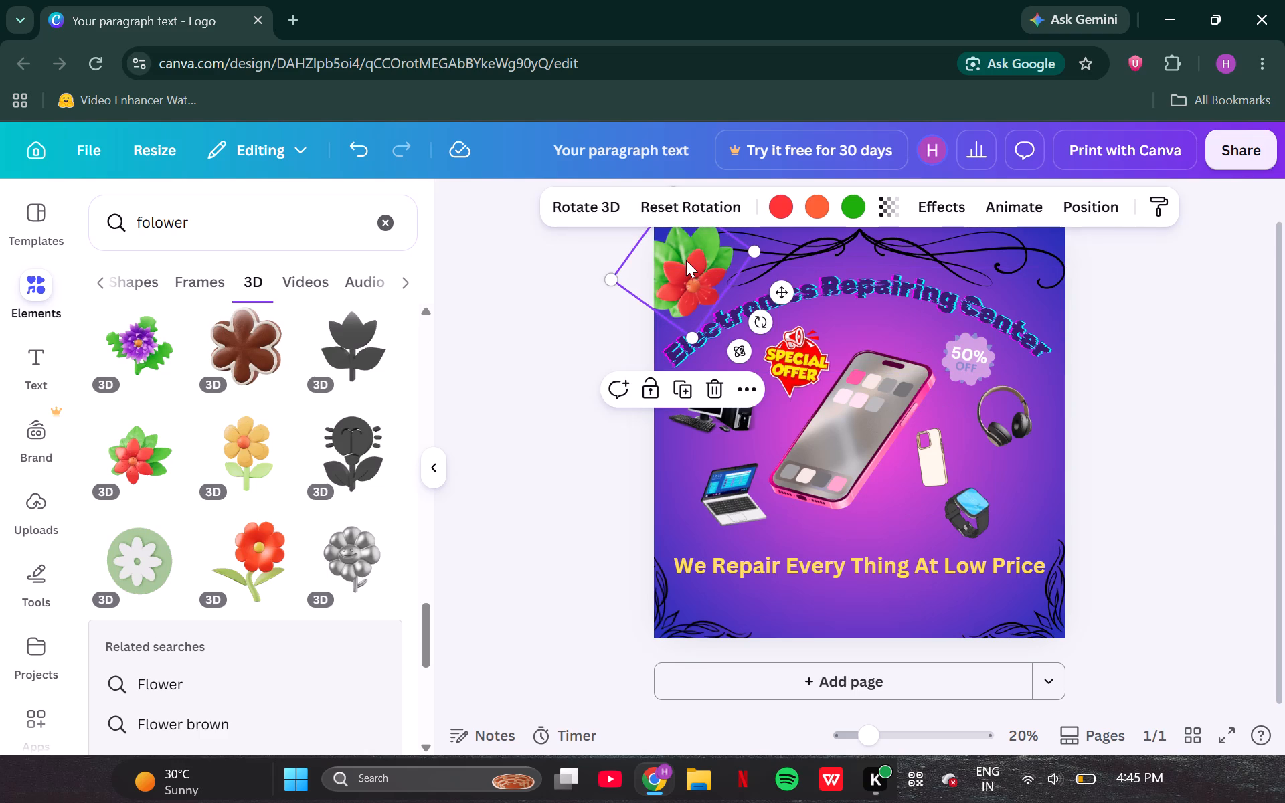
key("ctrl+c")
key("ctrl+v")
left_click_drag(731, 275, 998, 281)
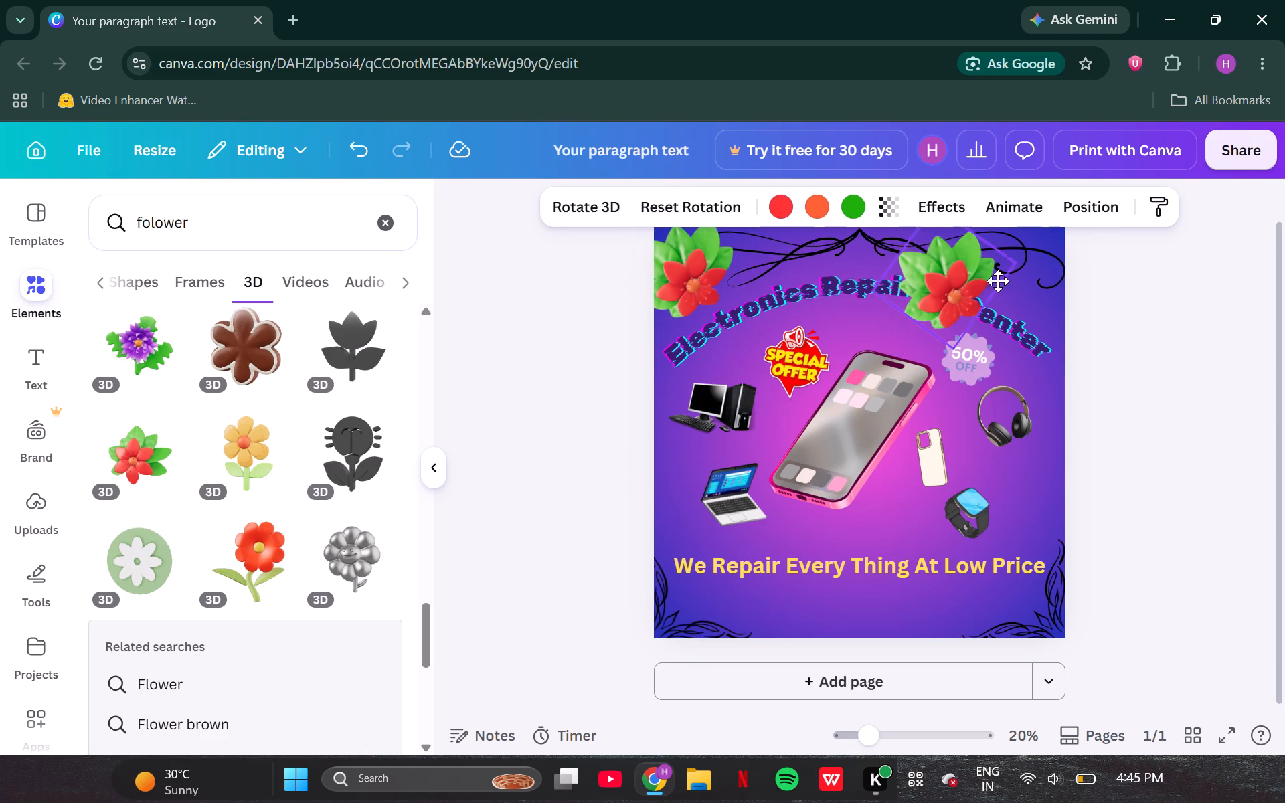
left_click_drag(998, 281, 1007, 282)
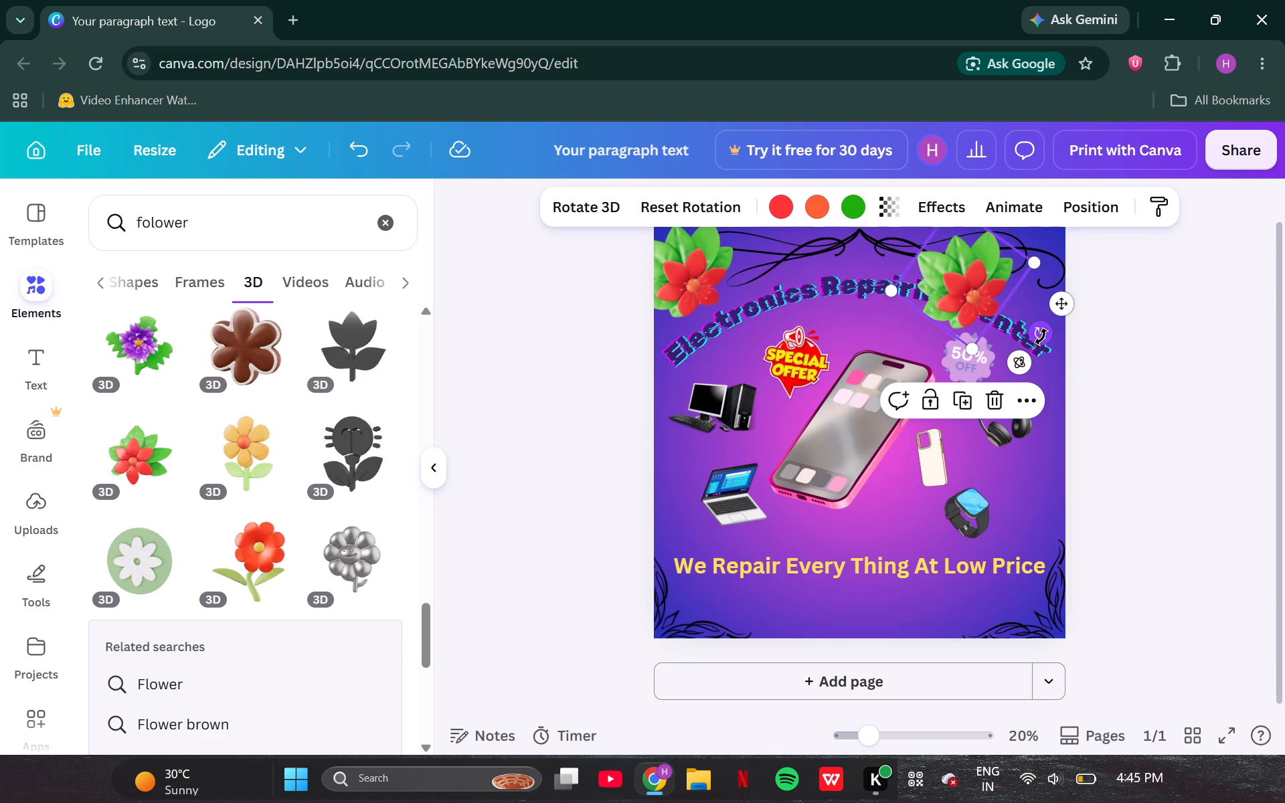
left_click_drag(1041, 337, 906, 358)
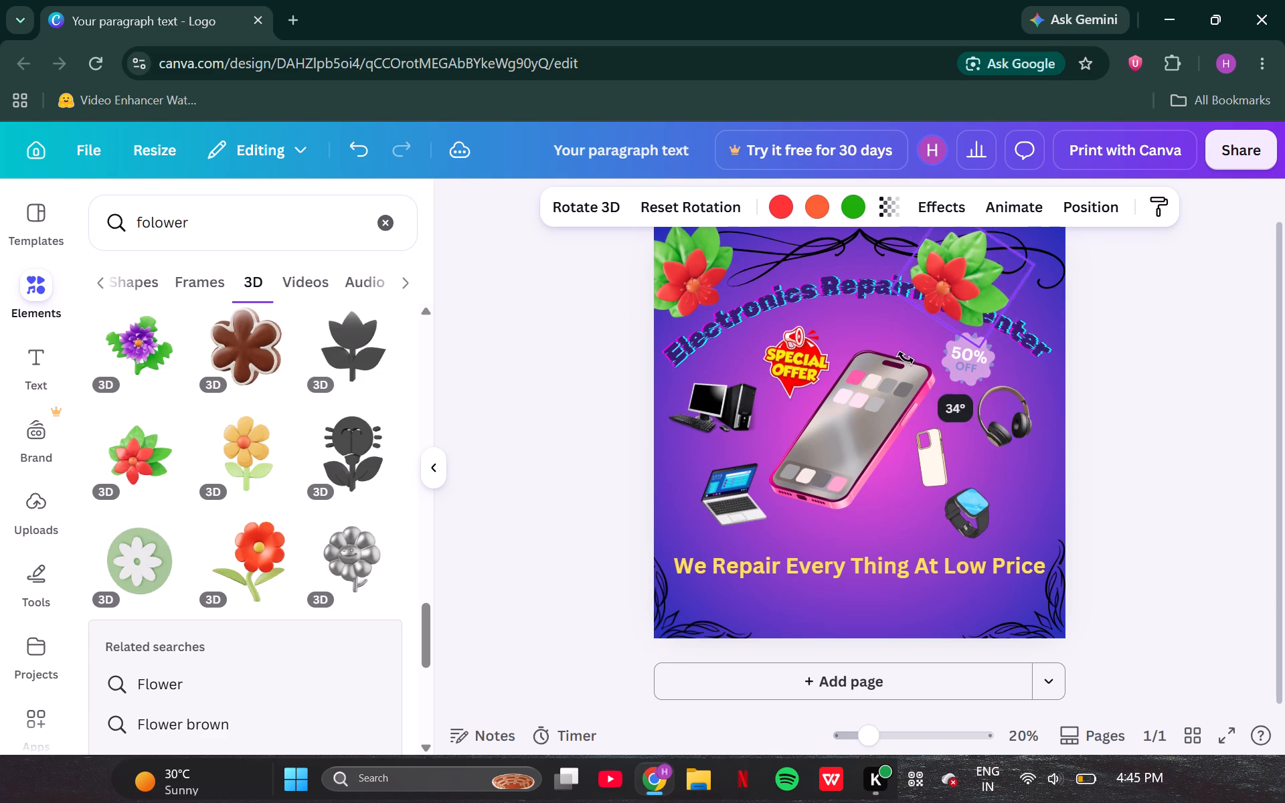
left_click_drag(906, 358, 909, 361)
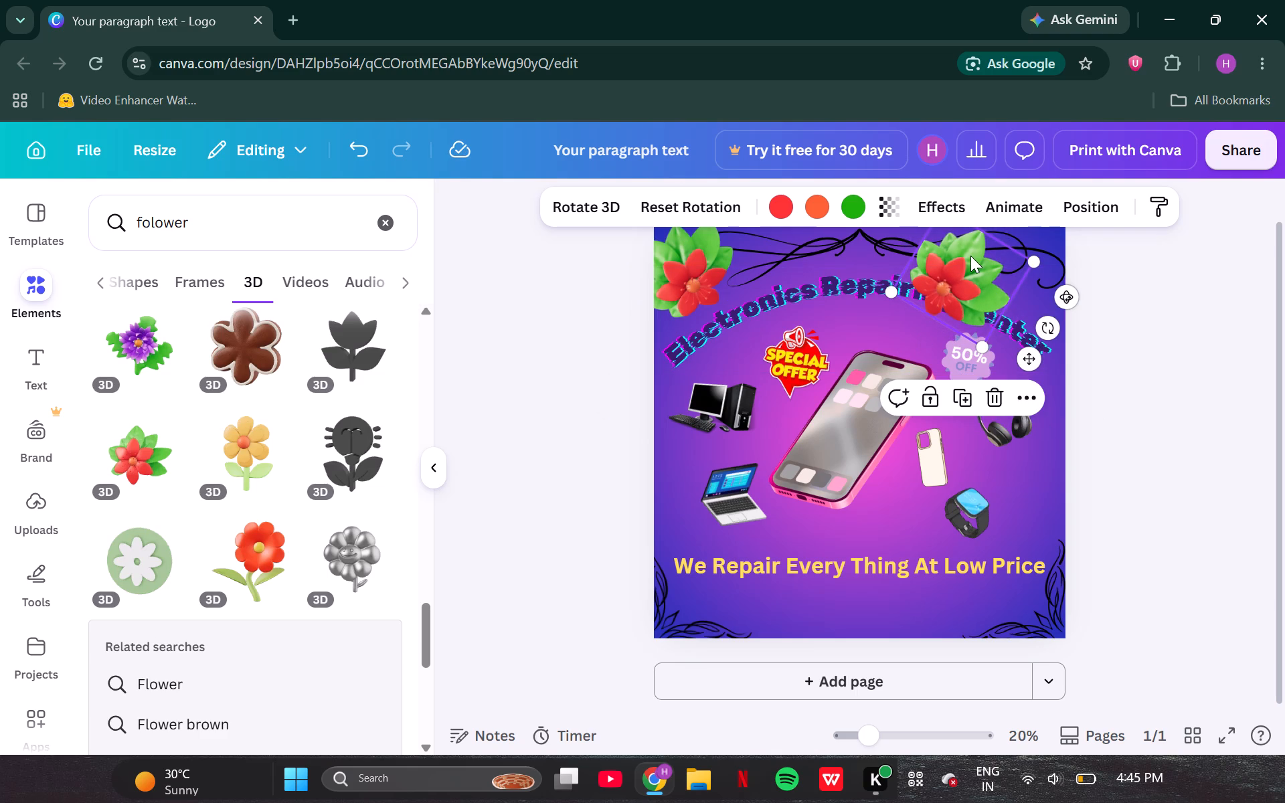
Position the copied flower in the logo's upper-right corner, clear of the heading and mirroring the flower in the opposite corner.
left_click_drag(970, 256, 1017, 250)
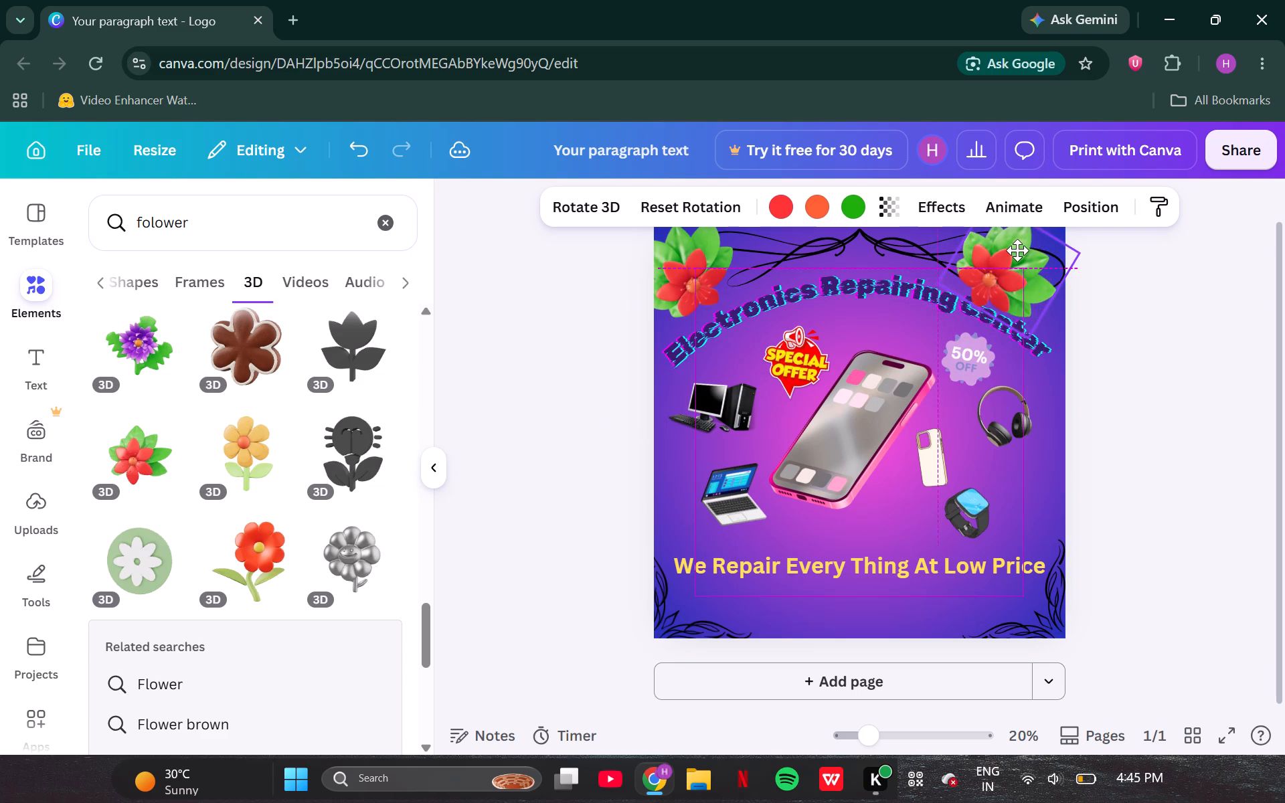
left_click_drag(1017, 250, 1029, 255)
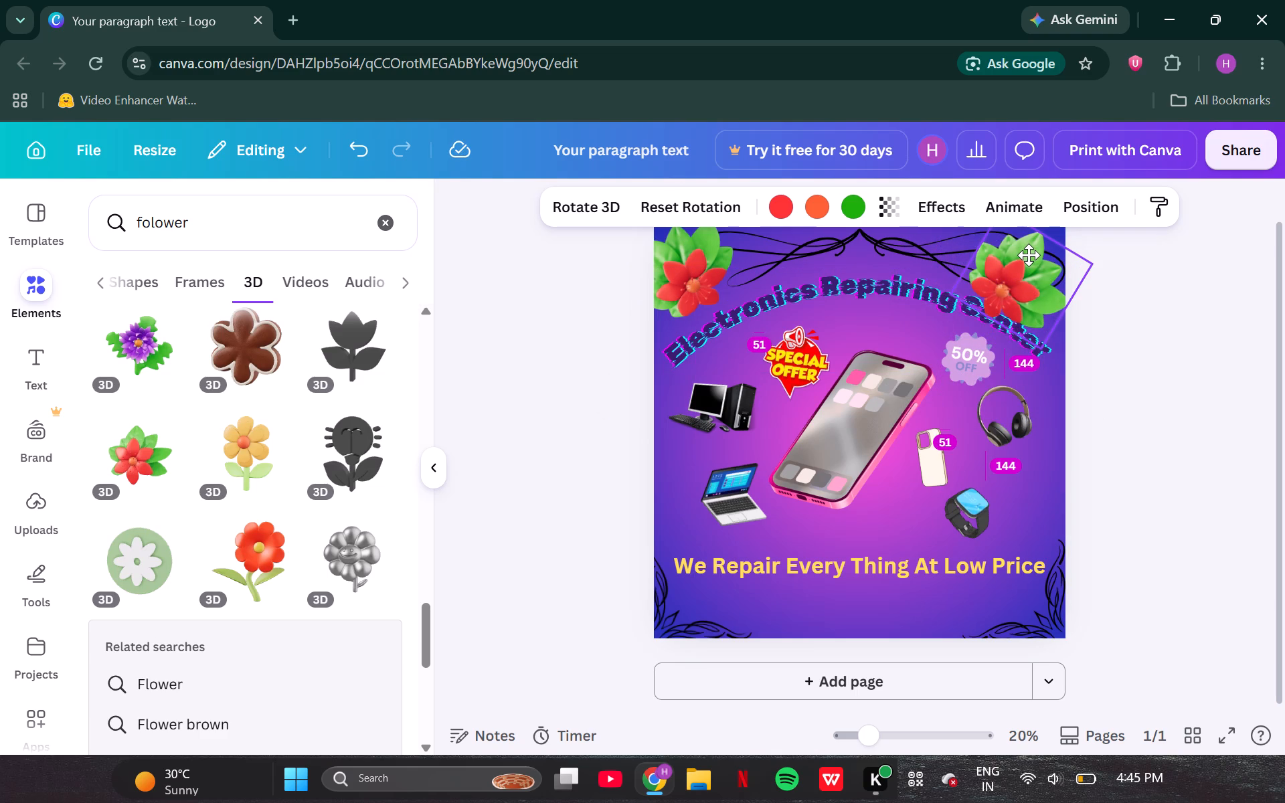
left_click_drag(1029, 255, 1029, 250)
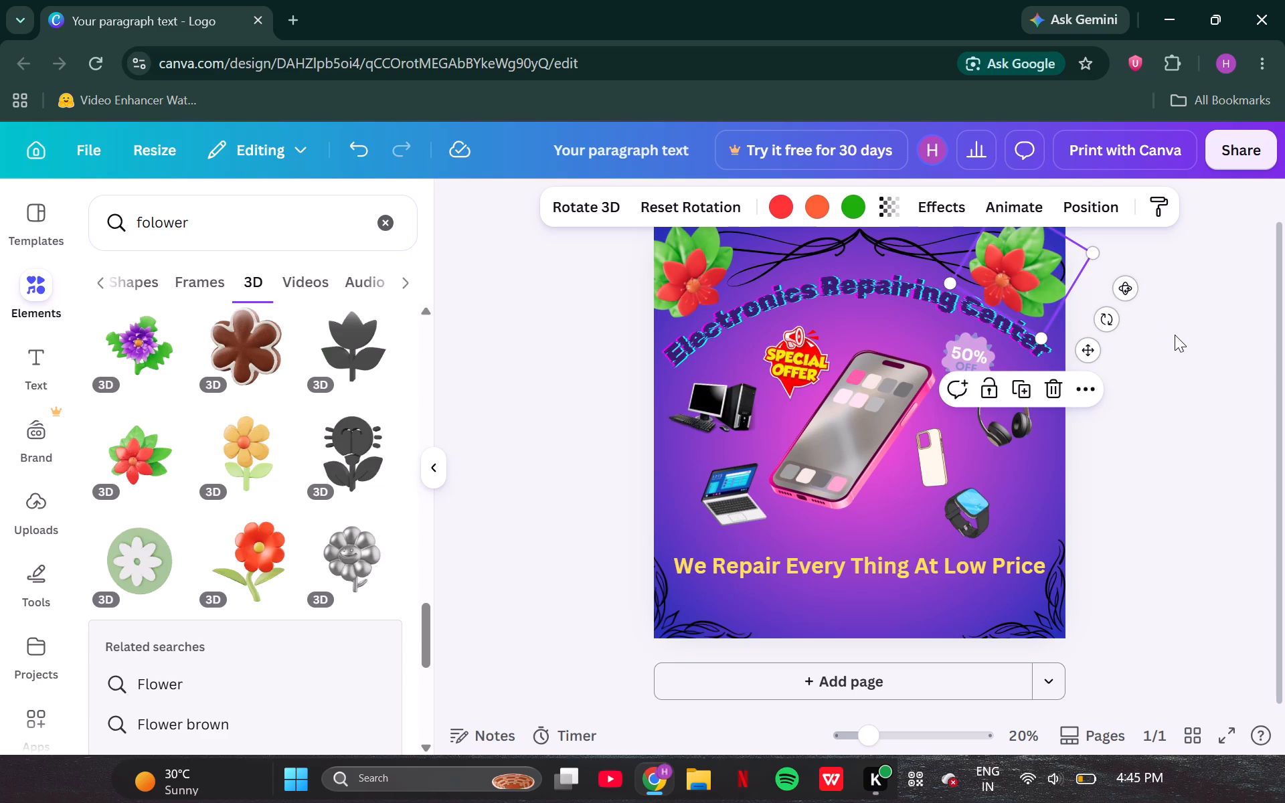
left_click(1114, 318)
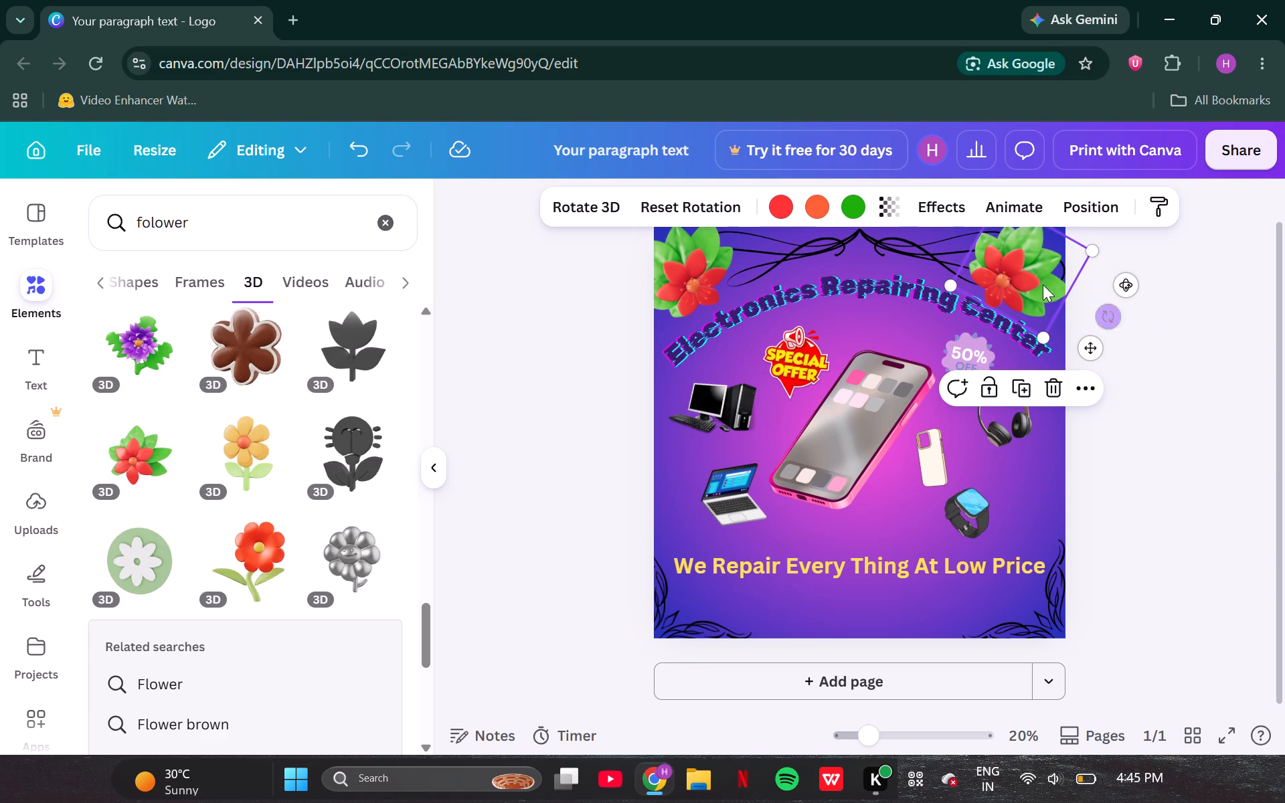
left_click_drag(1019, 274, 1031, 269)
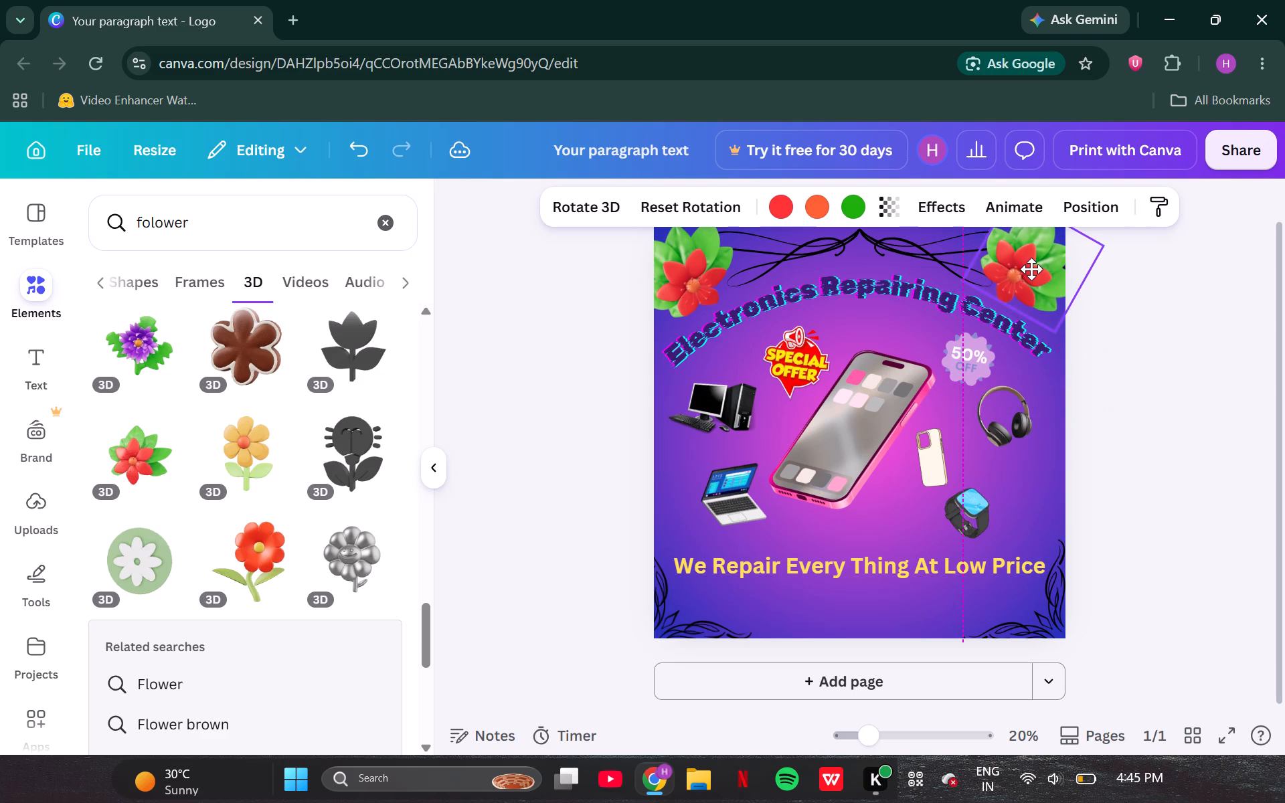
left_click_drag(1031, 269, 1023, 272)
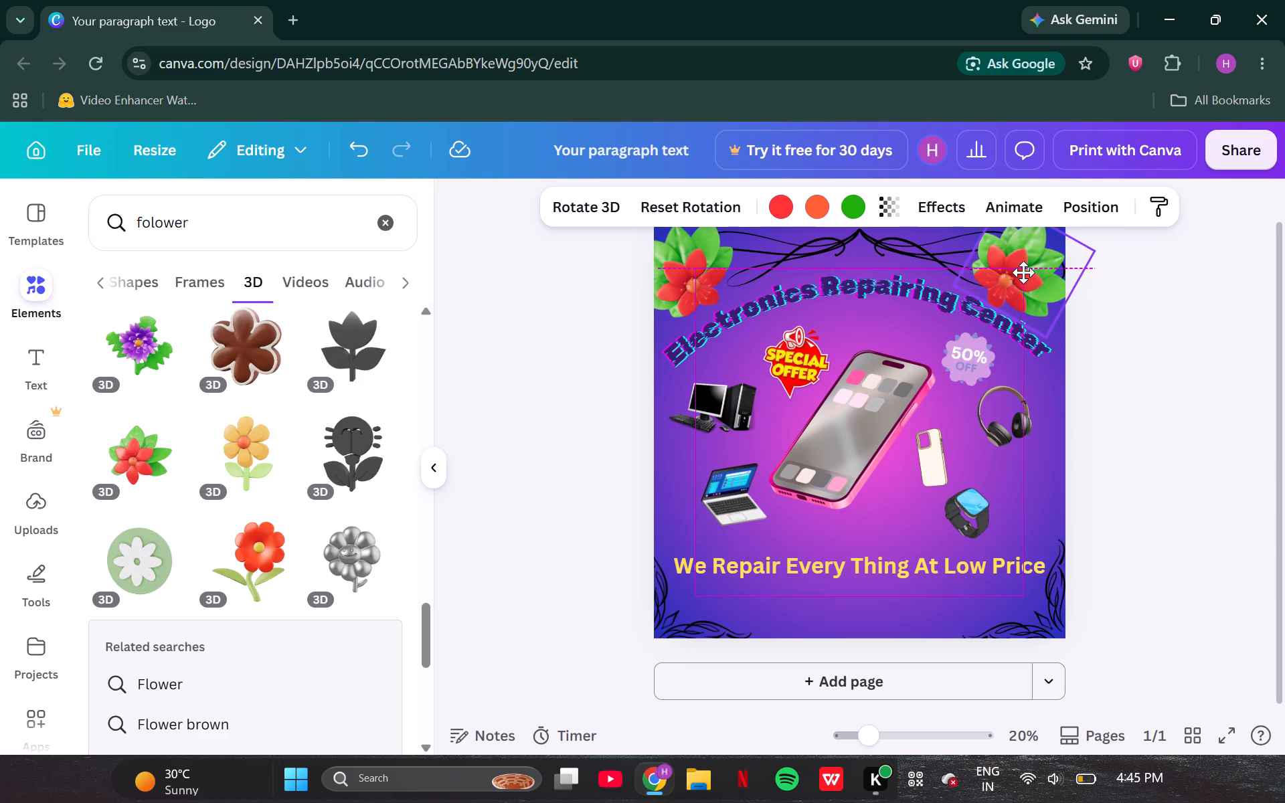
left_click_drag(1023, 272, 1025, 271)
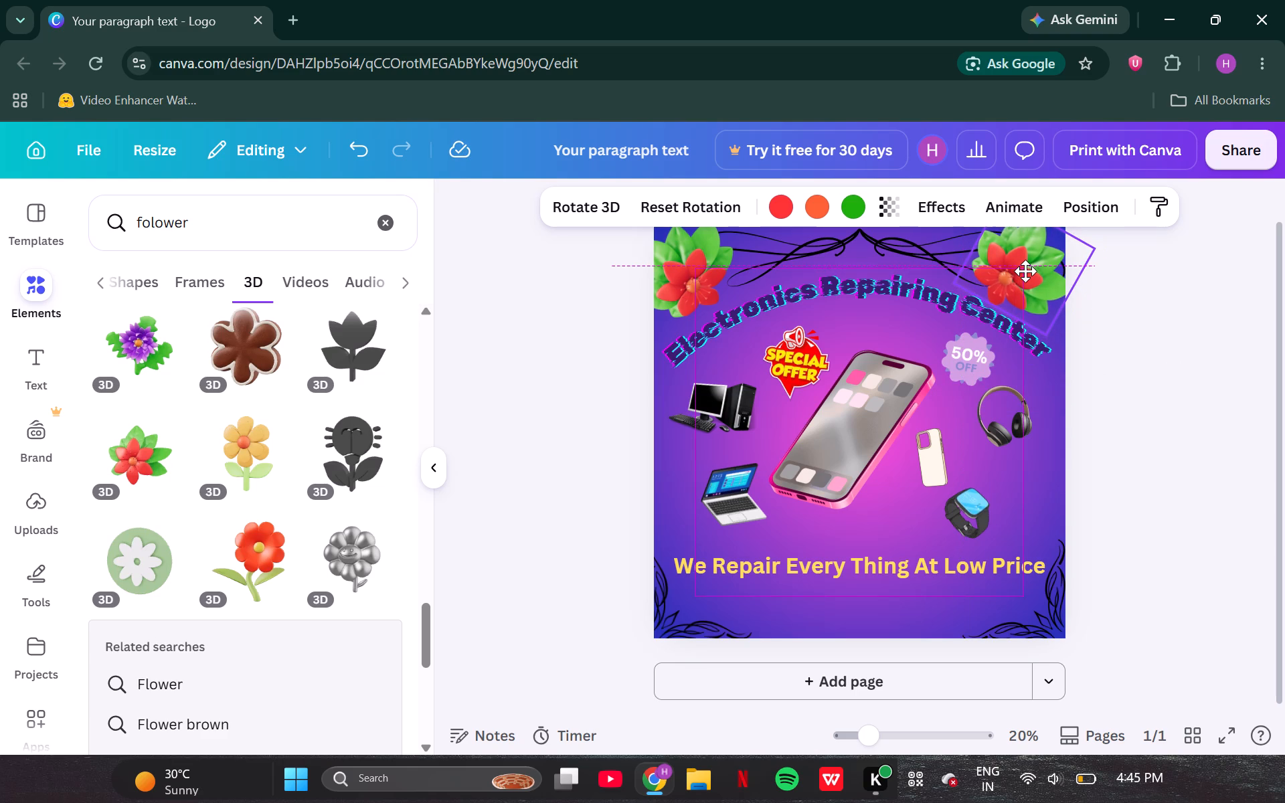
left_click_drag(1025, 271, 1027, 268)
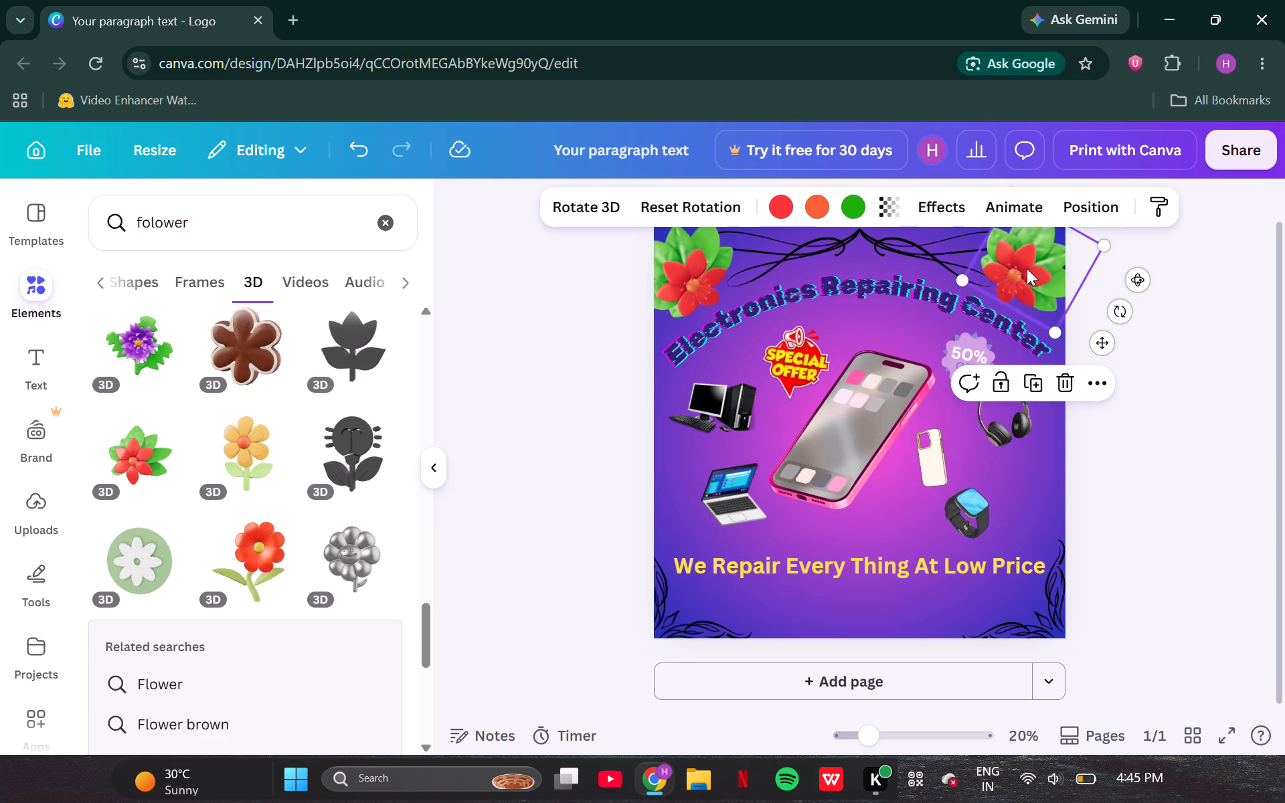
left_click(1187, 346)
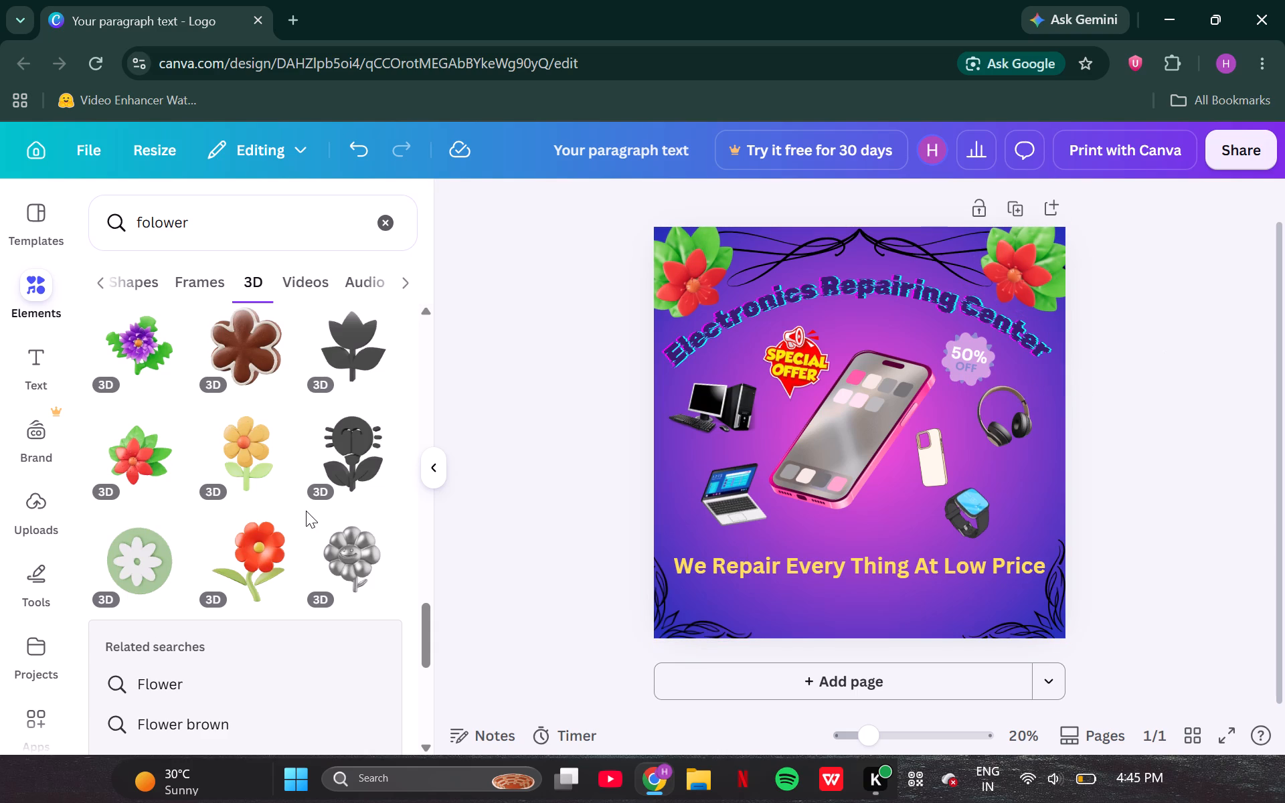
Clear the "folower" search from the elements library.
scroll(306, 511, "down", 2)
left_click(380, 219)
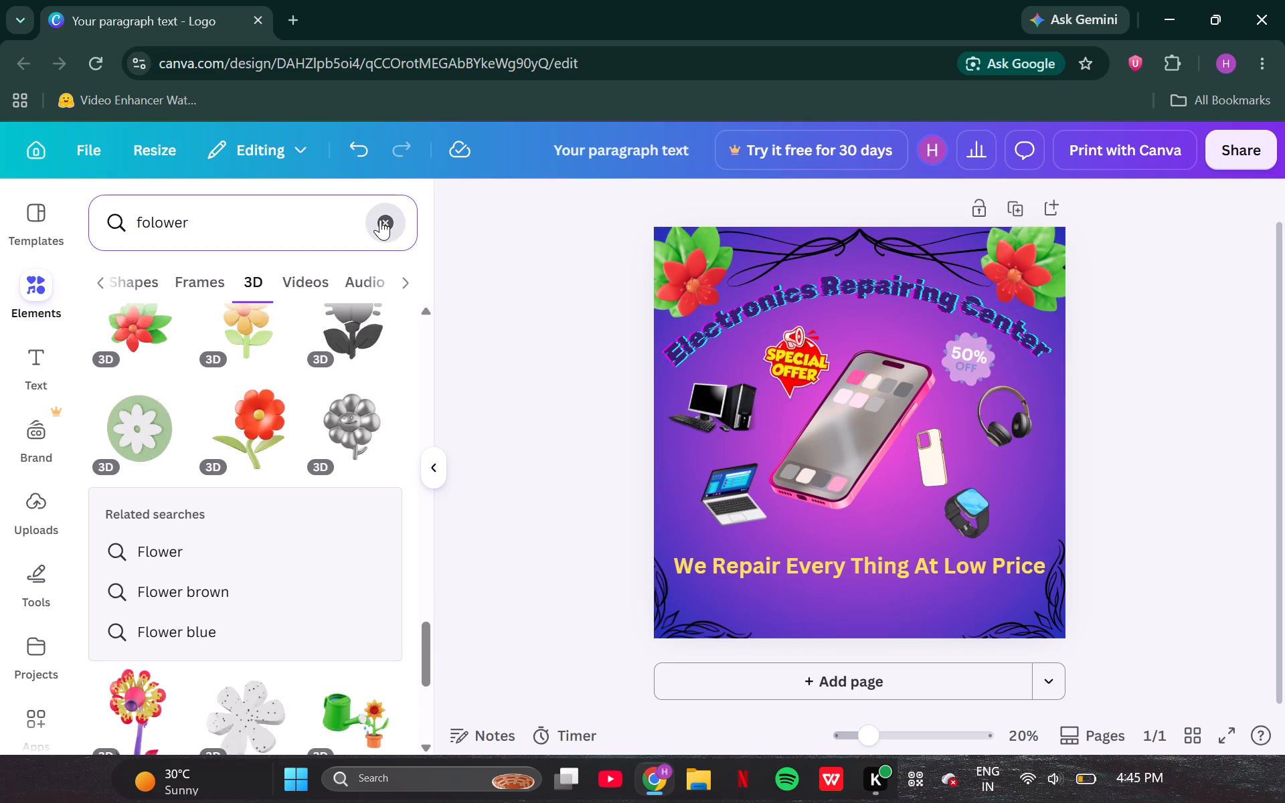